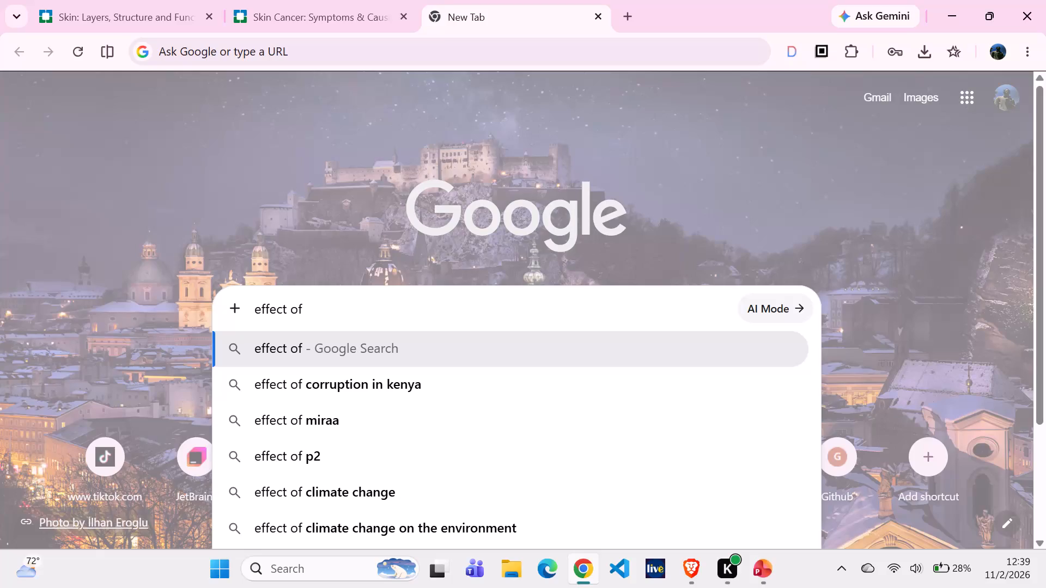
# Search the web for "effect of climate change on the environment".
pyautogui.click(372, 522)
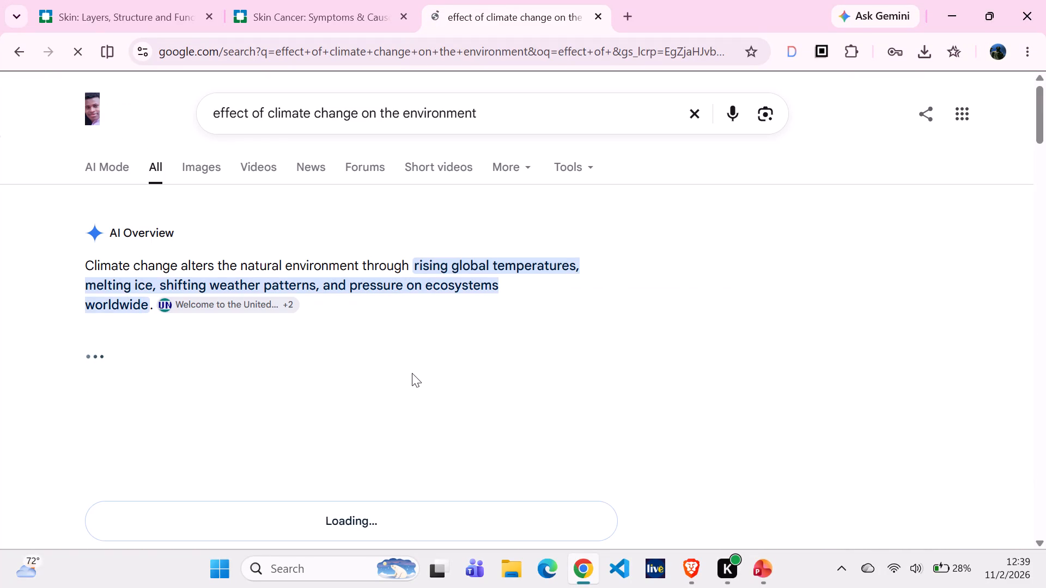
# Look through the search results and open the People in Need page "Impact of climate change - Impacts of global warming".
pyautogui.scroll(-2, 437, 315)
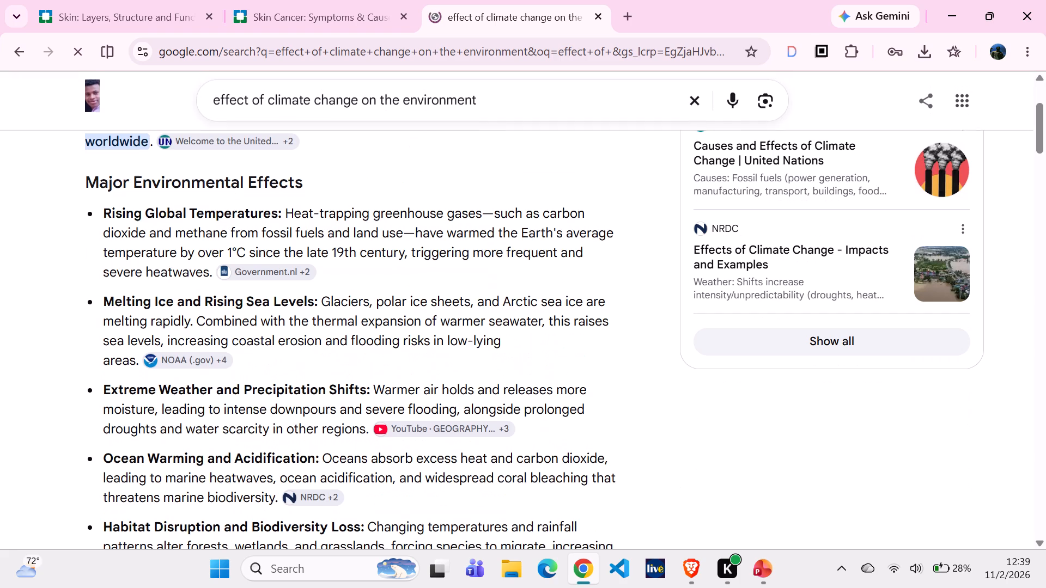
pyautogui.scroll(-10, 437, 314)
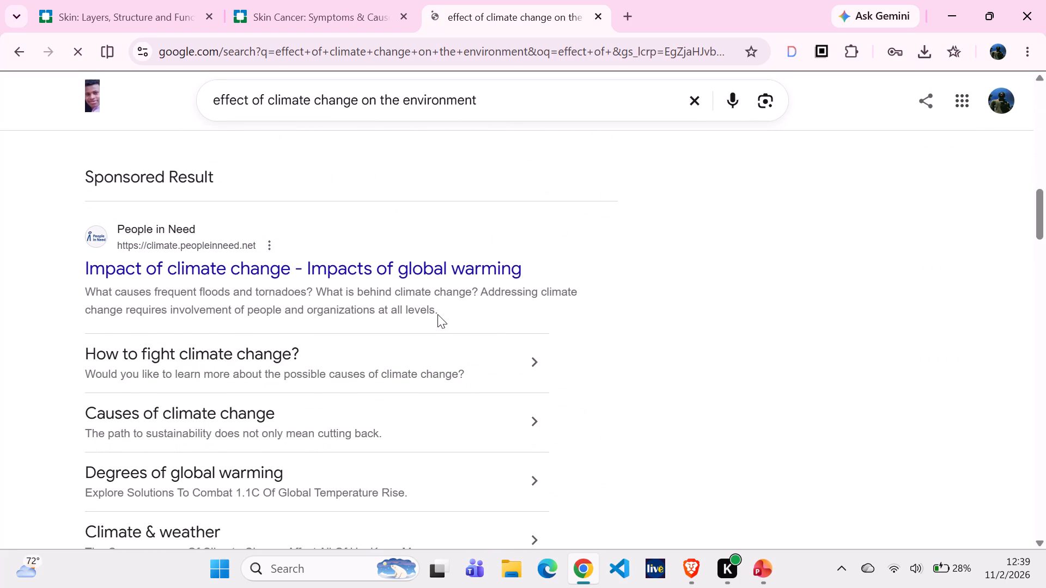
pyautogui.click(265, 268)
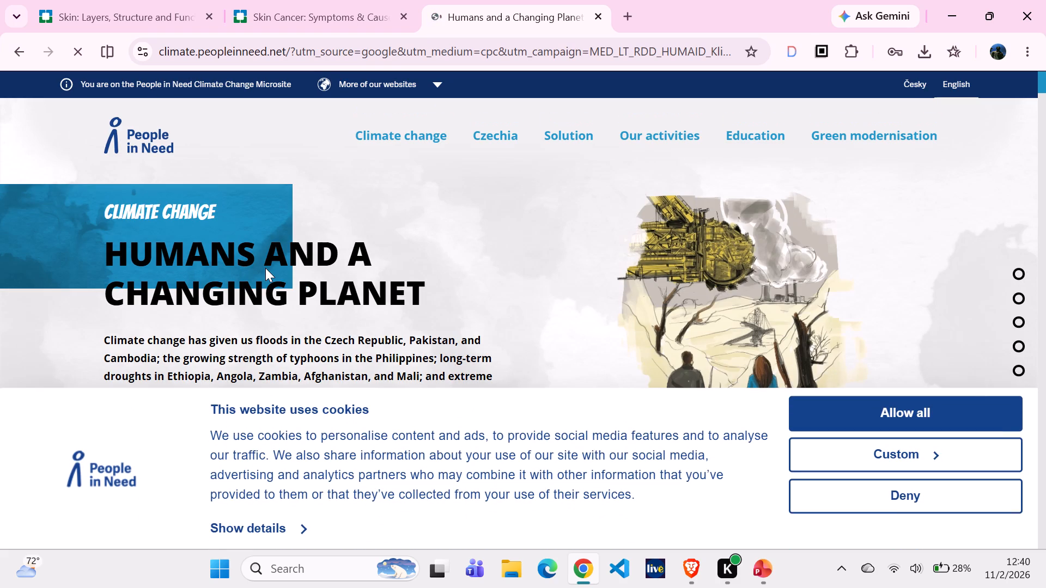
# Deny the website's cookies and view the introduction under "Humans and a Changing Planet".
pyautogui.click(892, 494)
pyautogui.scroll(-2, 541, 324)
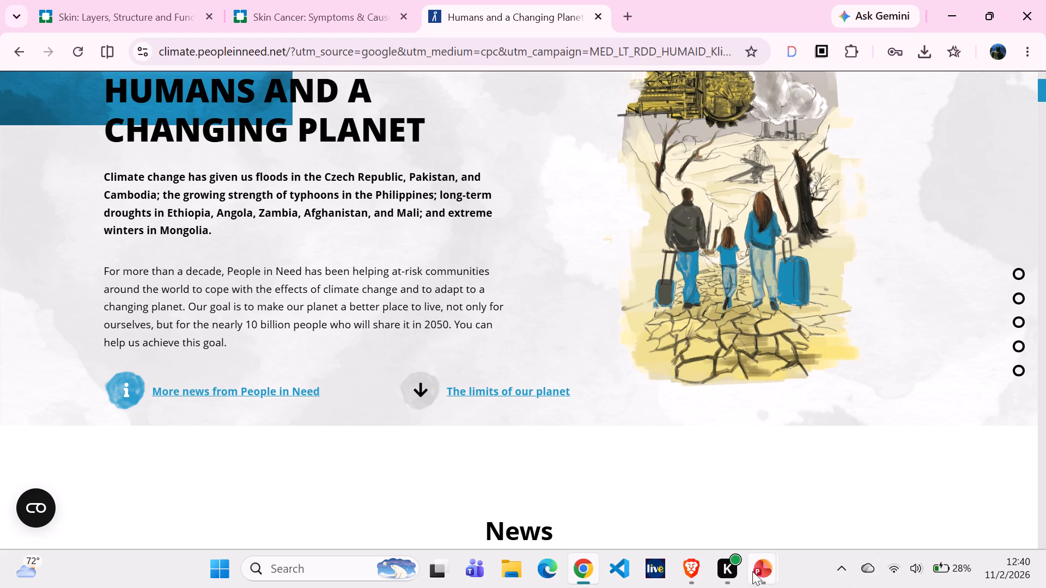
# Switch to PowerPoint and give the blank slide a solid background fill in the darkest shade of Blue, Accent 1.
pyautogui.click(834, 505)
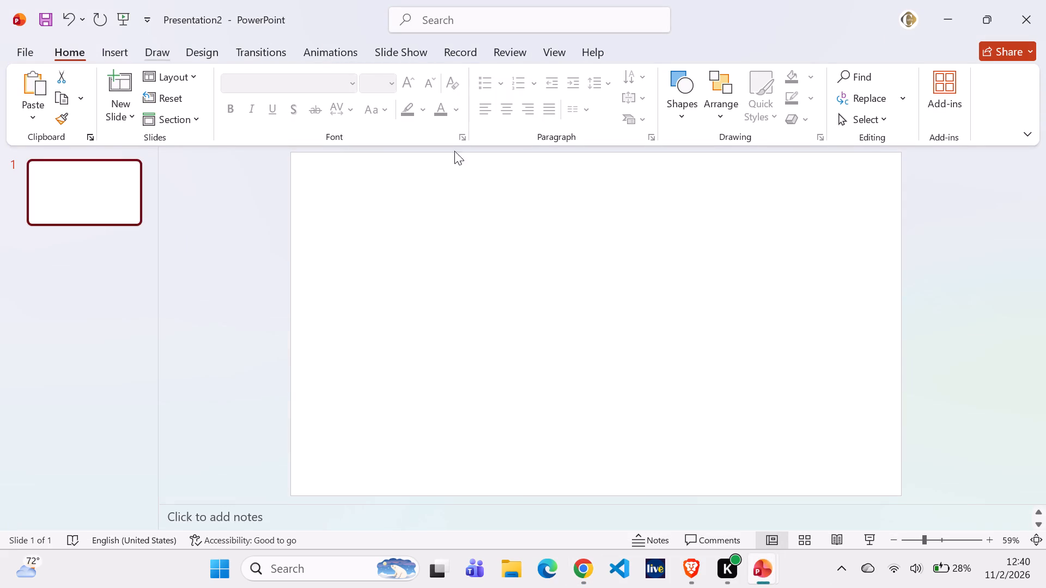
pyautogui.rightClick(464, 236)
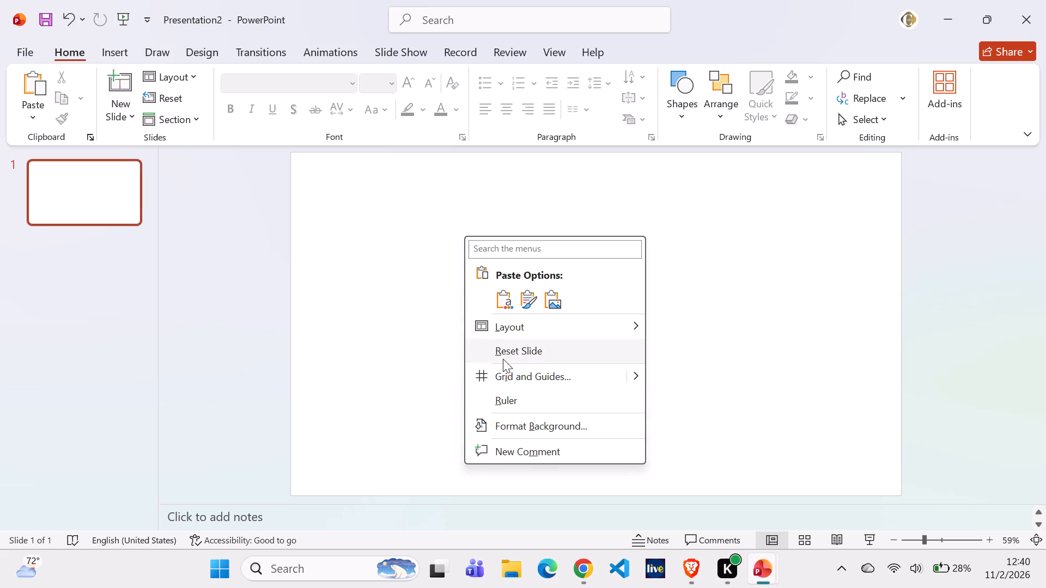
pyautogui.click(509, 417)
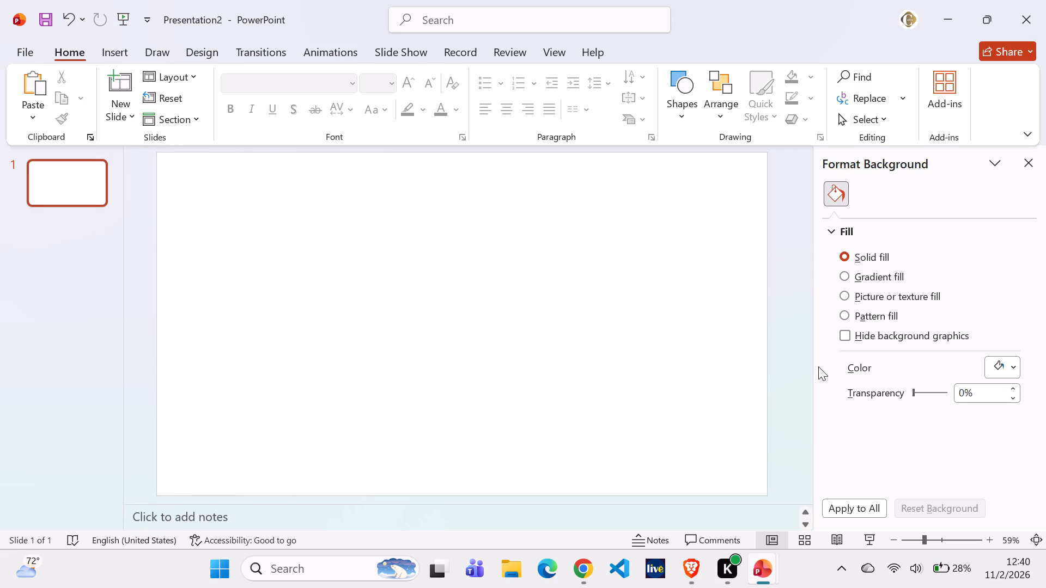
pyautogui.click(831, 193)
pyautogui.click(849, 226)
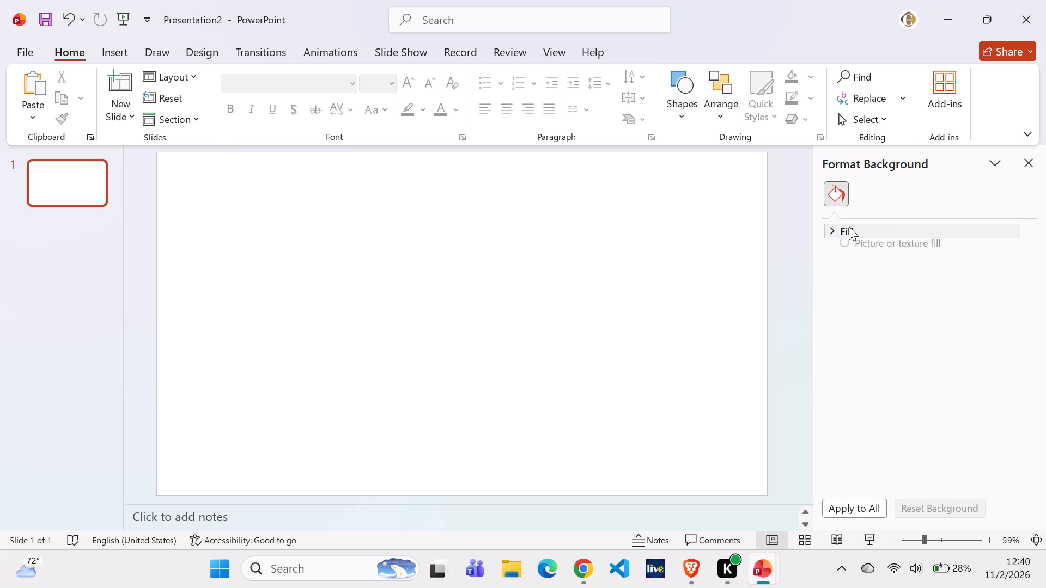
pyautogui.click(849, 226)
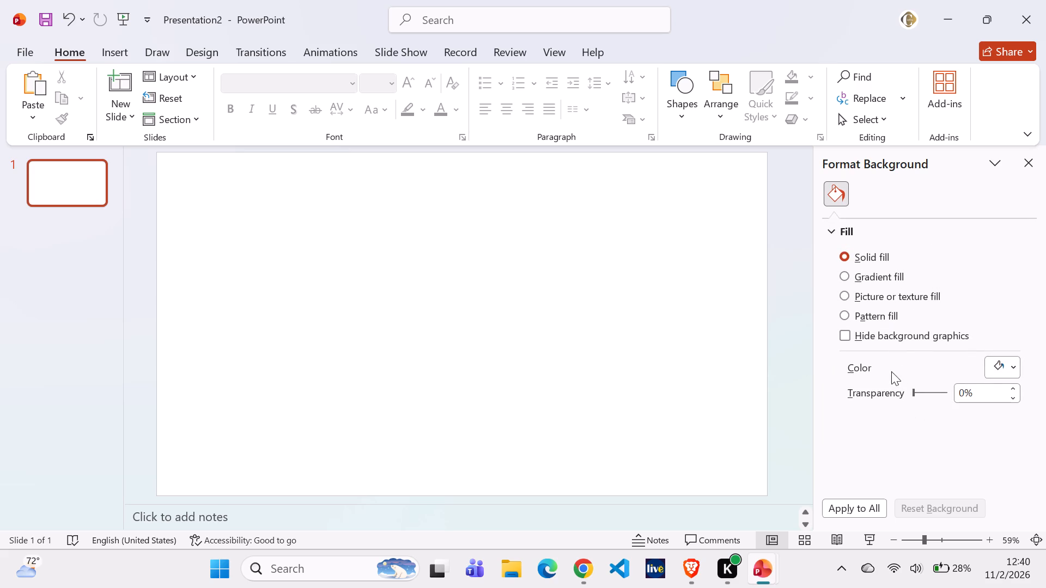
pyautogui.click(1007, 365)
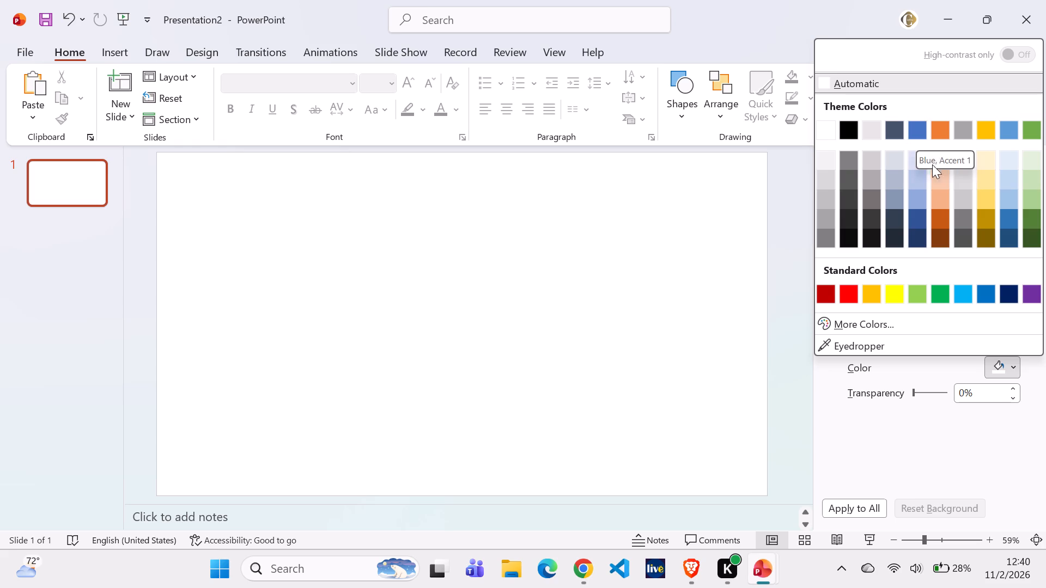
pyautogui.click(918, 233)
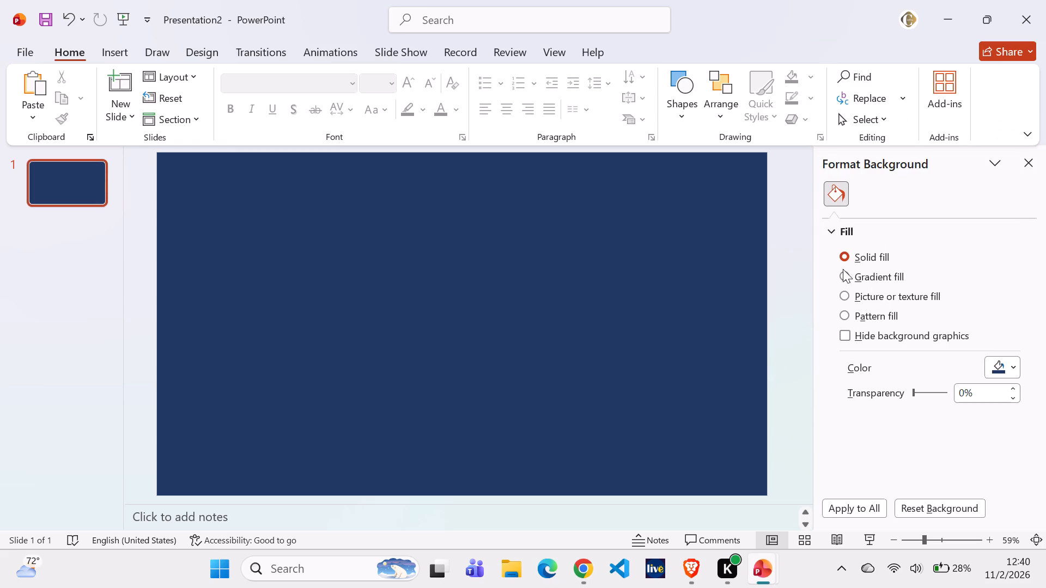
pyautogui.click(1029, 167)
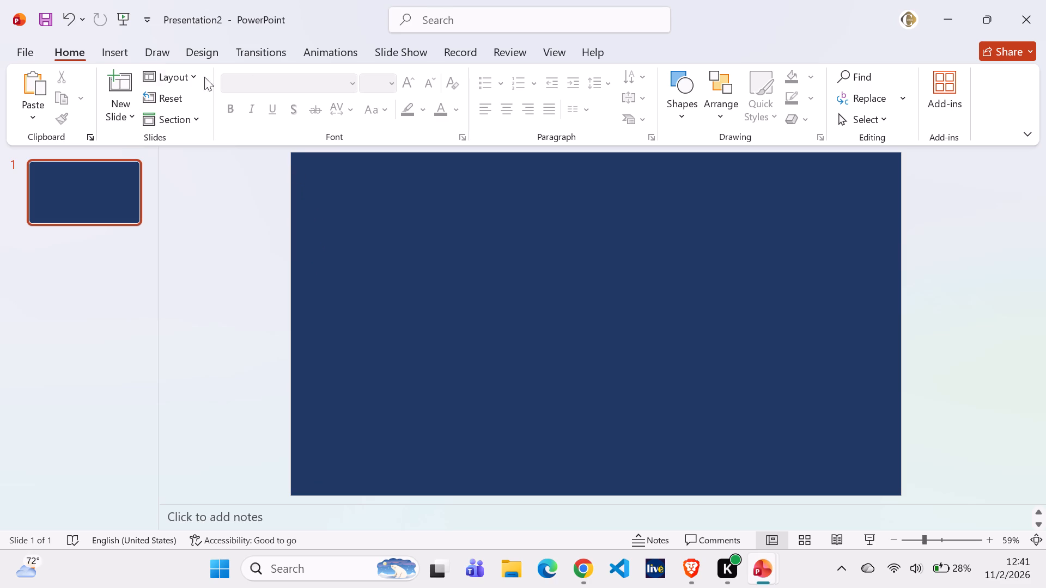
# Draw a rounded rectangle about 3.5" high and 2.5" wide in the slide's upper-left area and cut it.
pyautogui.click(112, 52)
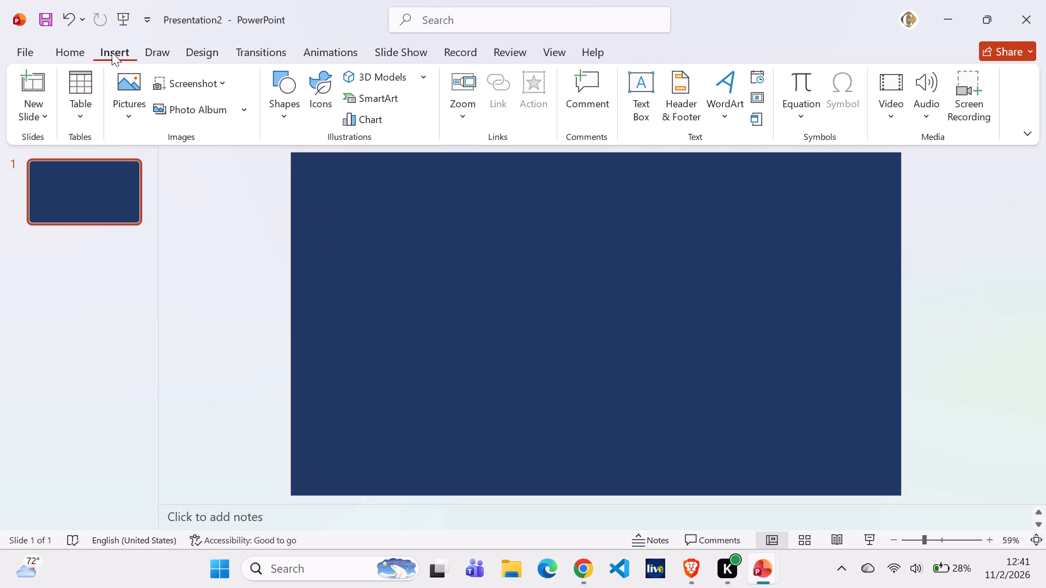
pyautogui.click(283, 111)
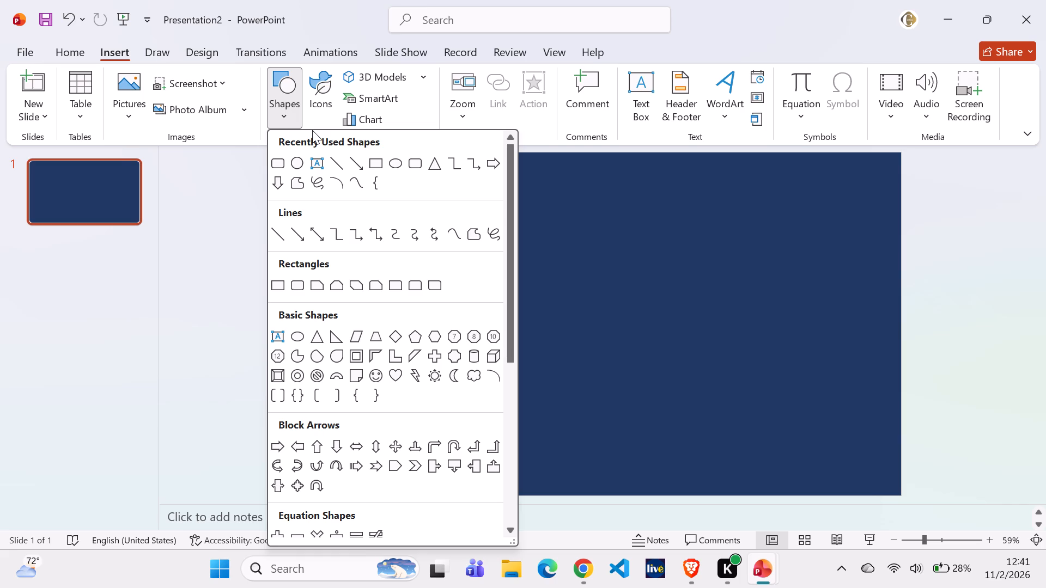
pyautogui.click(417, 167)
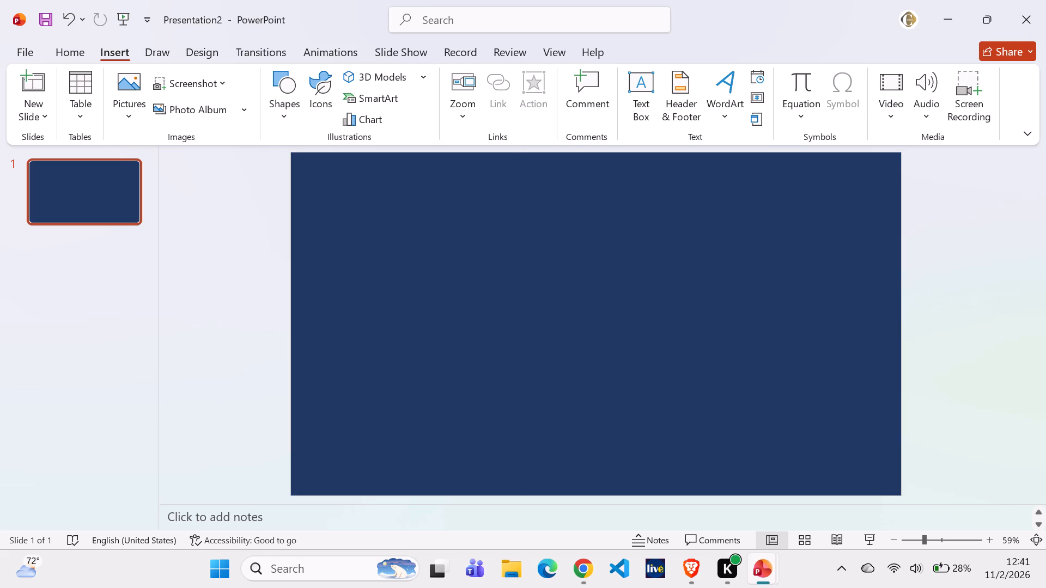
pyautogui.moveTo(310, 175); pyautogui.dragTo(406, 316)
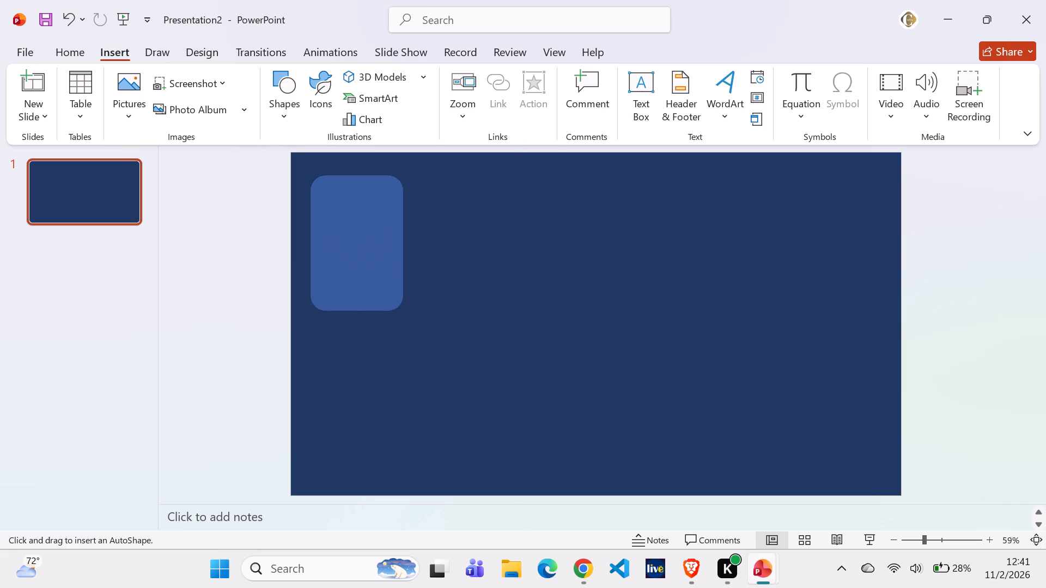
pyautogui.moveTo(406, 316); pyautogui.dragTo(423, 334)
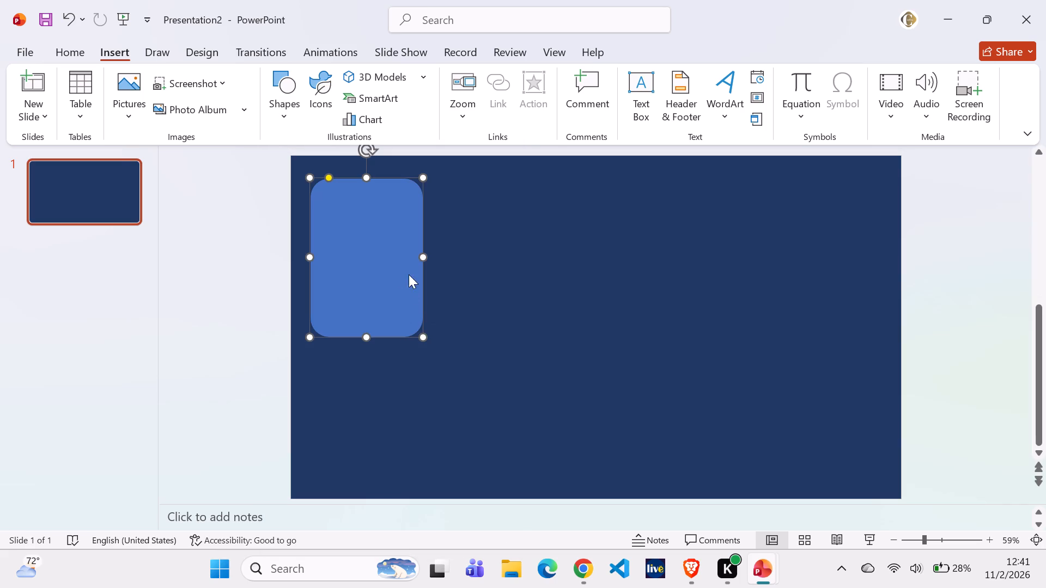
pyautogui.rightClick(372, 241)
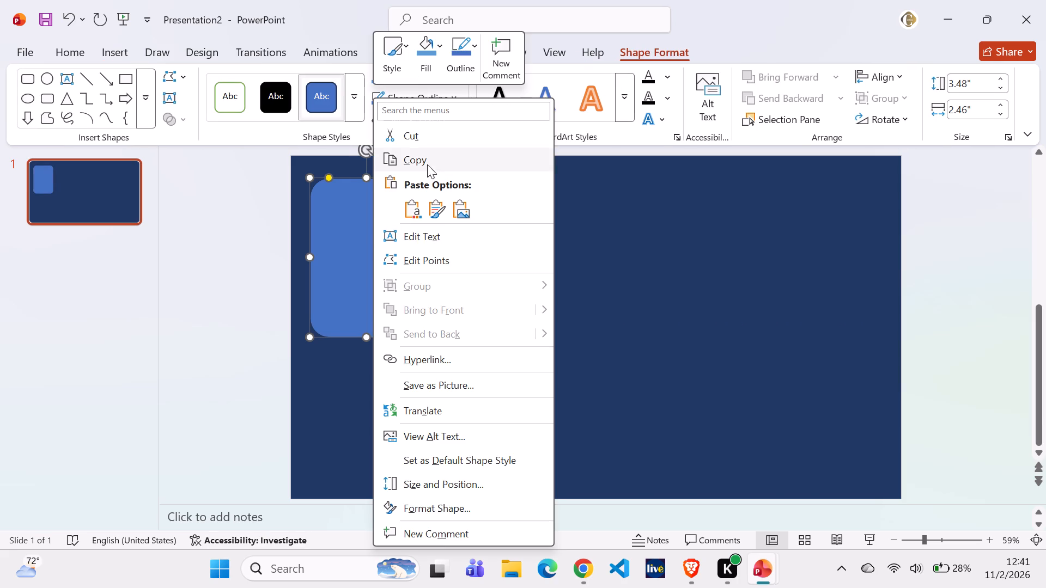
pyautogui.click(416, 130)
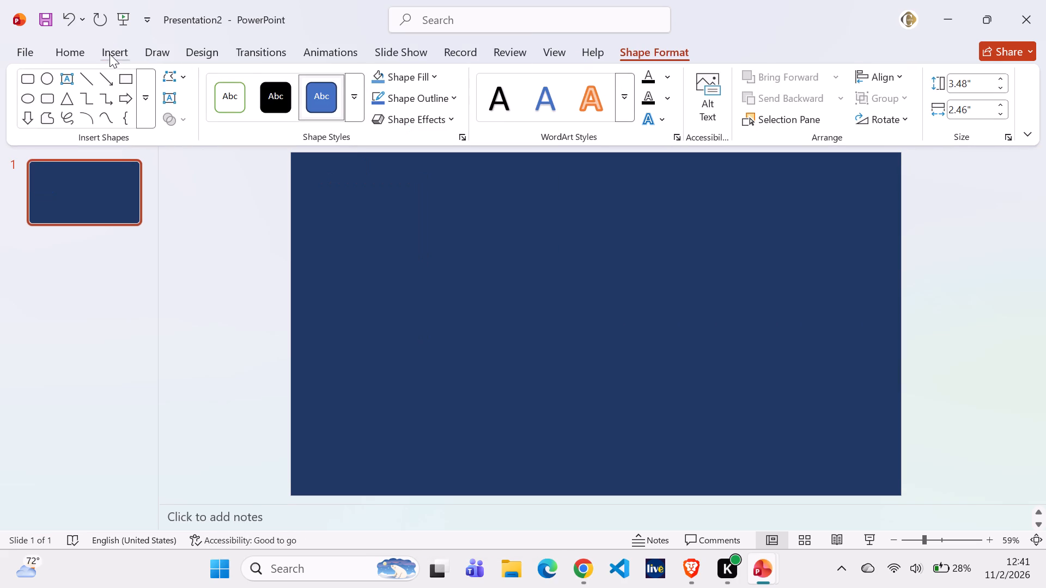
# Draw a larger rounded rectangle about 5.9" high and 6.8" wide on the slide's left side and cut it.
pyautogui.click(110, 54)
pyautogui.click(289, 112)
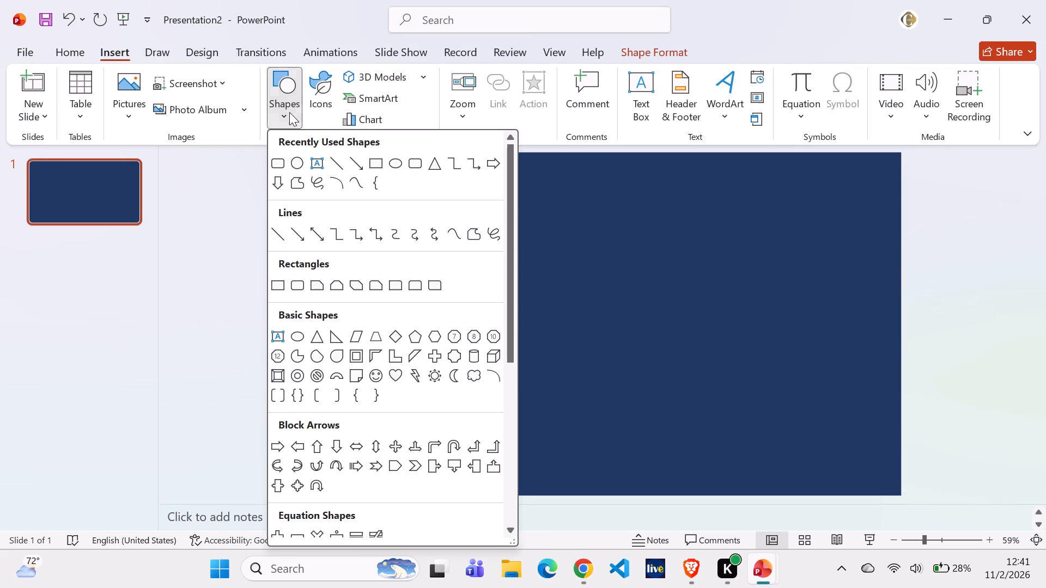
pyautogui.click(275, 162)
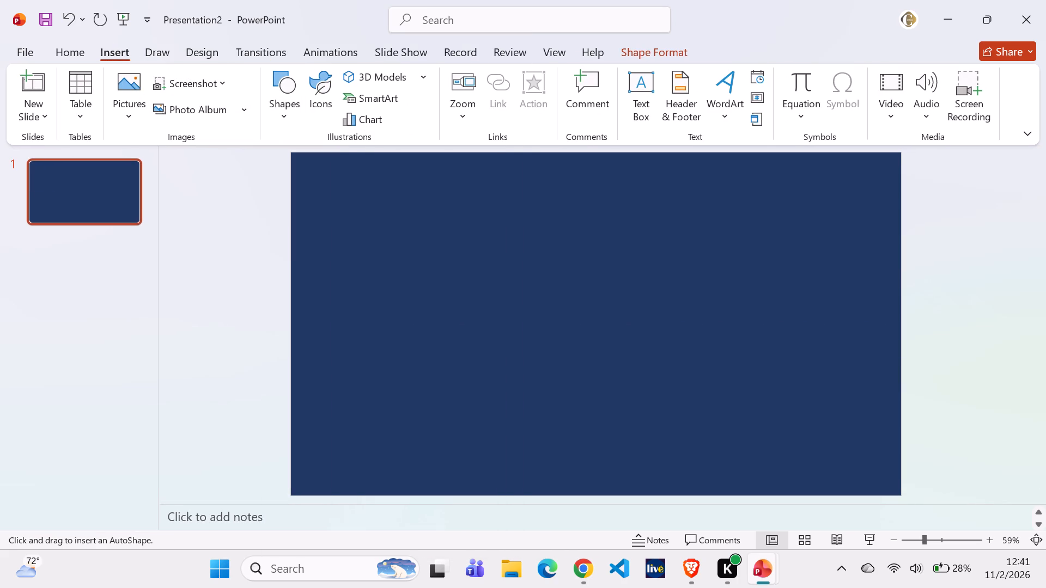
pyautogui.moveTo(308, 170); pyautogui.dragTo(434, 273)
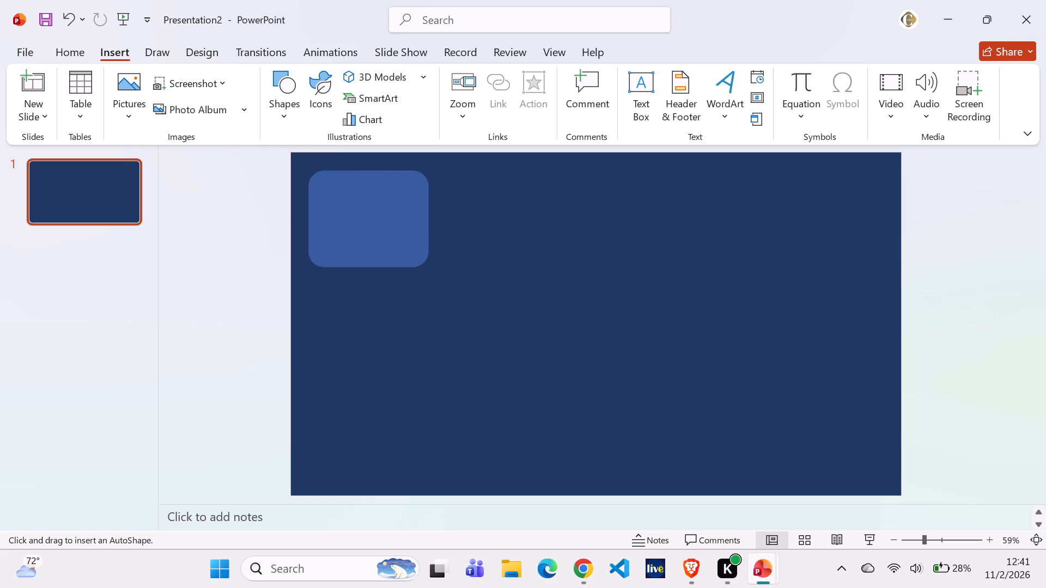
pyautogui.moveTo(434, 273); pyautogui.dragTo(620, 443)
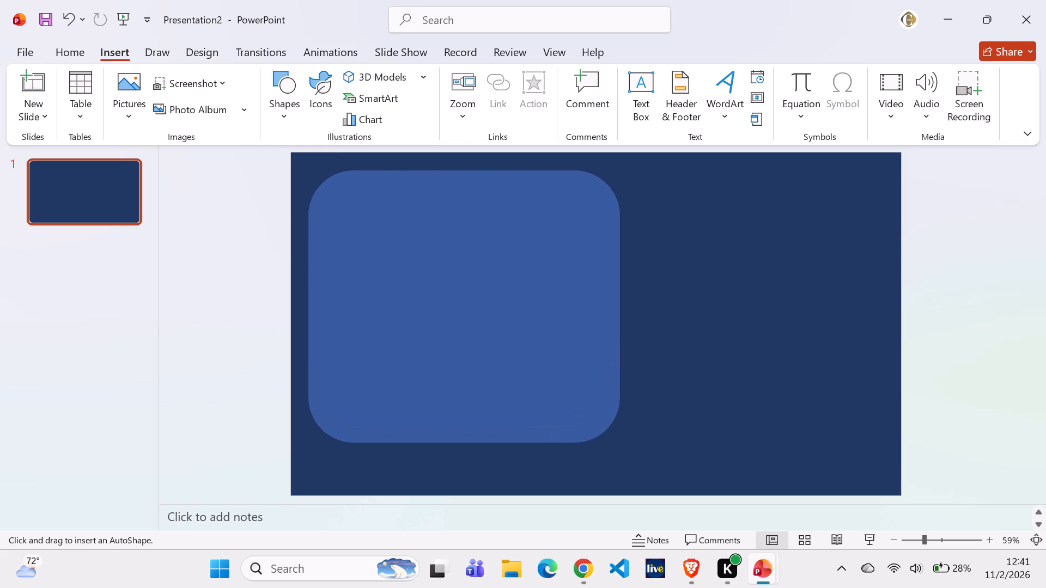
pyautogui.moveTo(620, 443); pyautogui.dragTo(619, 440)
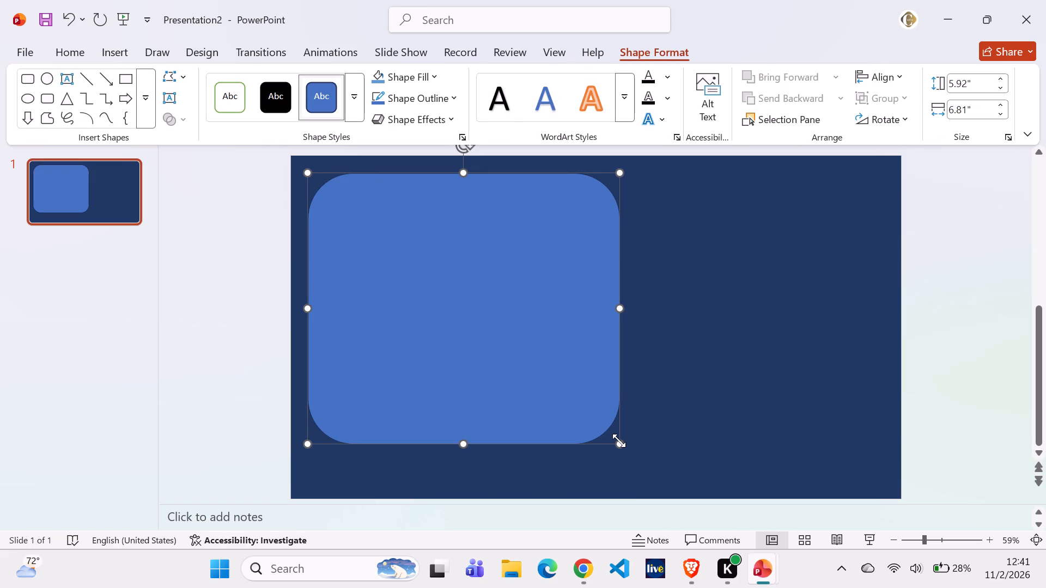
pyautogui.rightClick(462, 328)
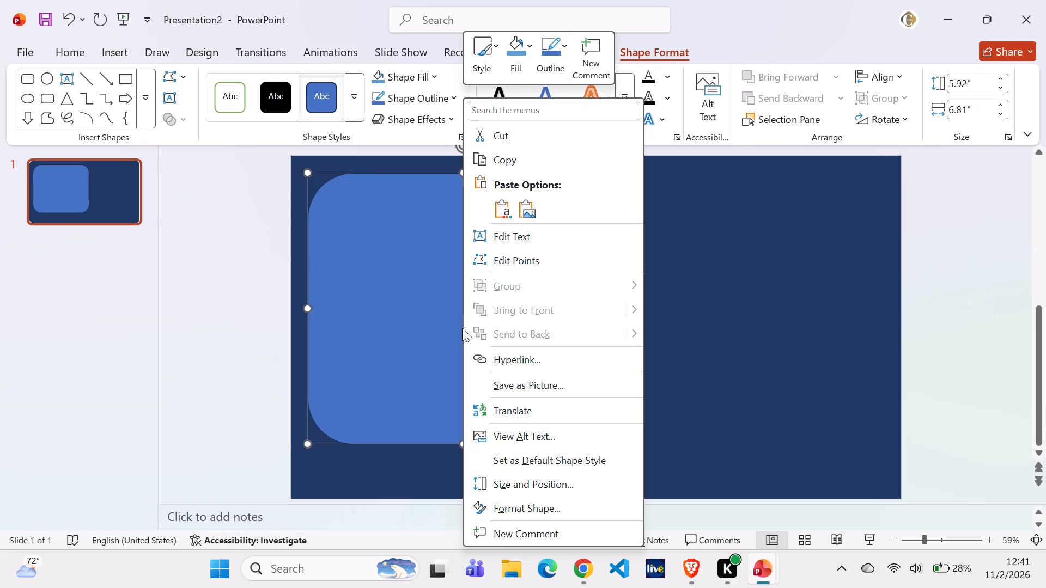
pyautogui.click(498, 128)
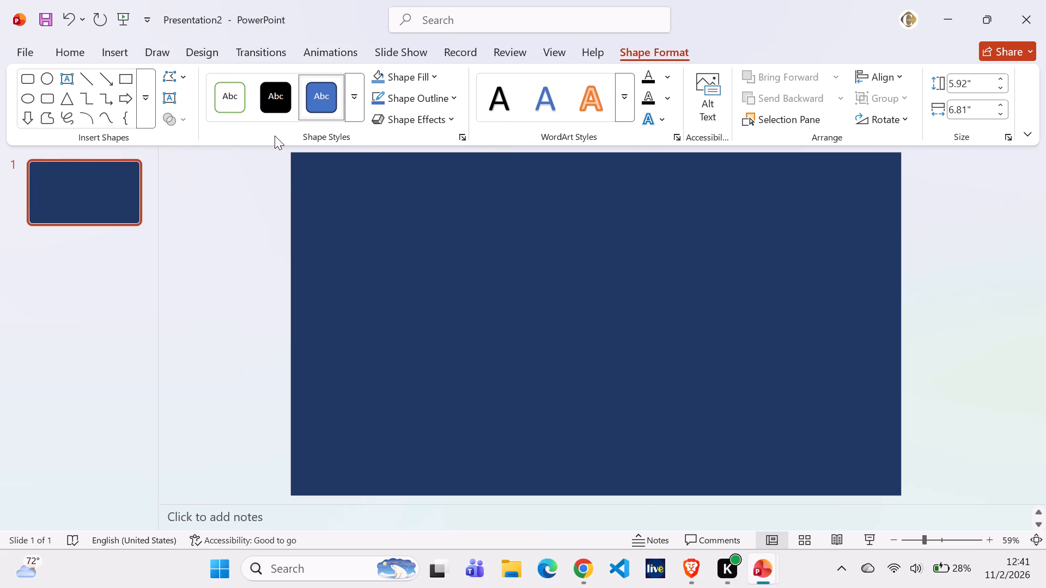
# Draw a square-cornered rectangle about 7.0" high and 6.2" wide covering most of the slide's left half.
pyautogui.click(106, 52)
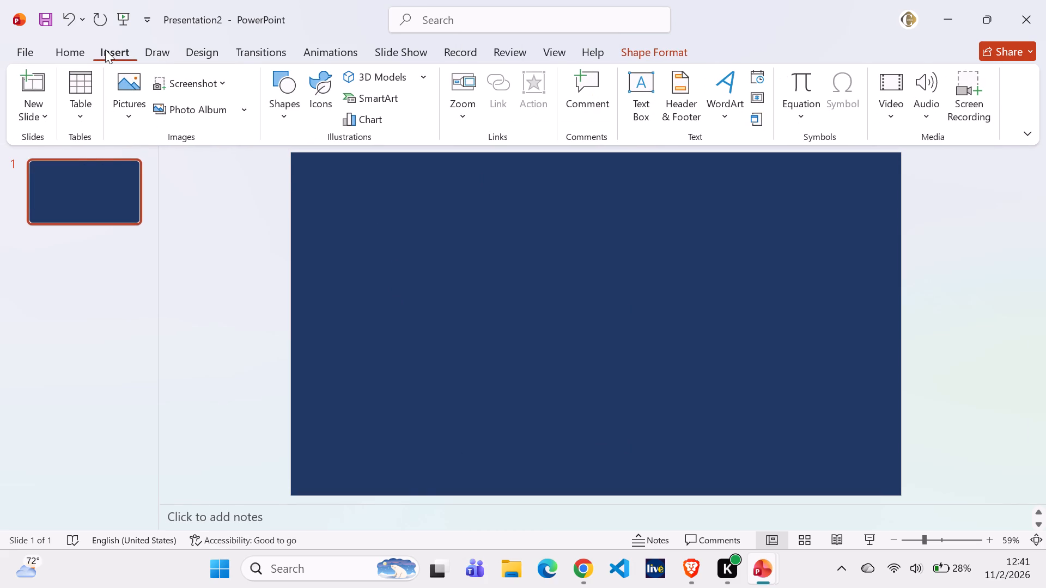
pyautogui.click(285, 112)
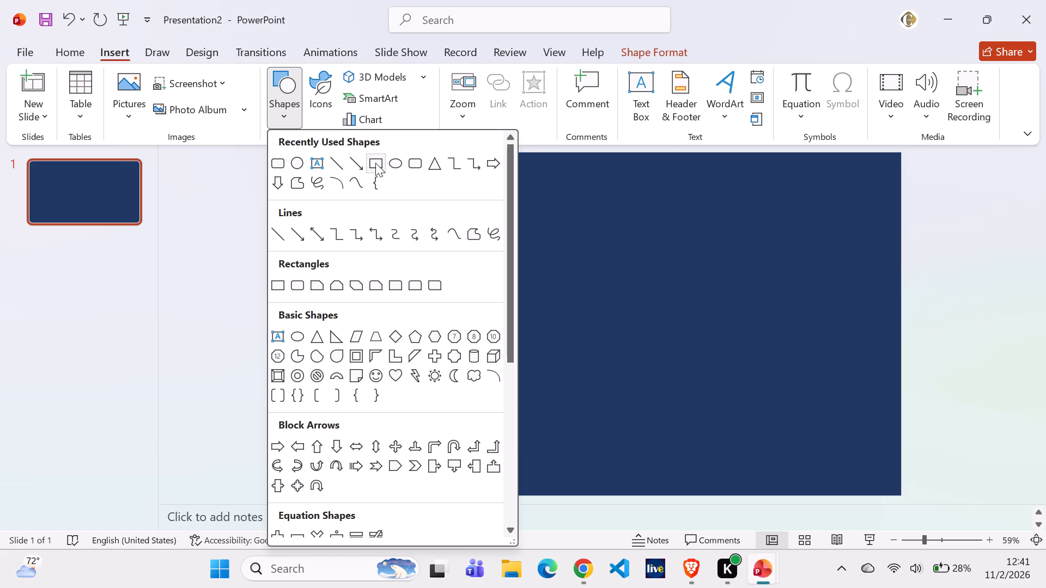
pyautogui.click(375, 163)
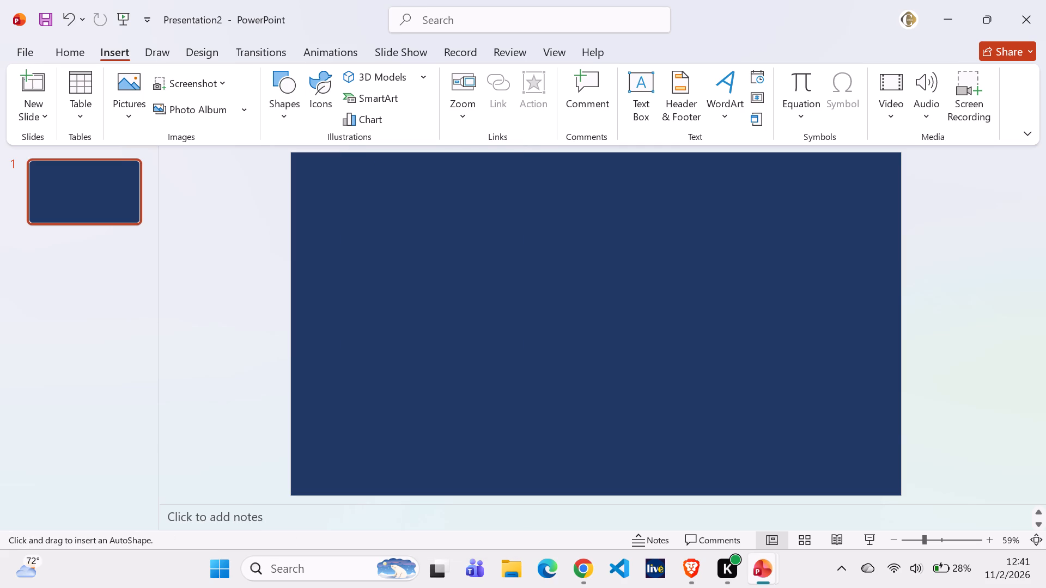
pyautogui.moveTo(314, 166); pyautogui.dragTo(490, 352)
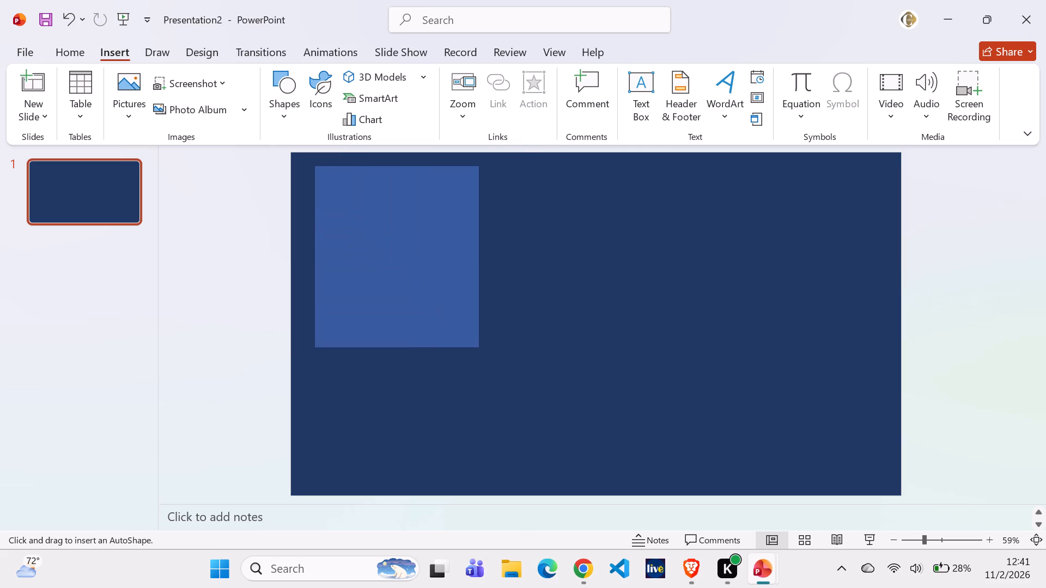
pyautogui.moveTo(490, 352); pyautogui.dragTo(598, 485)
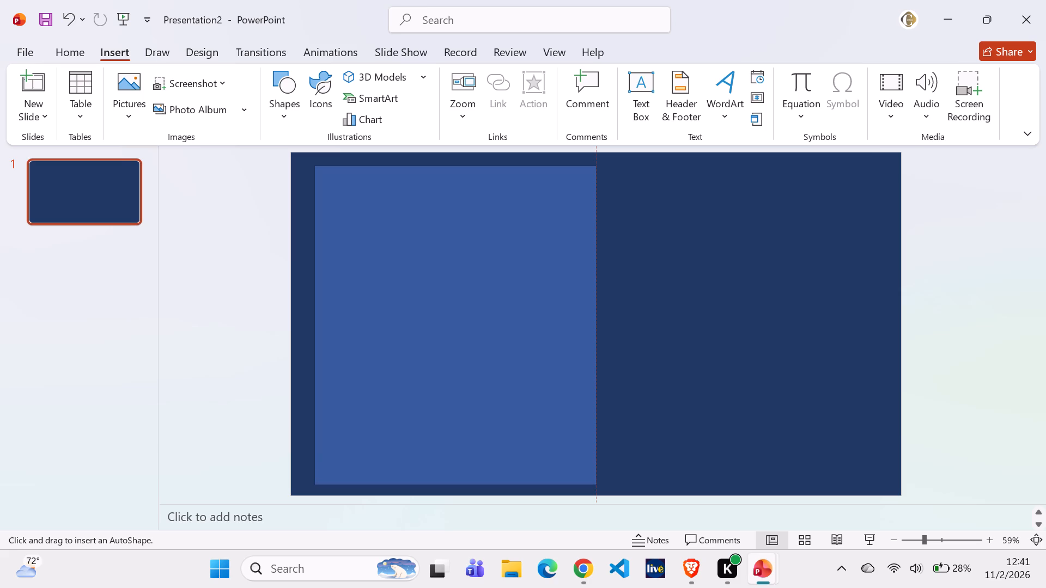
pyautogui.moveTo(598, 485); pyautogui.dragTo(598, 487)
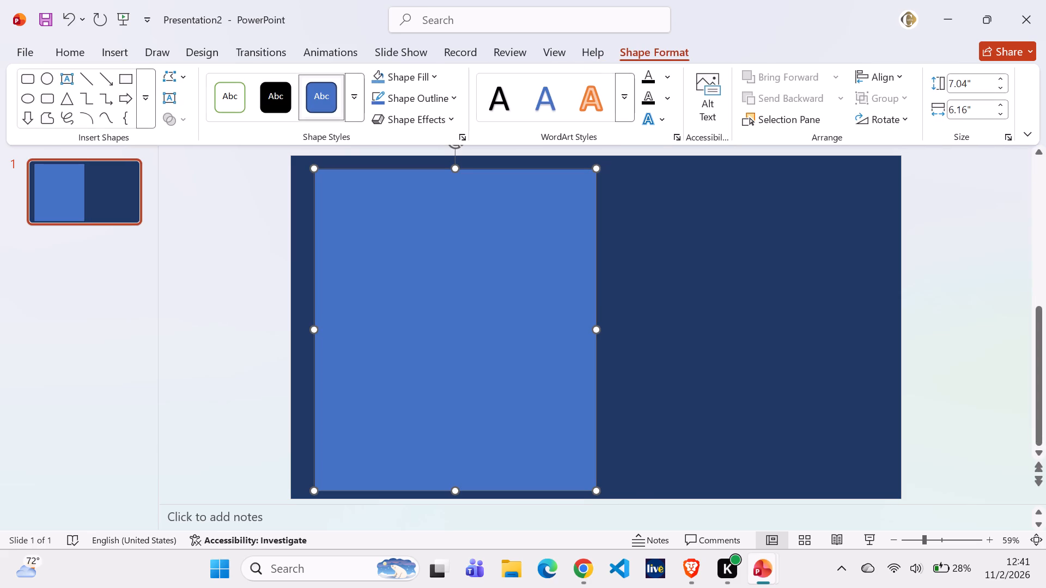
# Move the large rectangle slightly closer to the slide's left edge, leaving even margins above and below it.
pyautogui.moveTo(469, 296); pyautogui.dragTo(484, 274)
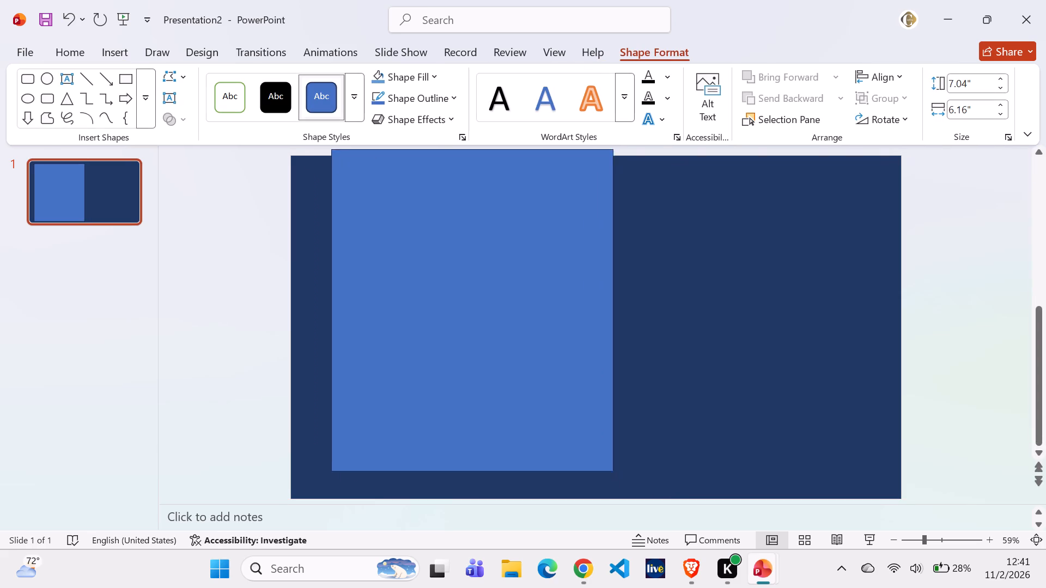
pyautogui.moveTo(484, 274); pyautogui.dragTo(460, 291)
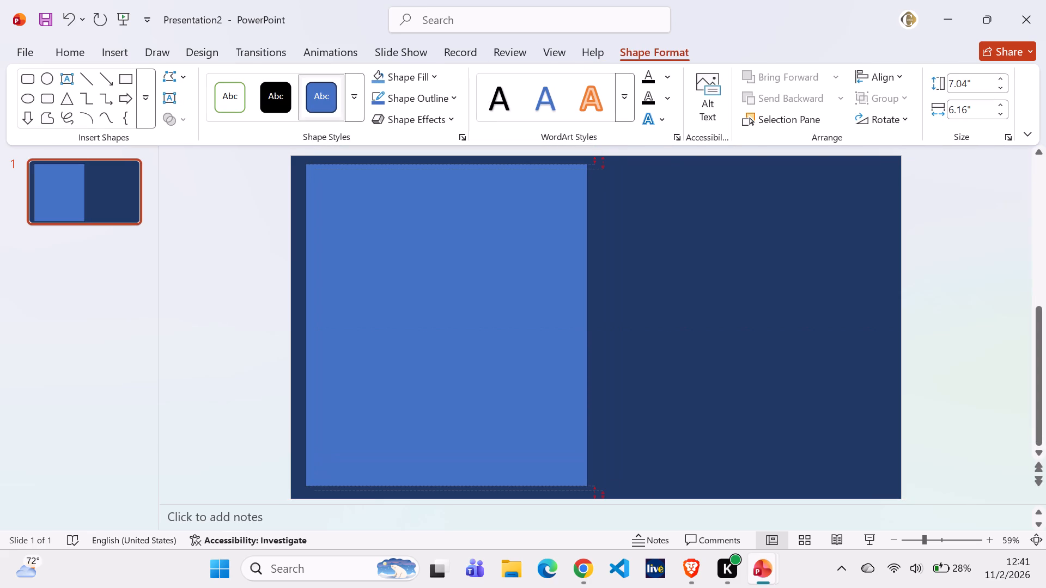
pyautogui.moveTo(460, 291); pyautogui.dragTo(461, 291)
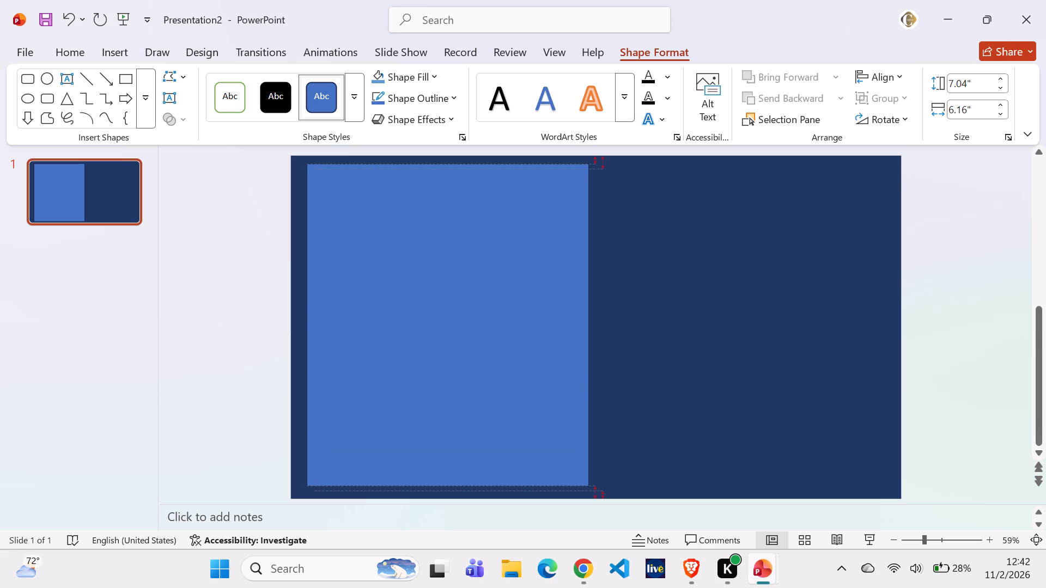
pyautogui.moveTo(461, 291); pyautogui.dragTo(463, 292)
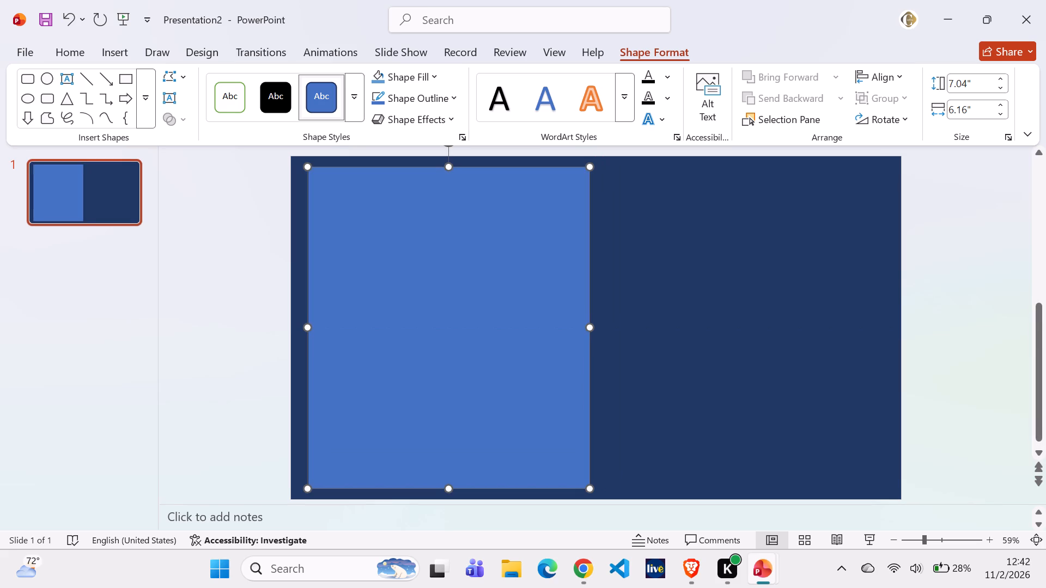
pyautogui.click(443, 289)
# Copy the large rectangle onto the slide's right half, level with the original and with a narrow gap between them.
pyautogui.moveTo(486, 297); pyautogui.dragTo(543, 290, button='right')
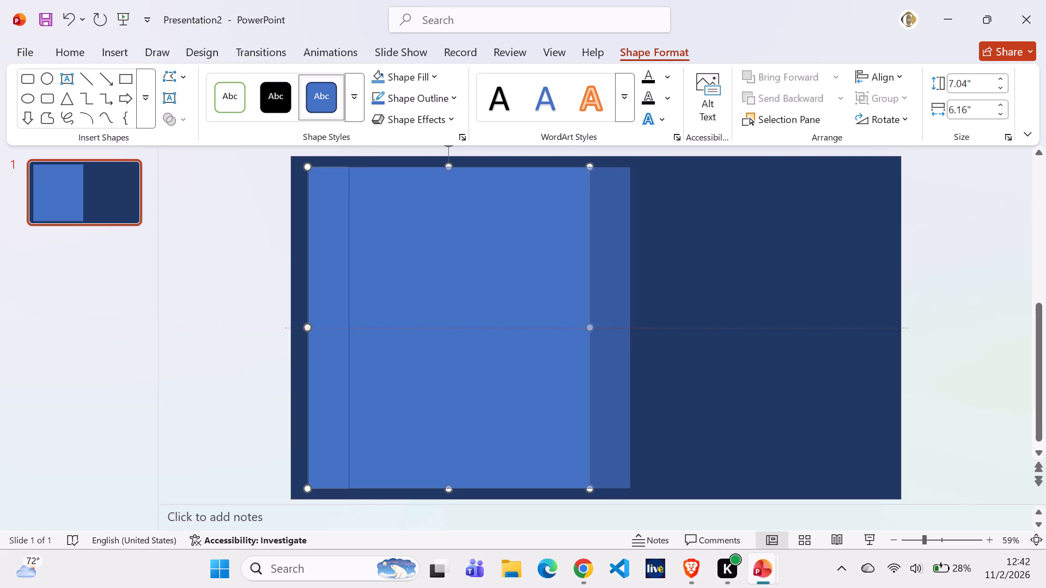
pyautogui.moveTo(543, 290); pyautogui.dragTo(783, 298, button='right')
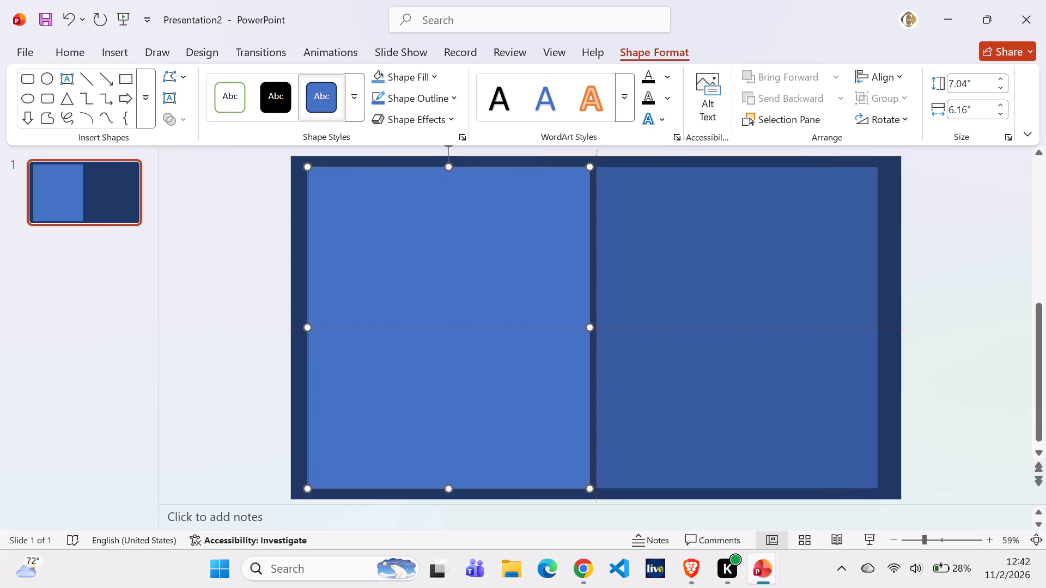
pyautogui.moveTo(783, 298); pyautogui.dragTo(785, 298, button='right')
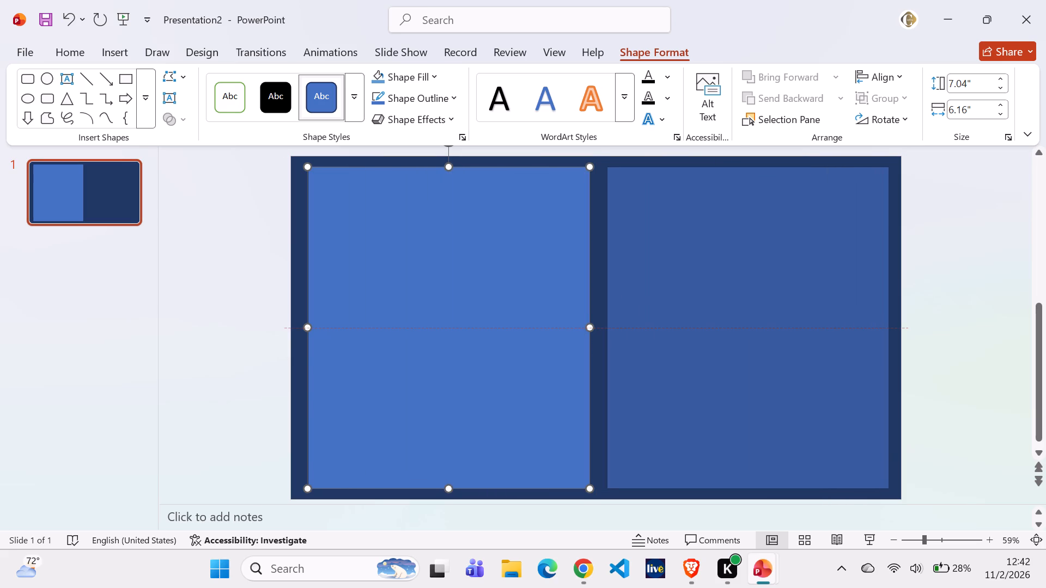
pyautogui.moveTo(785, 298); pyautogui.dragTo(790, 296, button='right')
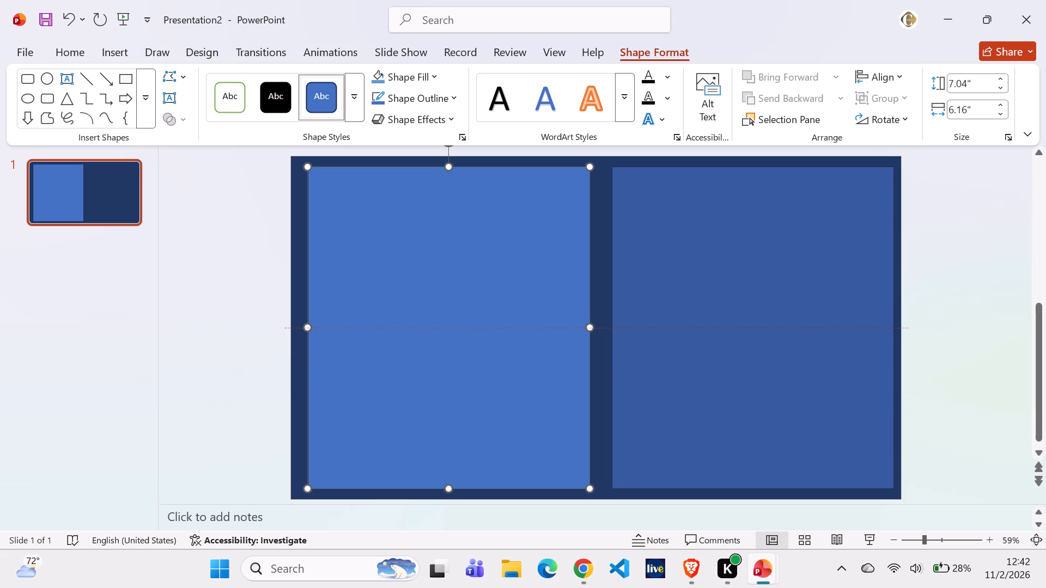
pyautogui.moveTo(790, 296); pyautogui.dragTo(791, 297, button='right')
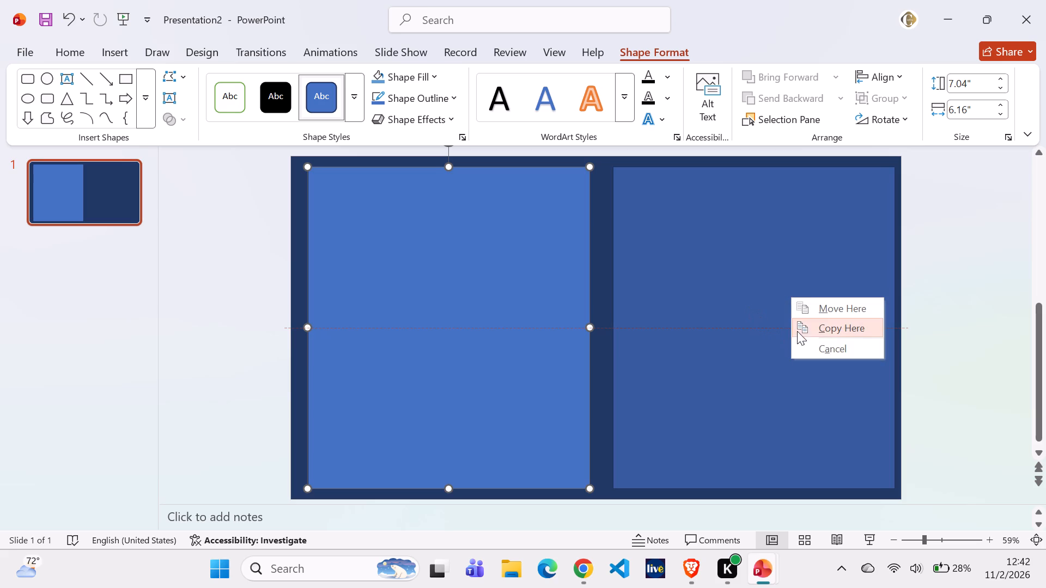
pyautogui.click(828, 322)
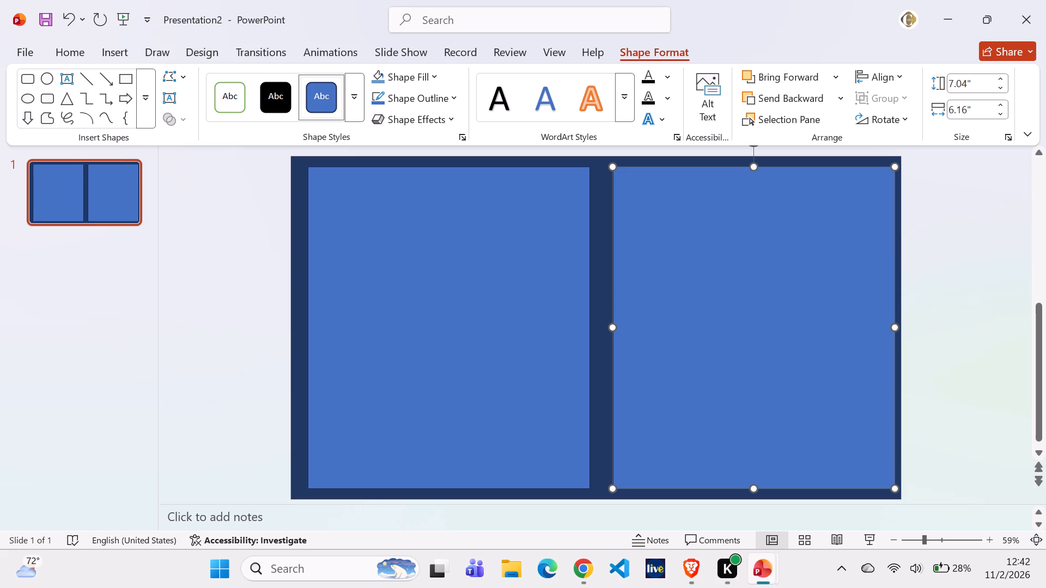
# Draw a small circle about 0.56" high and 0.58" wide inside the left rectangle's upper-right corner.
pyautogui.click(112, 55)
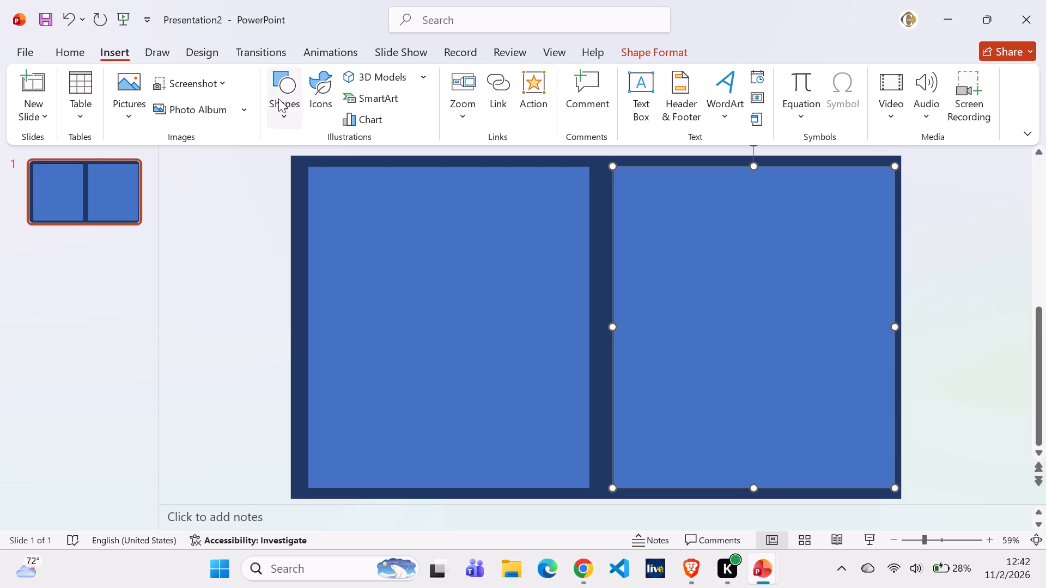
pyautogui.click(288, 108)
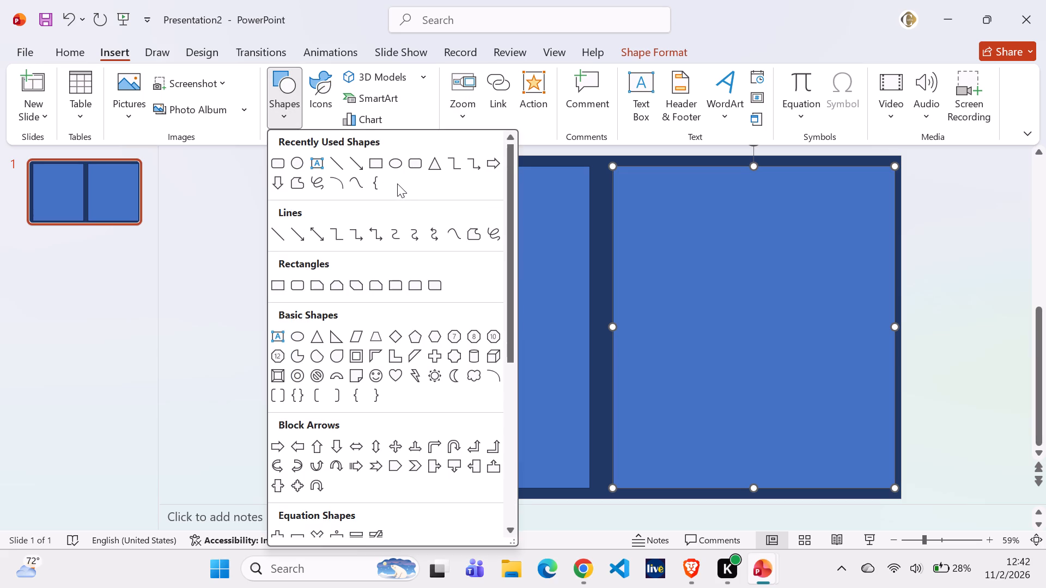
pyautogui.click(303, 167)
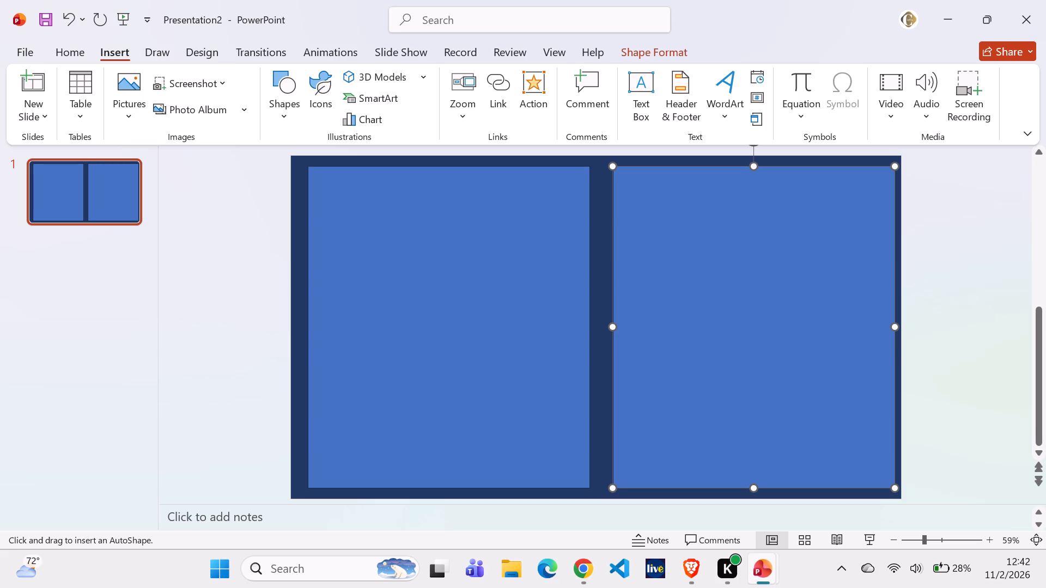
pyautogui.moveTo(548, 177); pyautogui.dragTo(579, 202)
pyautogui.moveTo(579, 202); pyautogui.dragTo(576, 205)
pyautogui.moveTo(576, 205); pyautogui.dragTo(574, 201)
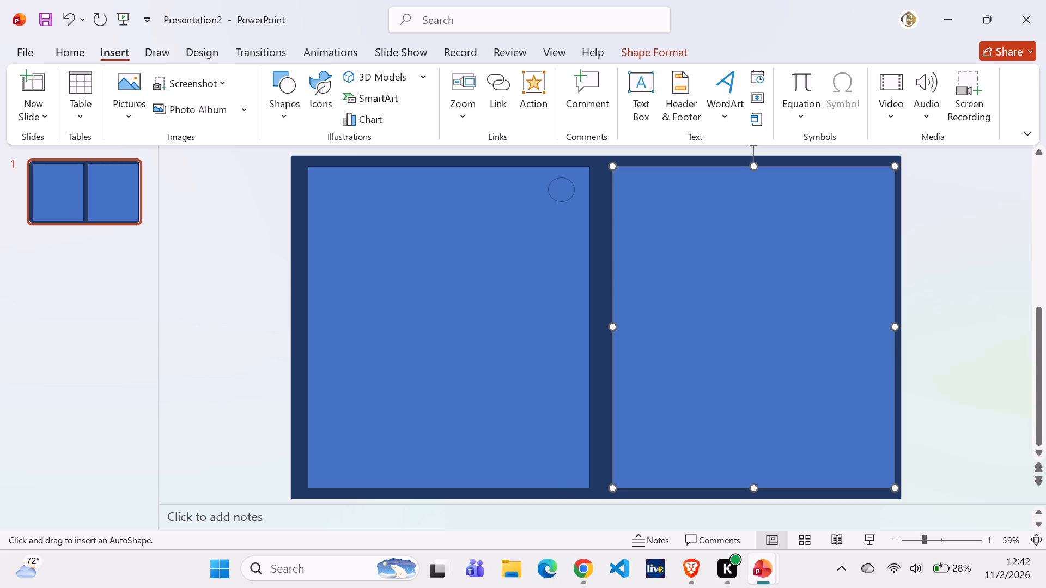
pyautogui.moveTo(574, 201); pyautogui.dragTo(573, 203)
pyautogui.doubleClick(570, 204)
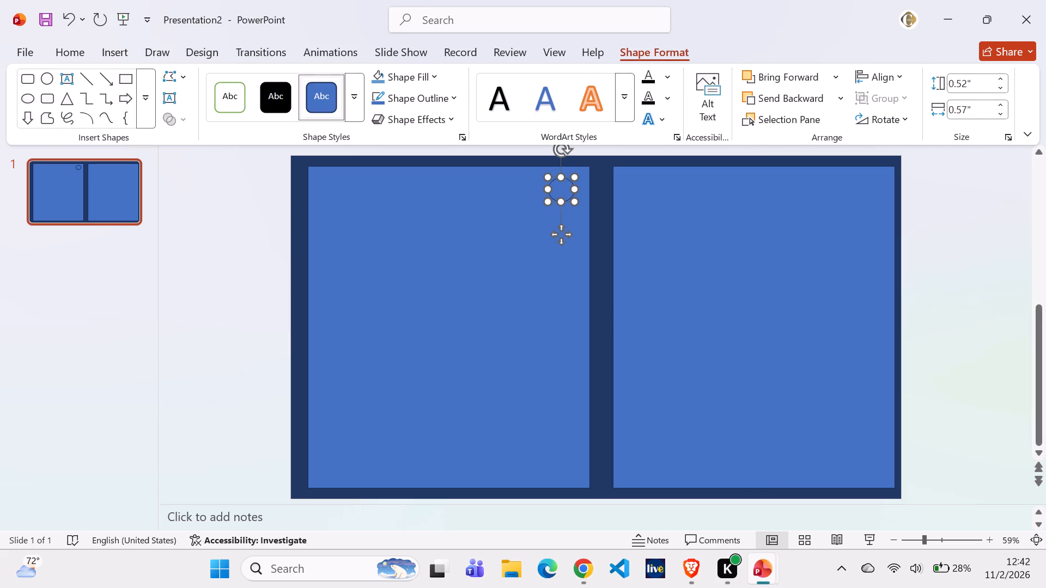
pyautogui.click(563, 232)
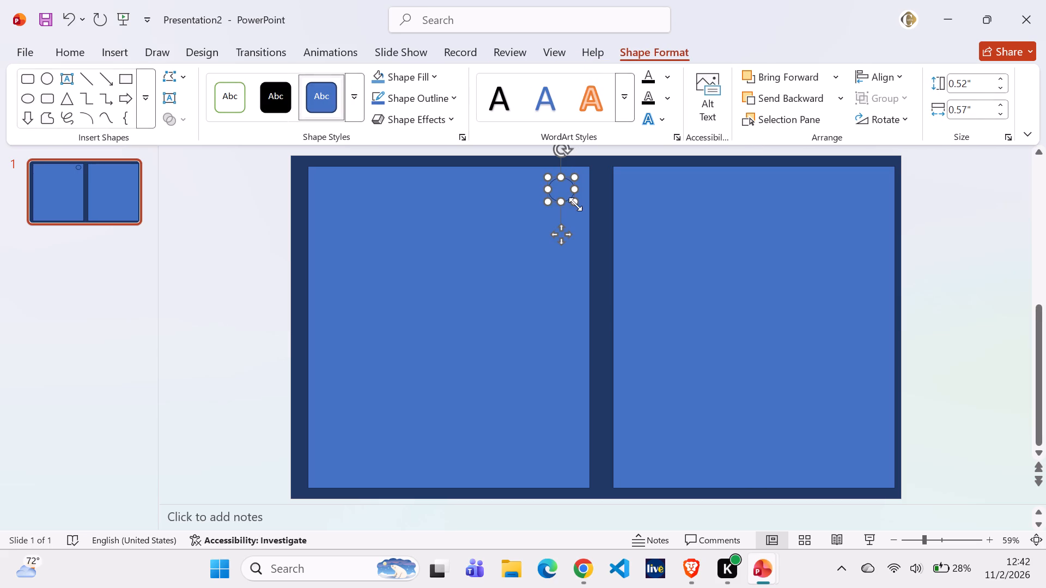
pyautogui.click(575, 204)
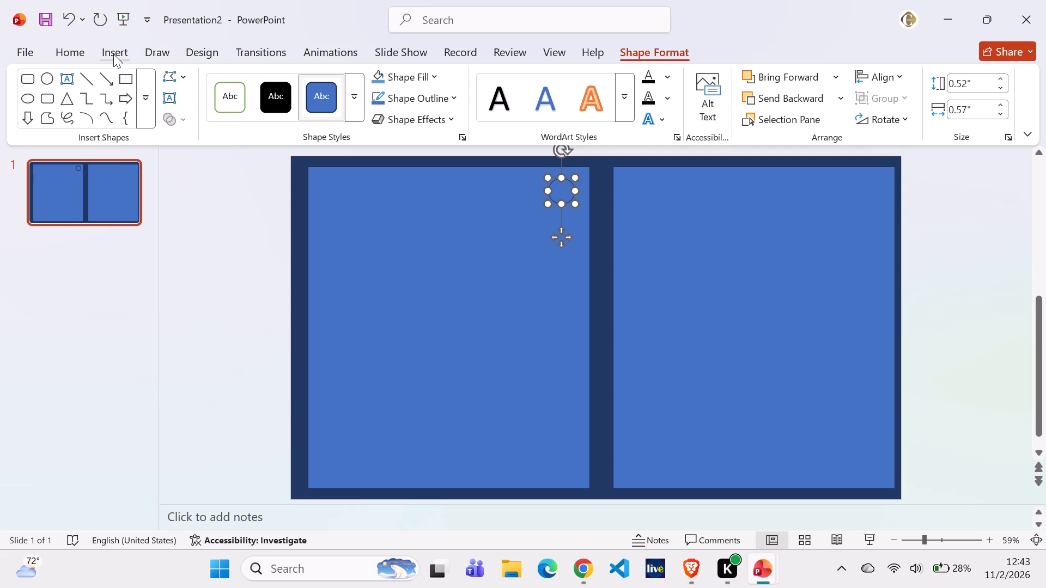
# Change the left rectangle's solid fill to white.
pyautogui.click(436, 75)
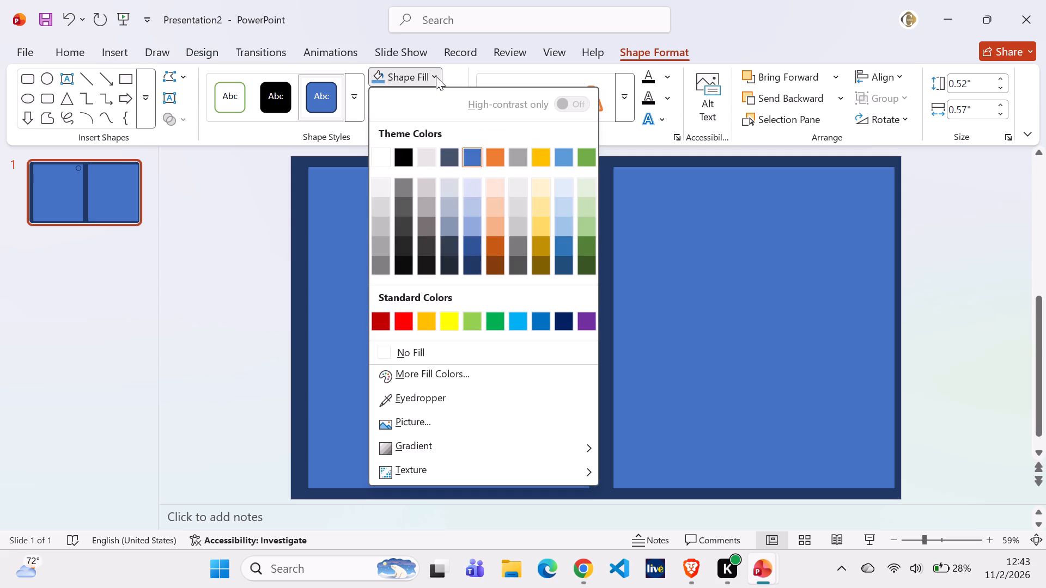
pyautogui.click(436, 76)
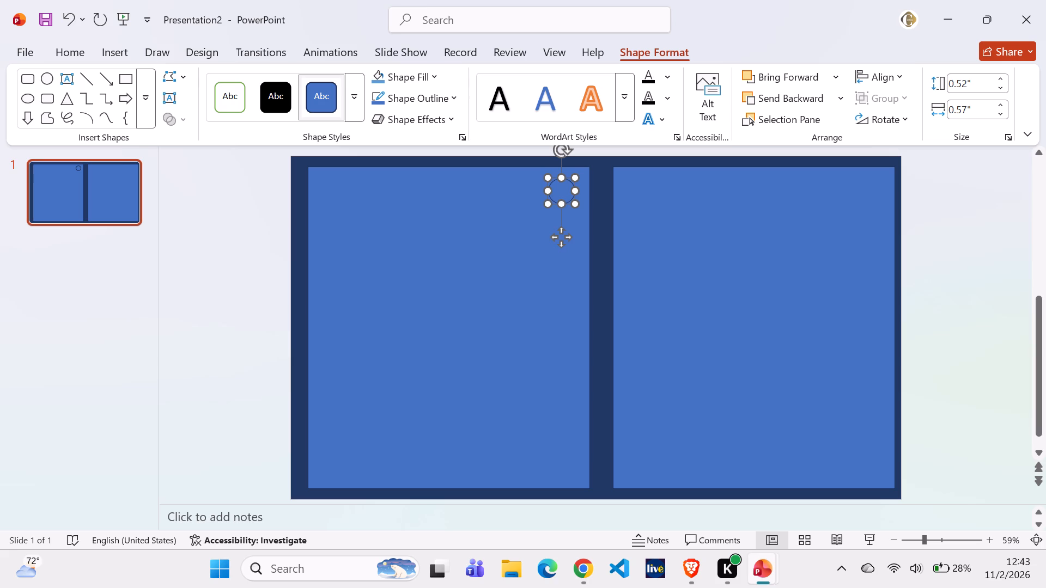
pyautogui.click(487, 231)
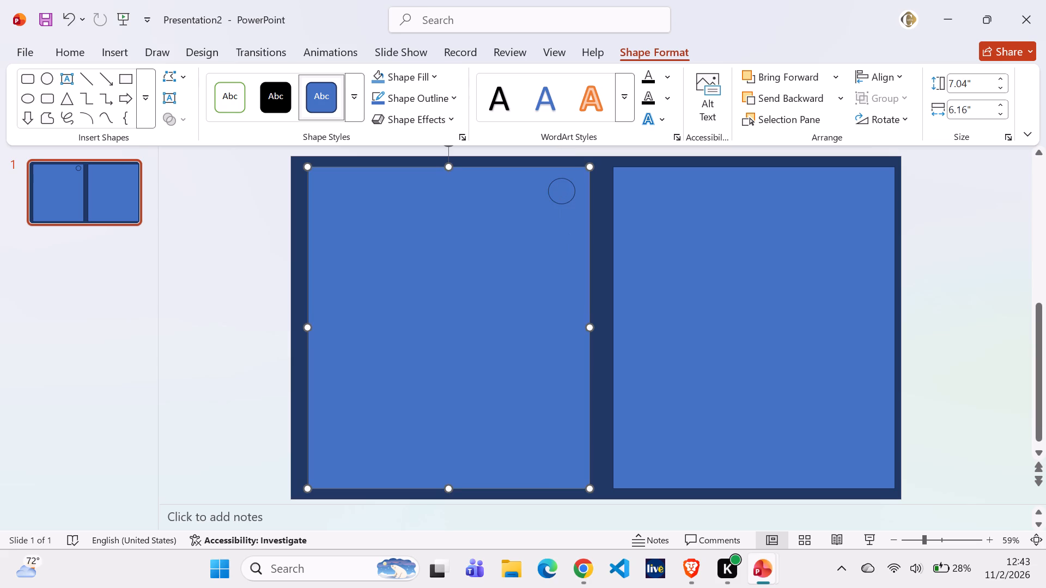
pyautogui.rightClick(429, 255)
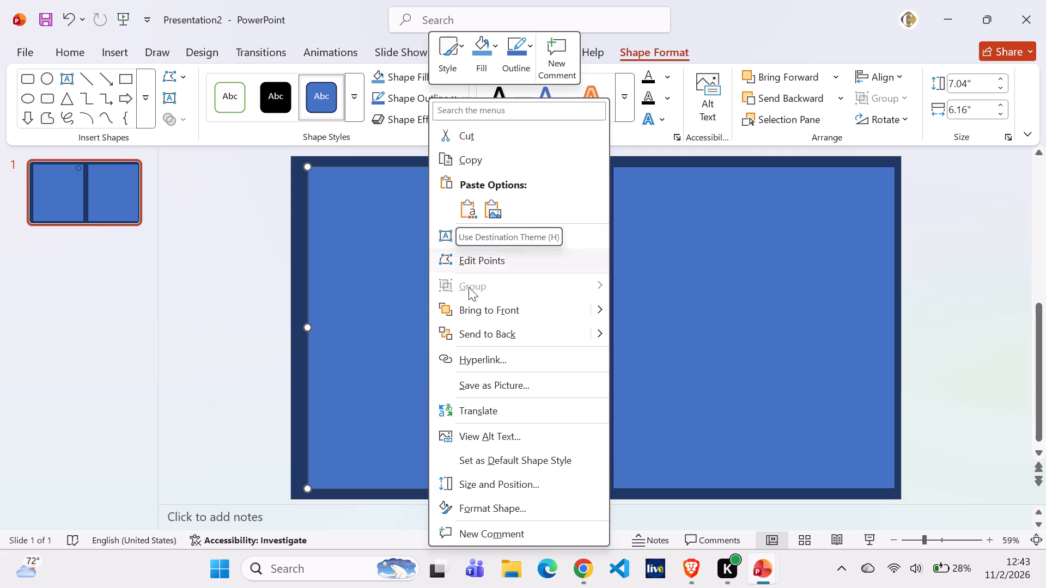
pyautogui.click(482, 509)
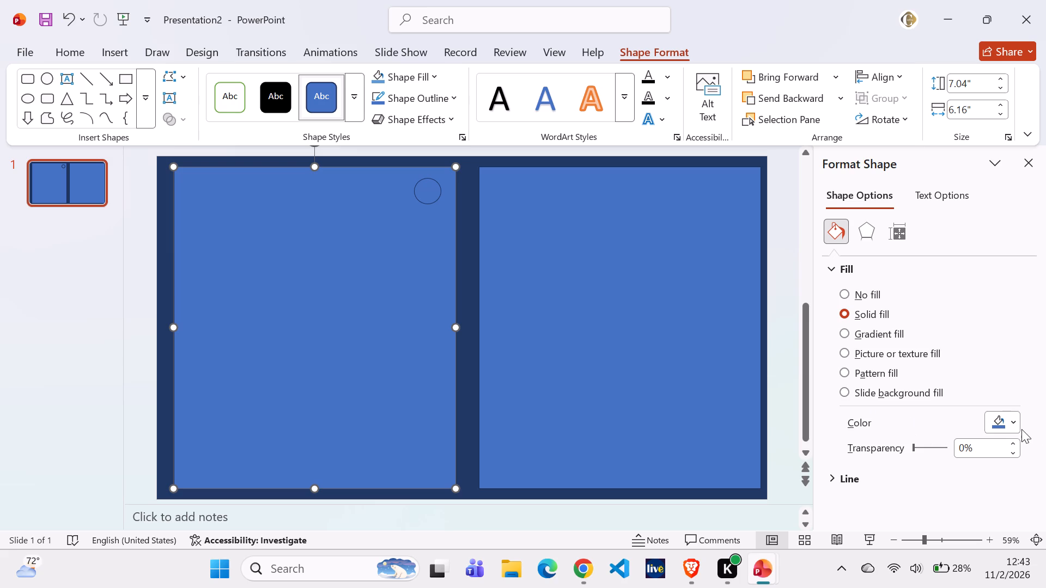
pyautogui.click(1017, 423)
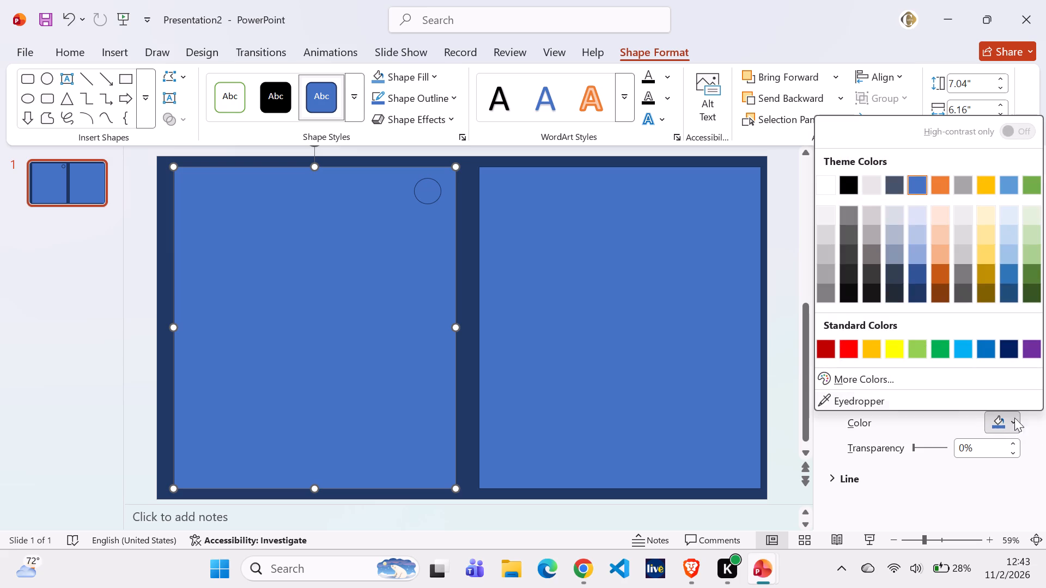
pyautogui.click(830, 186)
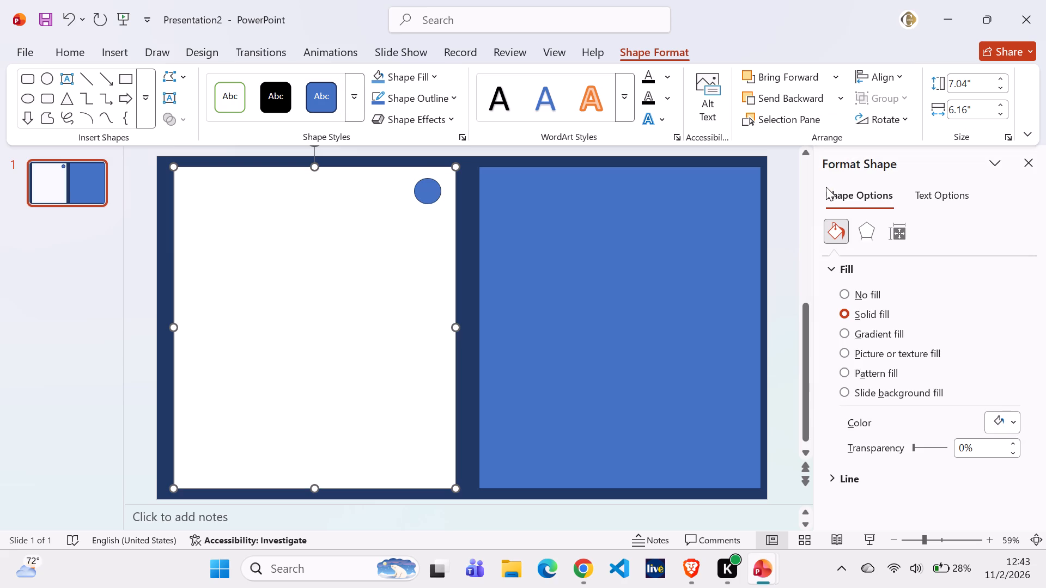
# Change the right rectangle's solid fill to white.
pyautogui.click(567, 300)
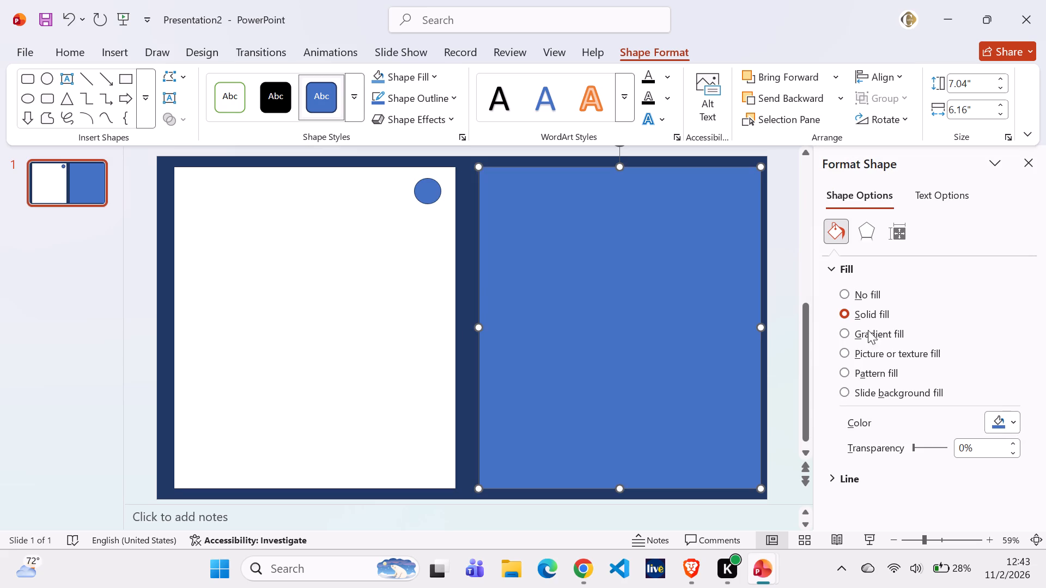
pyautogui.click(1011, 419)
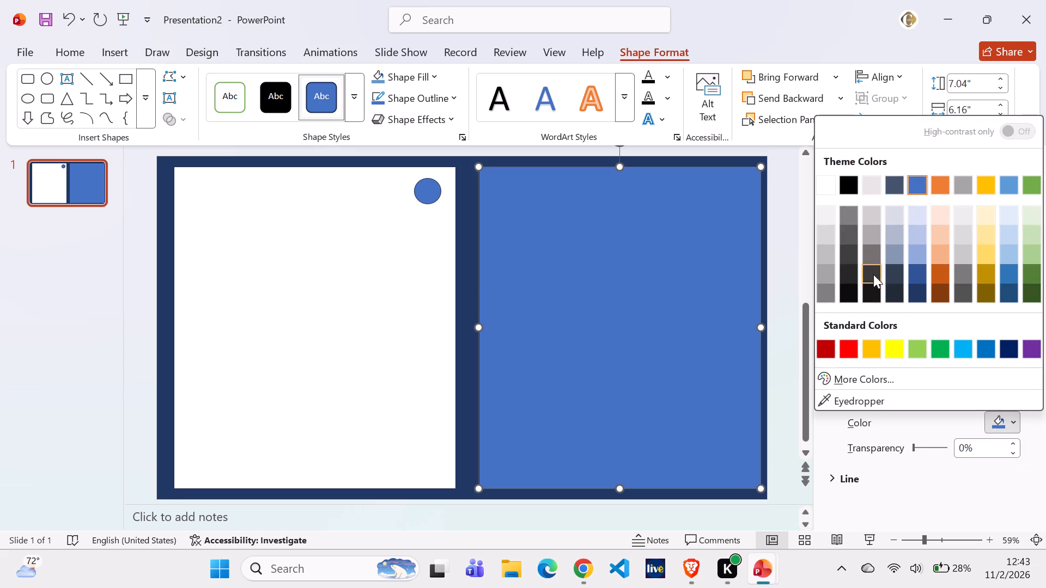
pyautogui.click(825, 186)
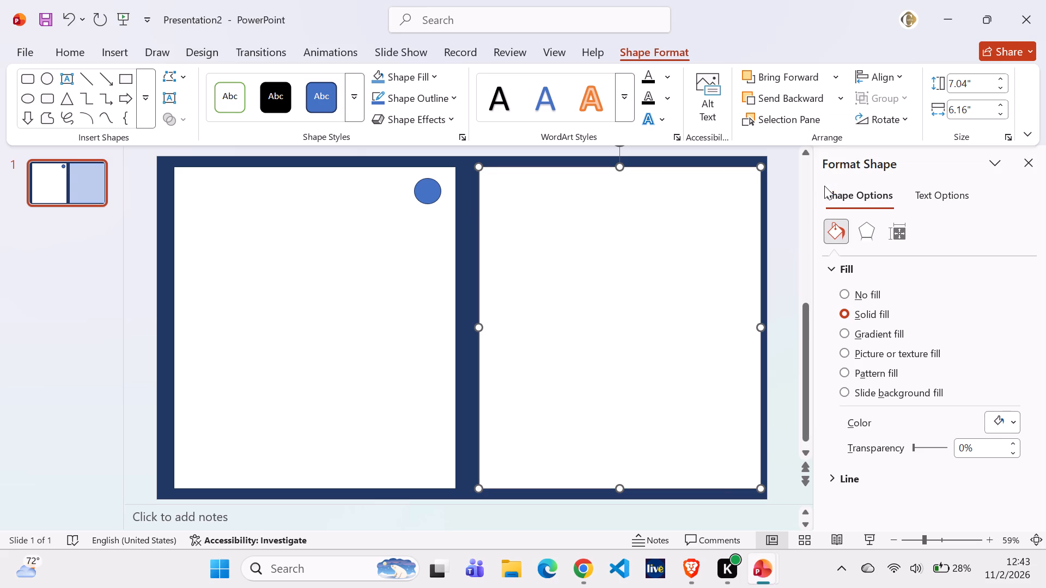
# Copy the small blue circle into the right rectangle's upper-left corner, level with the original circle.
pyautogui.click(407, 292)
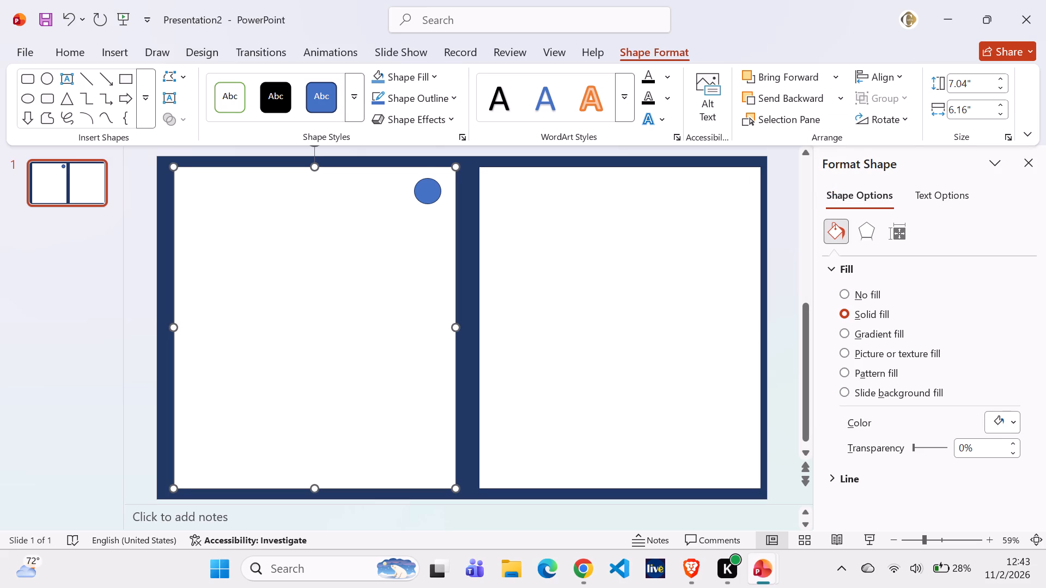
pyautogui.moveTo(427, 194); pyautogui.dragTo(495, 197, button='right')
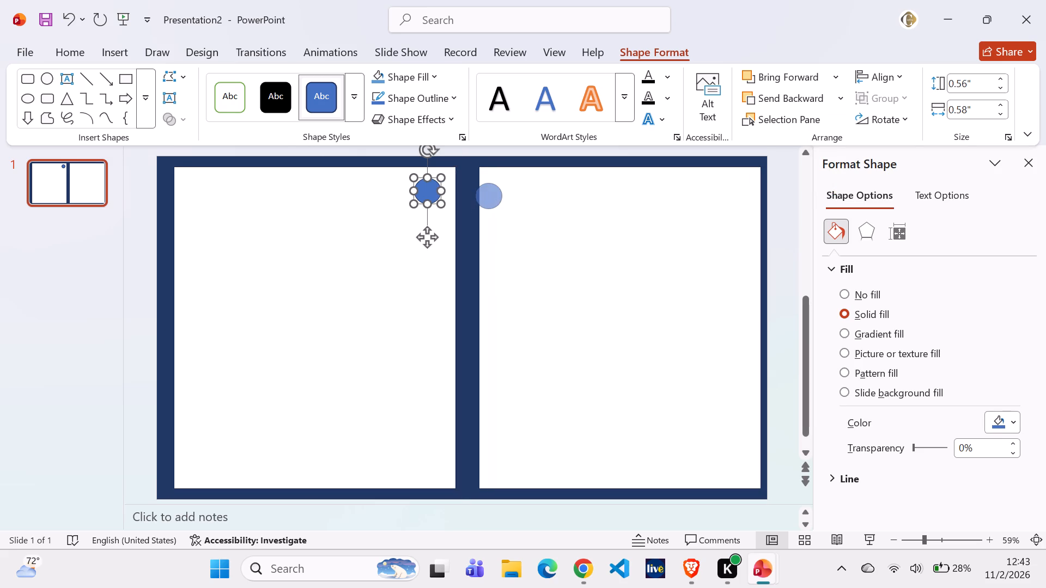
pyautogui.moveTo(495, 197); pyautogui.dragTo(500, 193, button='right')
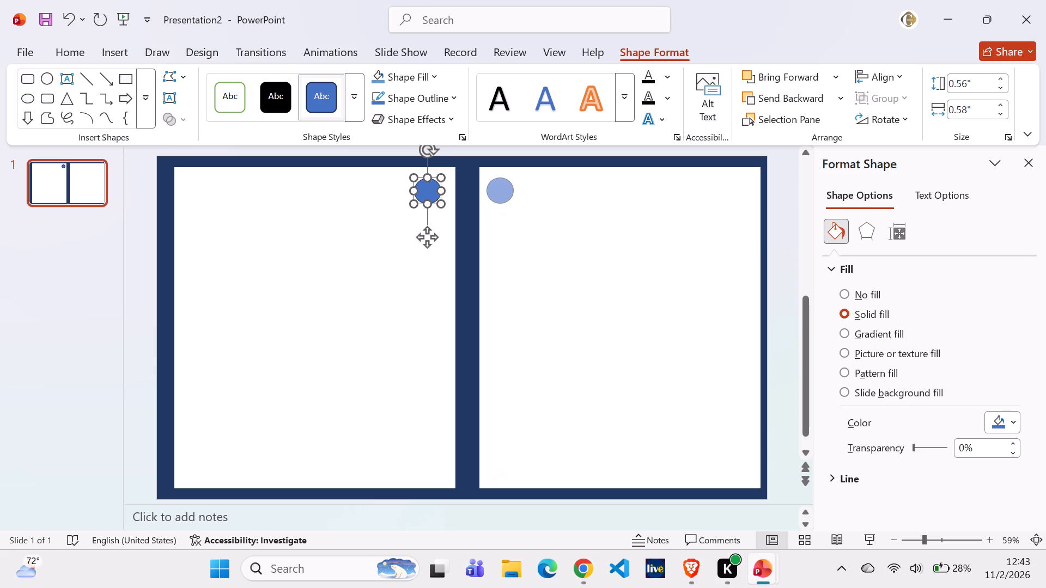
pyautogui.moveTo(500, 193); pyautogui.dragTo(500, 193, button='right')
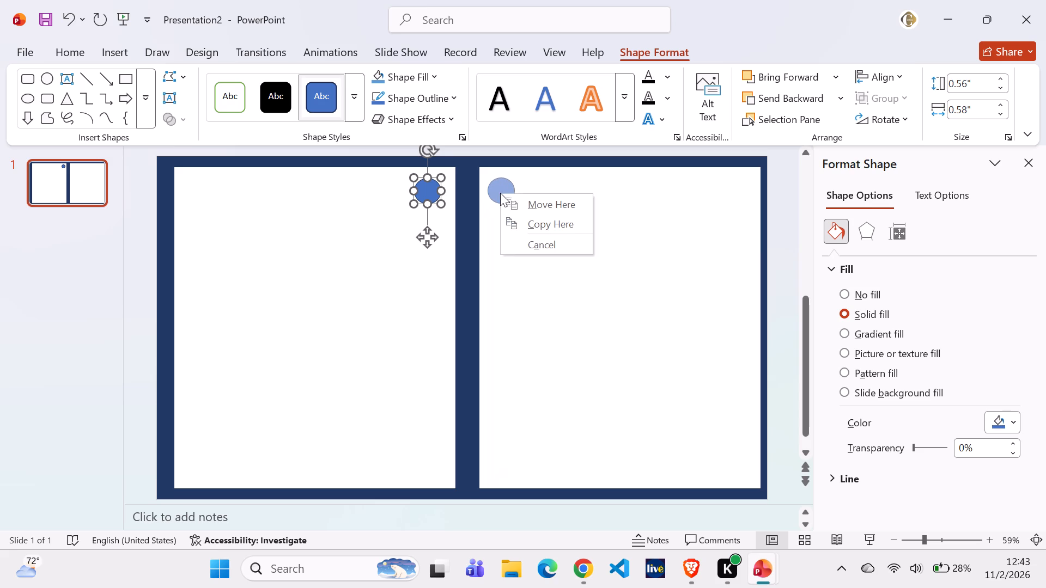
pyautogui.click(536, 223)
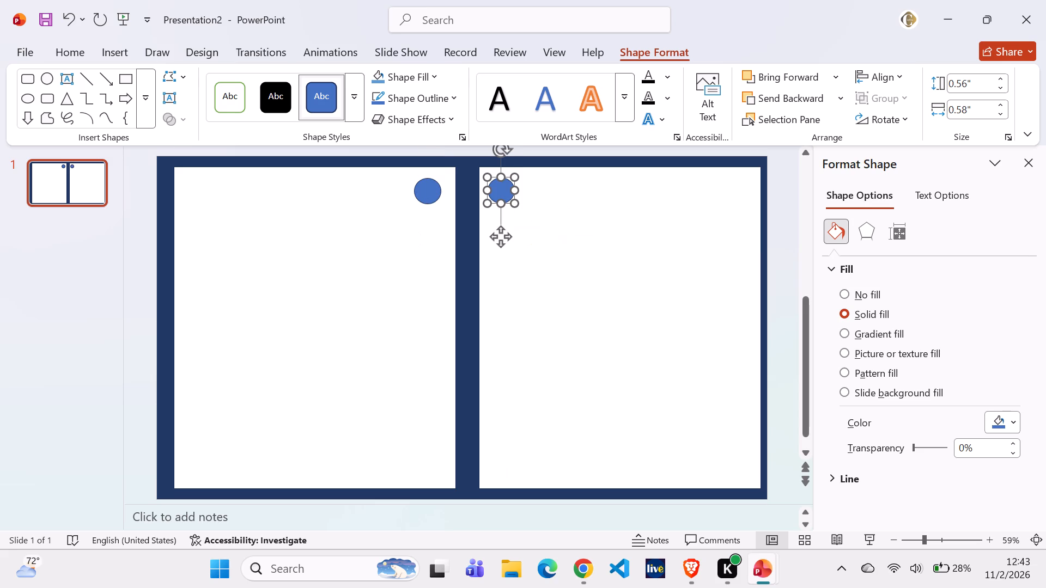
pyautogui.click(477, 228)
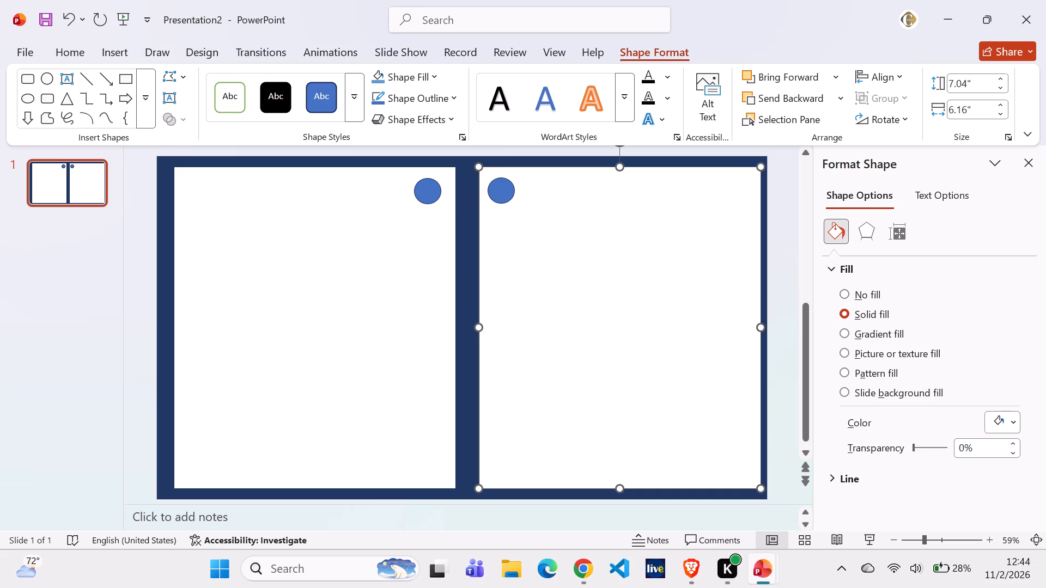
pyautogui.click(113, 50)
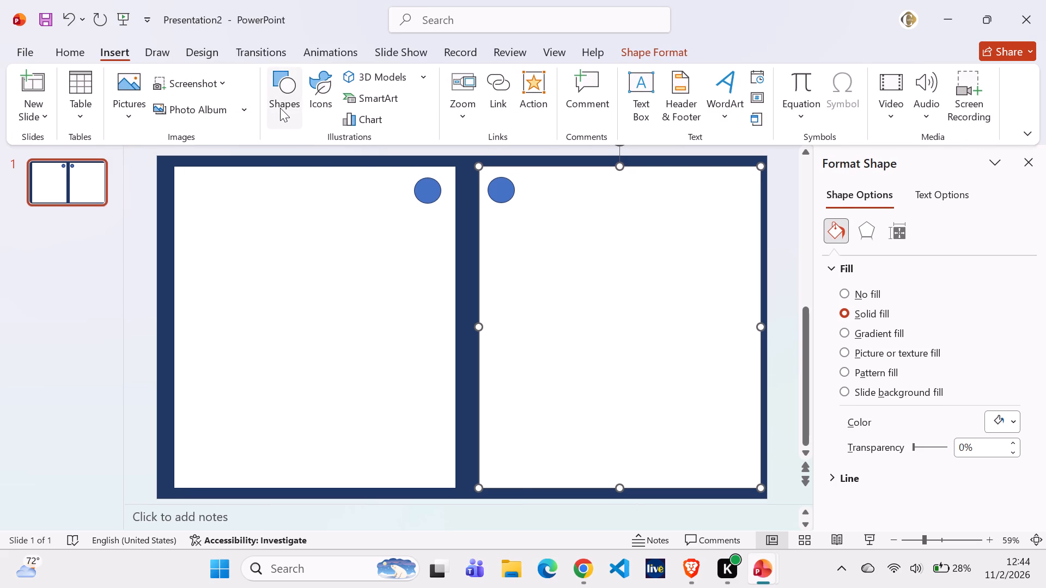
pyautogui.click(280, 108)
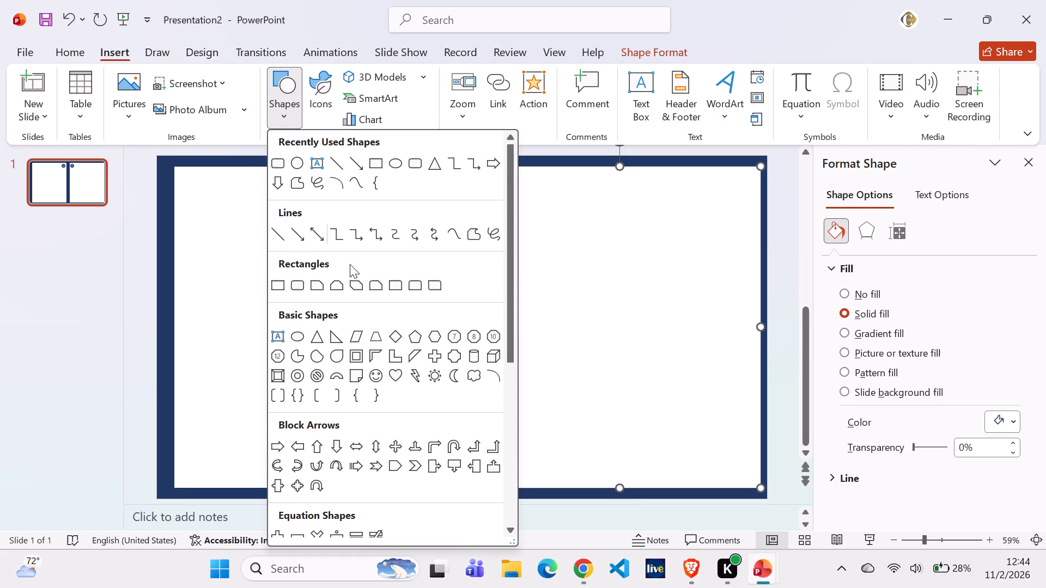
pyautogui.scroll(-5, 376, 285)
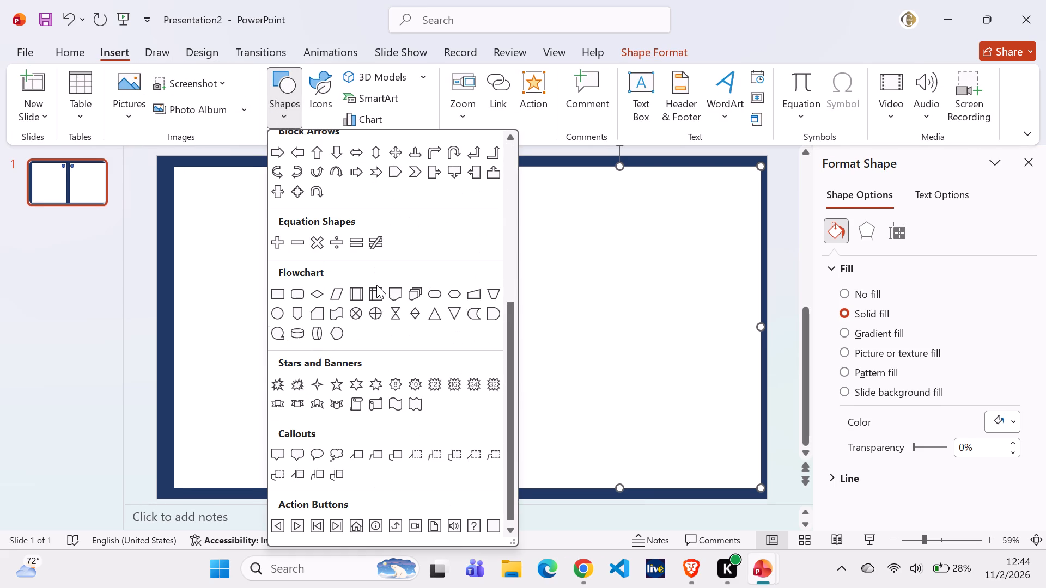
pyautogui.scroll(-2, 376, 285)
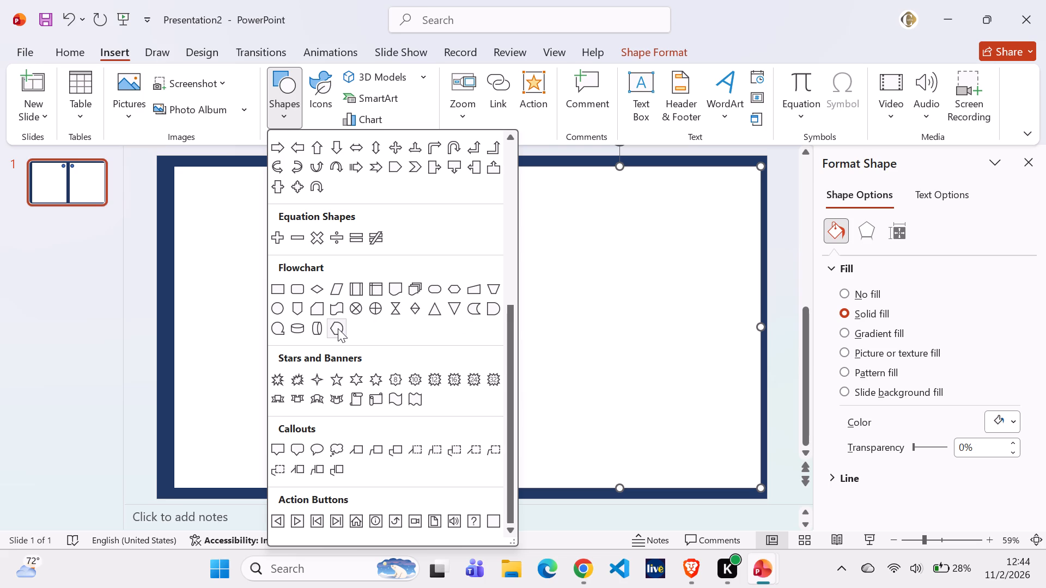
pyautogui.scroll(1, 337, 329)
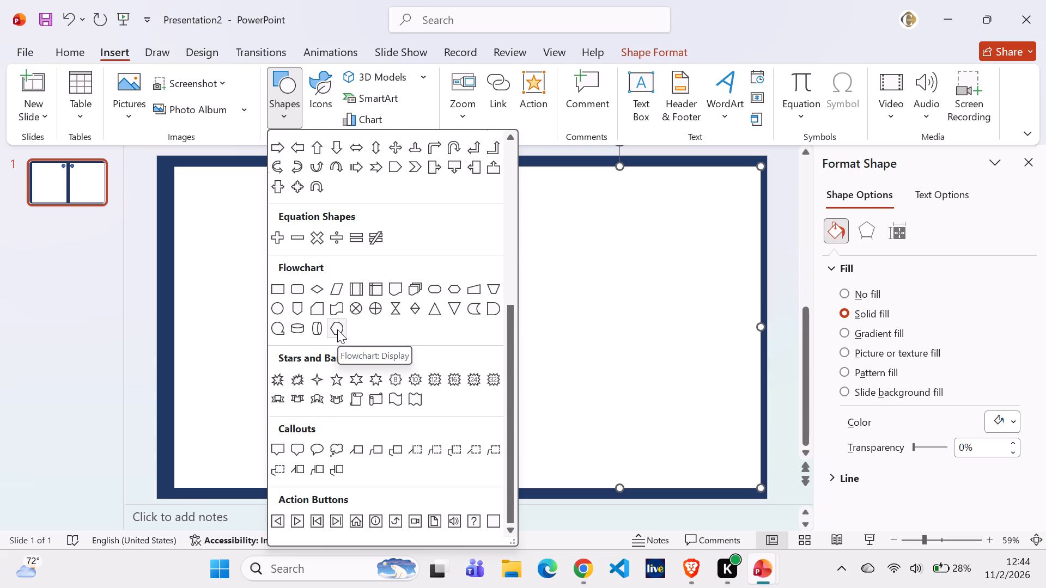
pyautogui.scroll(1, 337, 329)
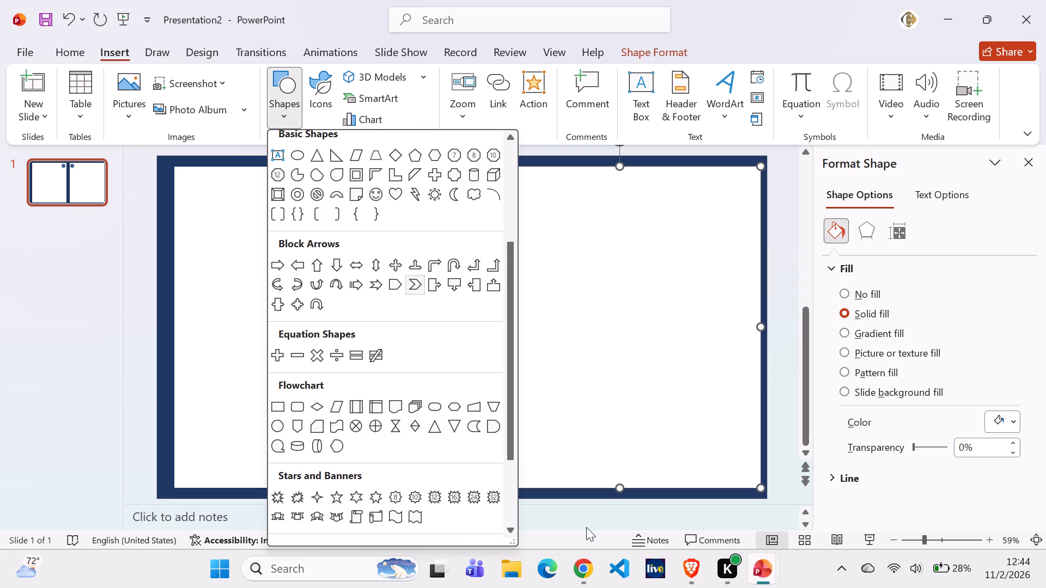
# Switch to the Brave browser and search YouTube for "and i miss you and i need you".
pyautogui.click(691, 566)
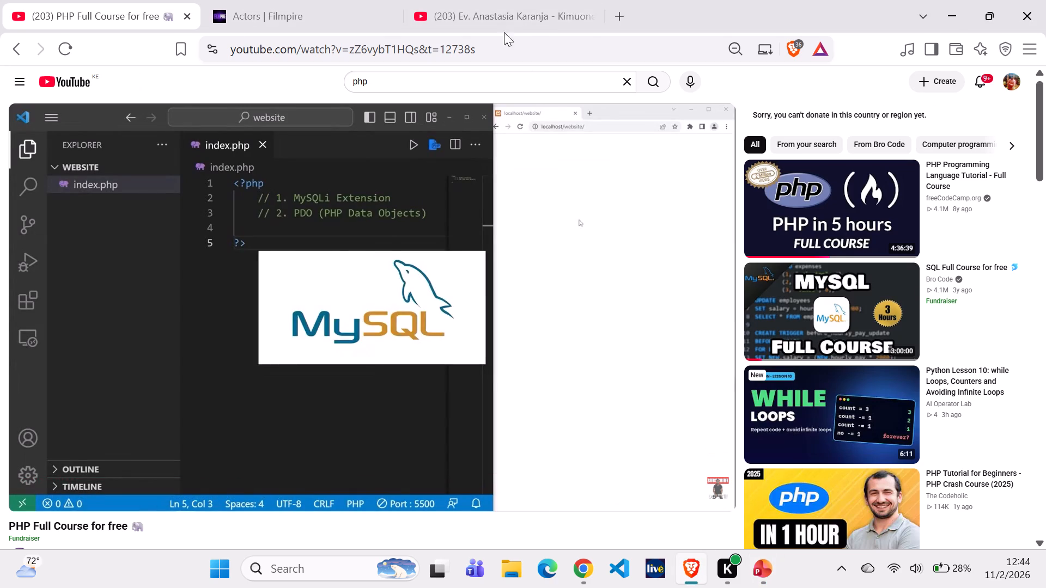
pyautogui.click(501, 8)
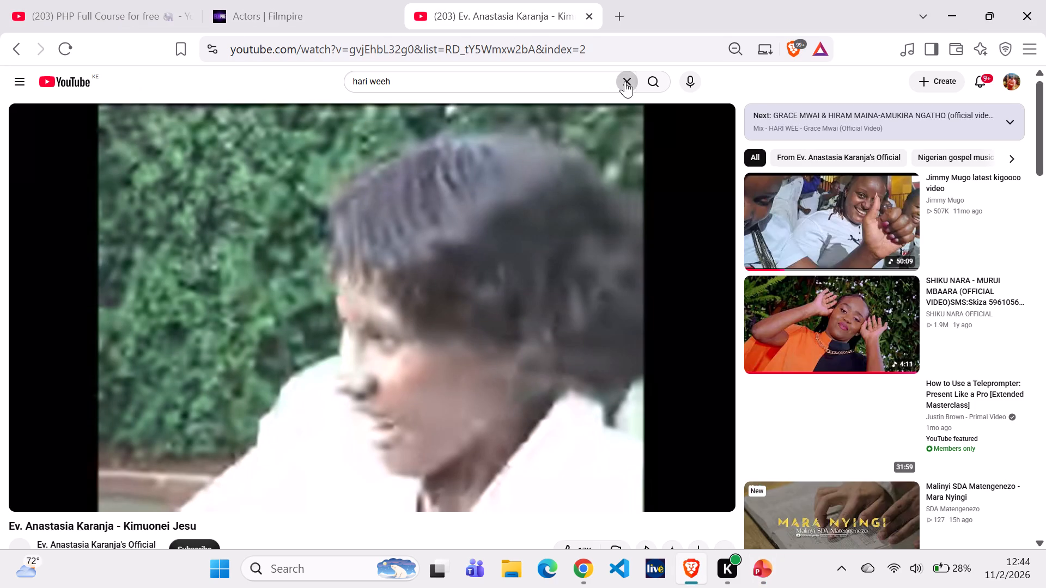
pyautogui.click(625, 81)
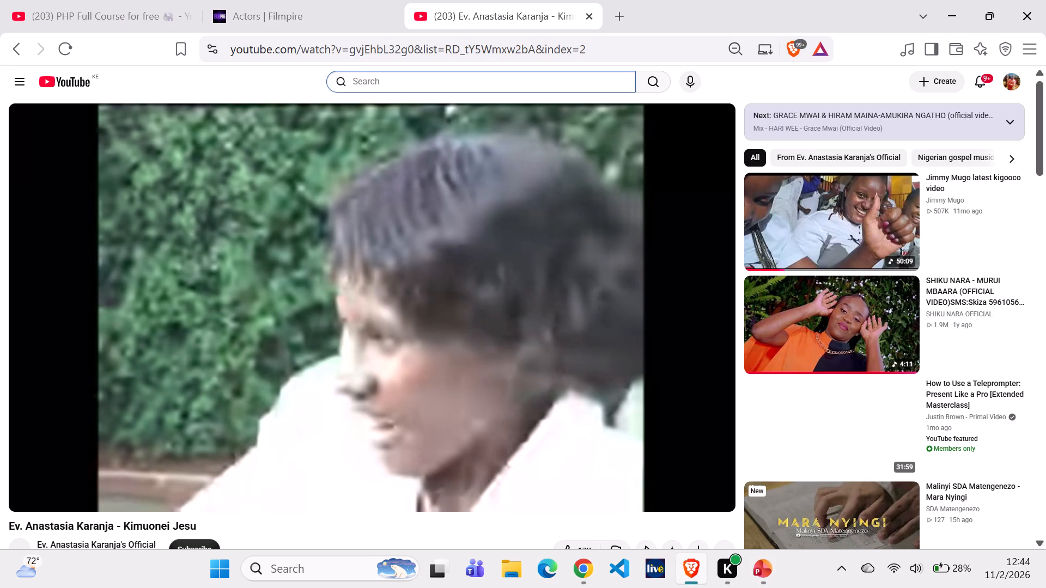
pyautogui.write('and')
pyautogui.press('space')
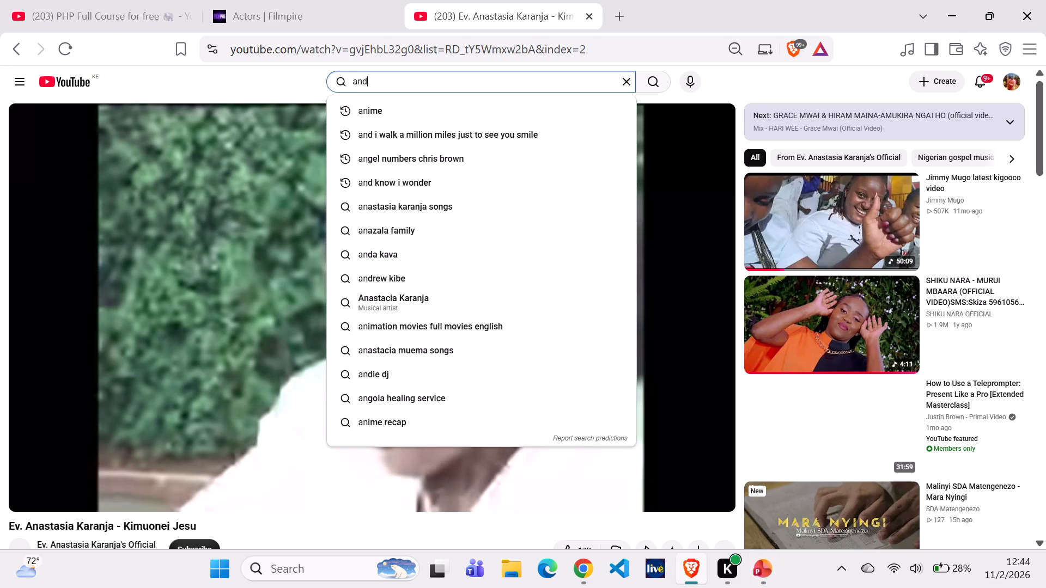
pyautogui.write('i mi')
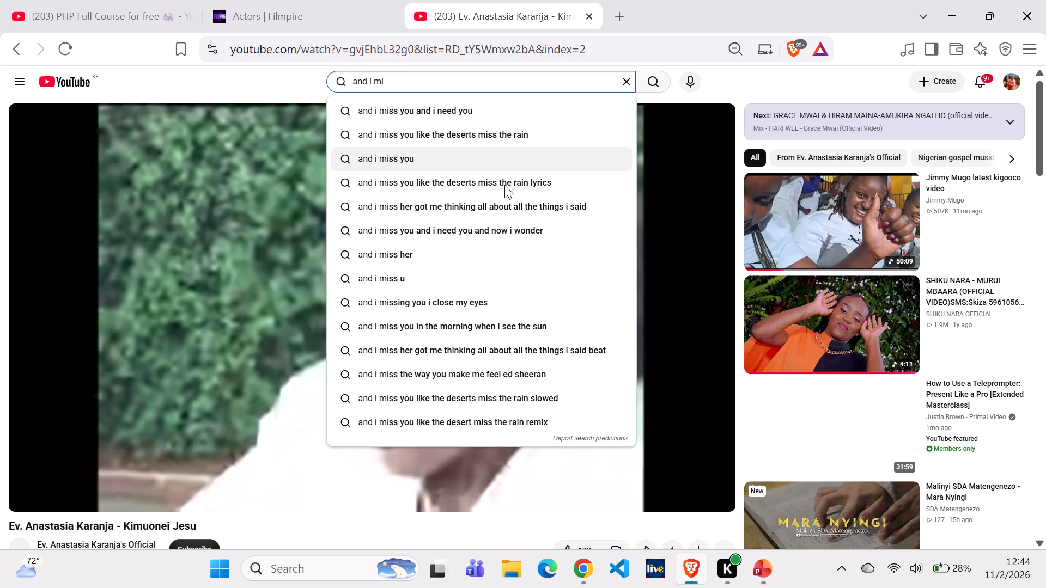
pyautogui.click(420, 111)
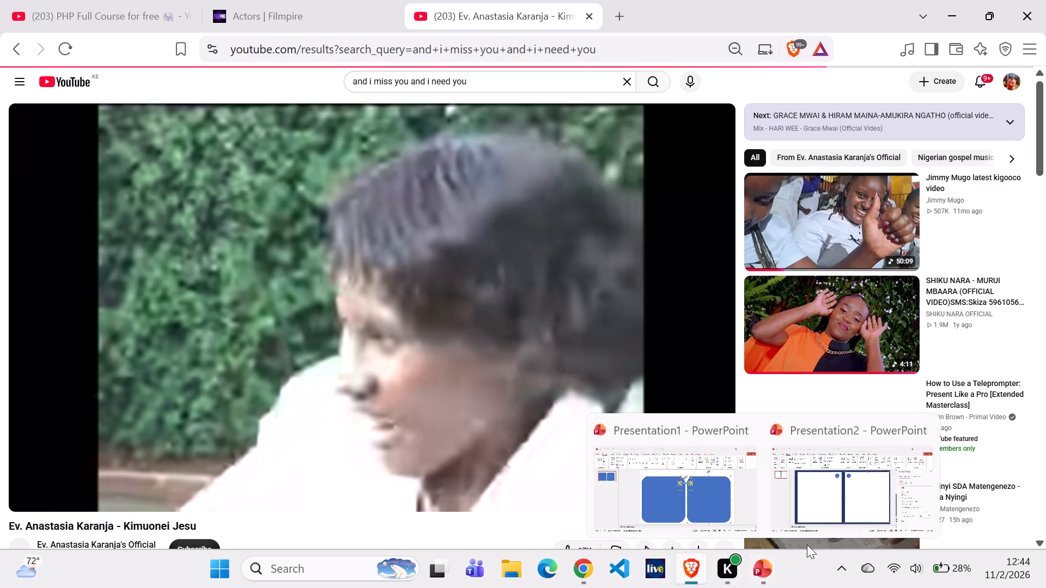
# Return to Presentation2 in PowerPoint and draw a thin rounded rectangle about 0.13" high and 1.6" wide bridging the two blue circles.
pyautogui.click(841, 510)
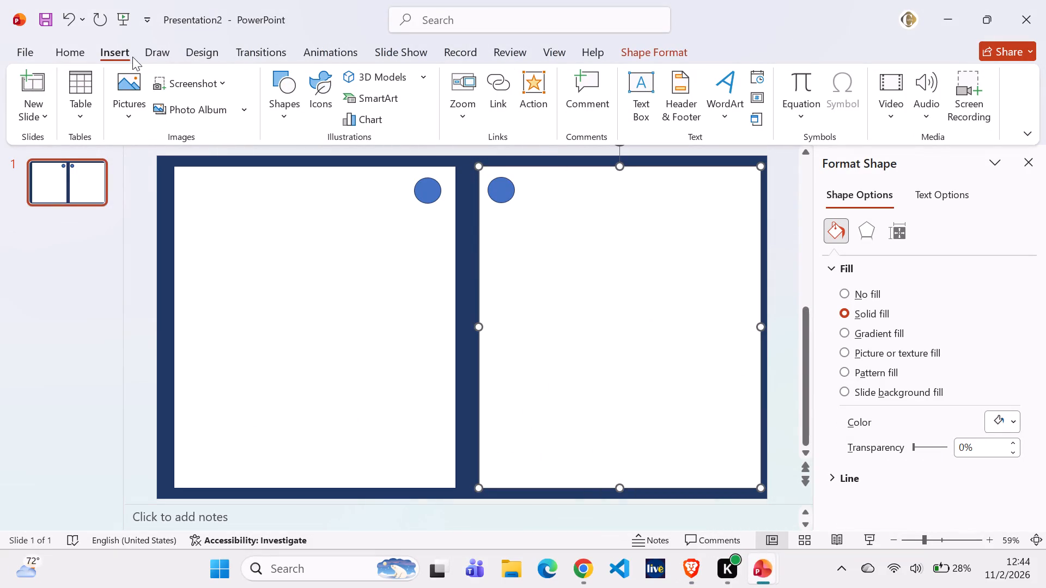
pyautogui.click(283, 111)
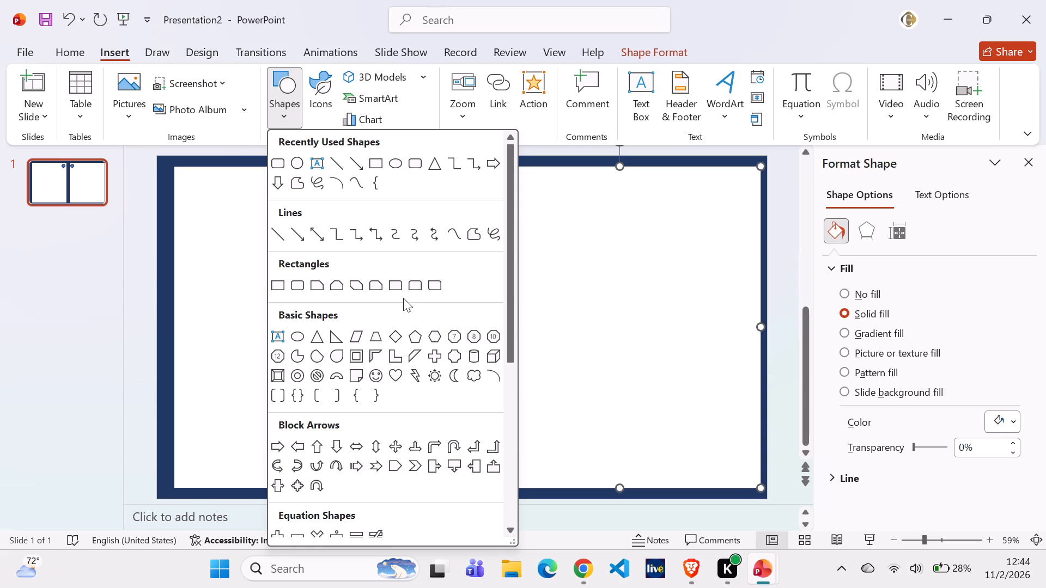
pyautogui.scroll(-3, 403, 298)
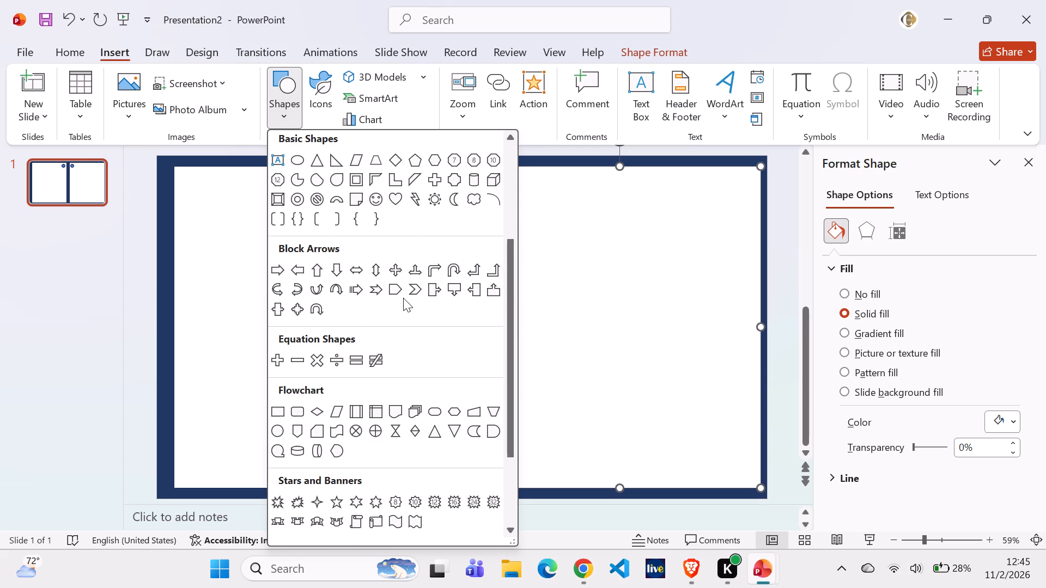
pyautogui.scroll(-2, 403, 298)
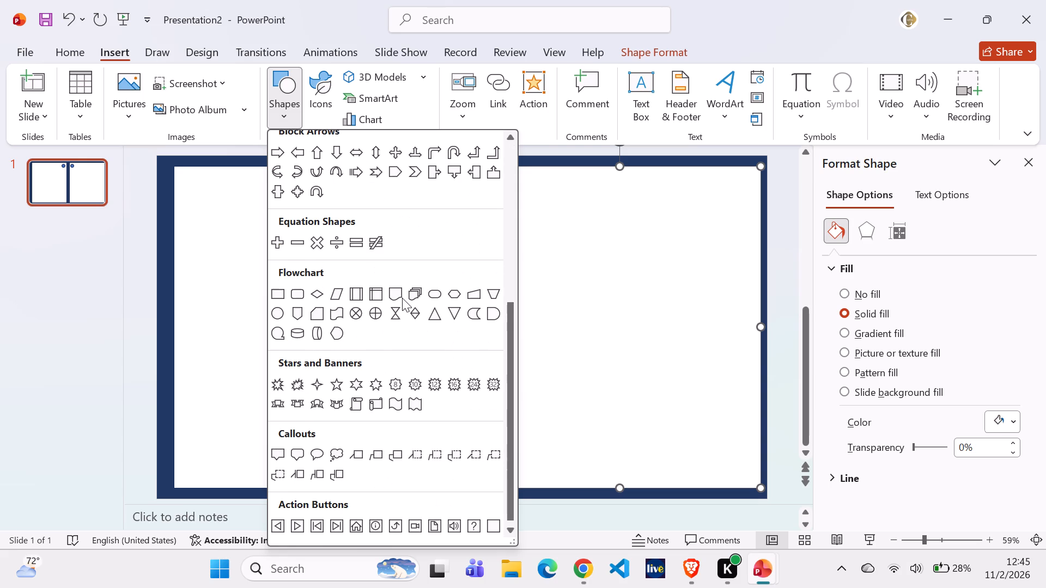
pyautogui.scroll(-8, 400, 299)
pyautogui.scroll(6, 394, 298)
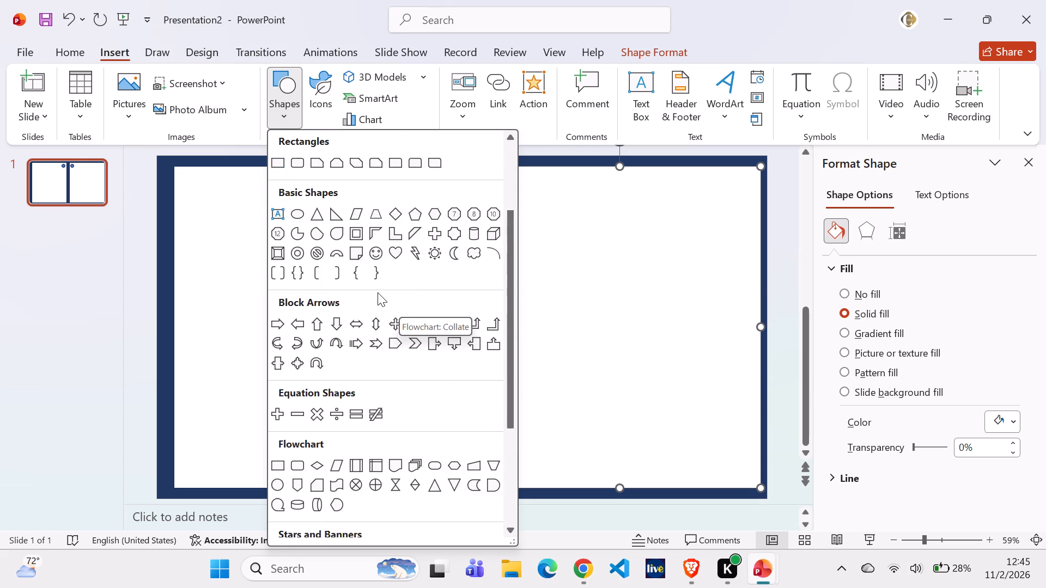
pyautogui.scroll(3, 378, 292)
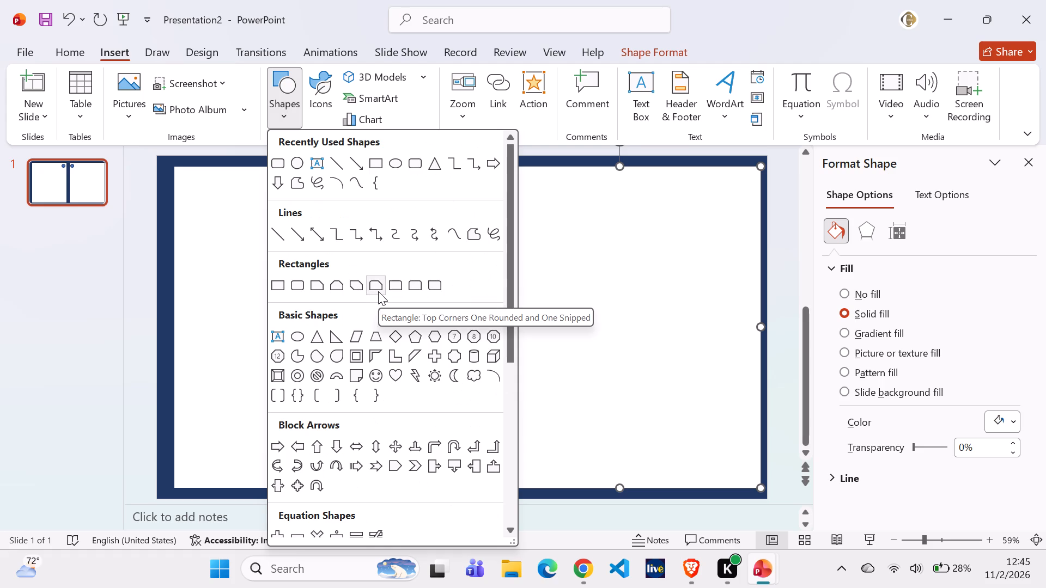
pyautogui.click(417, 166)
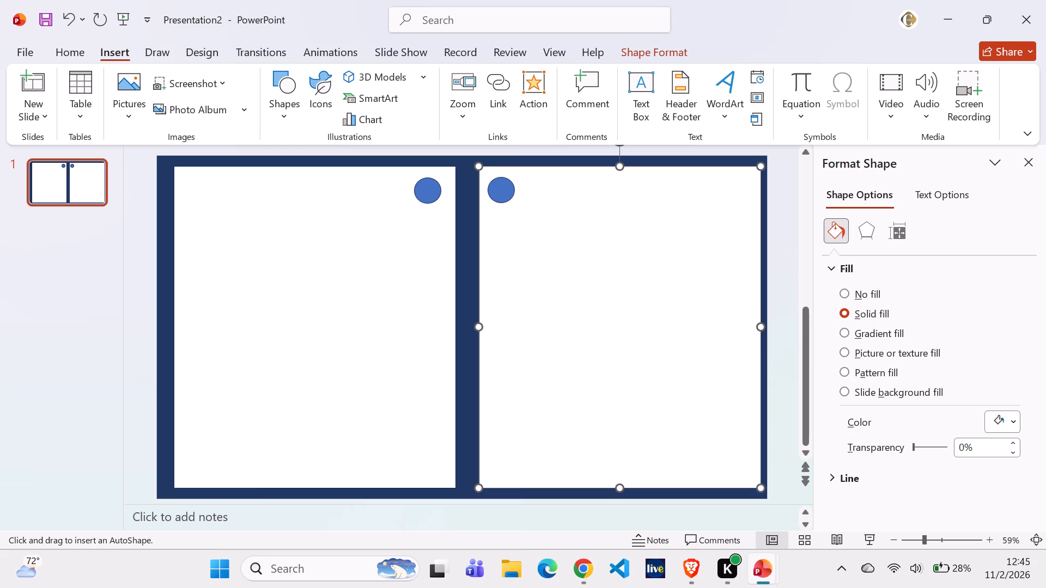
pyautogui.moveTo(428, 187); pyautogui.dragTo(452, 189)
pyautogui.moveTo(452, 189); pyautogui.dragTo(501, 183)
pyautogui.moveTo(501, 183); pyautogui.dragTo(501, 184)
# Extend the bridging bar downward to about 0.26" high so it sits vertically centred on the two circles.
pyautogui.moveTo(464, 186); pyautogui.dragTo(463, 191)
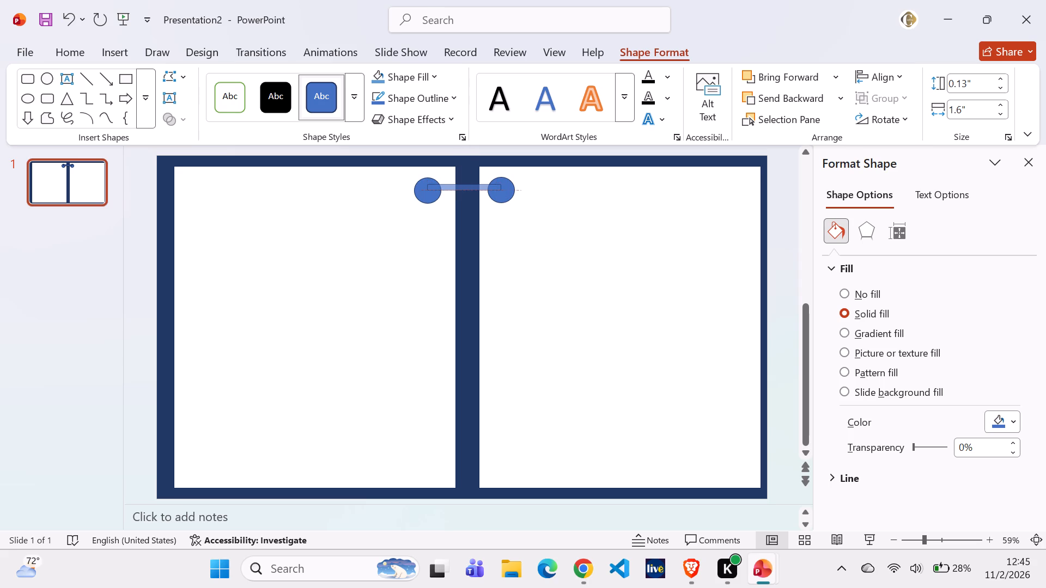
pyautogui.moveTo(463, 191); pyautogui.dragTo(463, 197)
pyautogui.moveTo(463, 197); pyautogui.dragTo(464, 196)
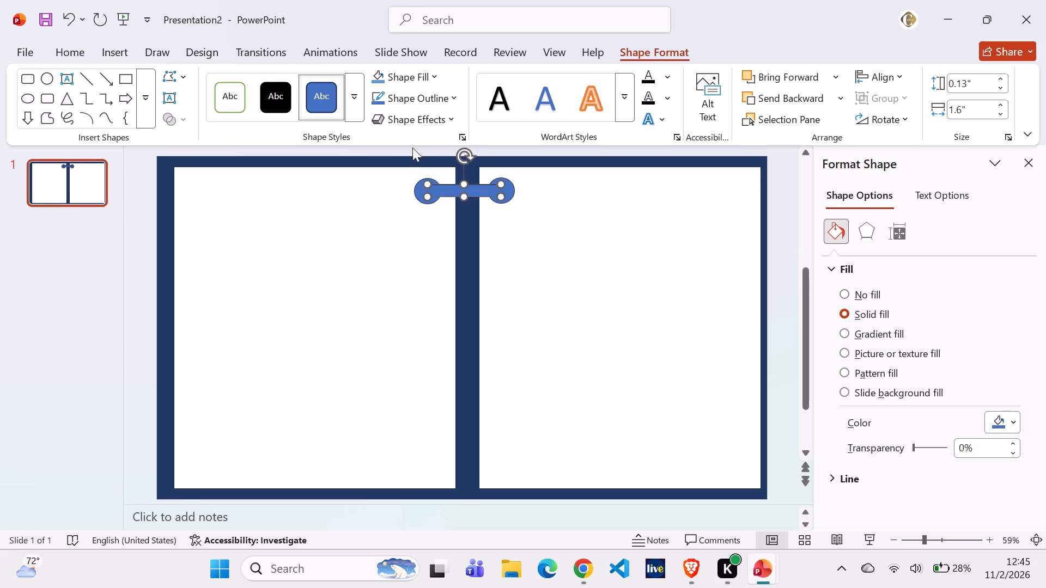
# Fill the bar between the two circles with a light gold theme colour.
pyautogui.click(434, 79)
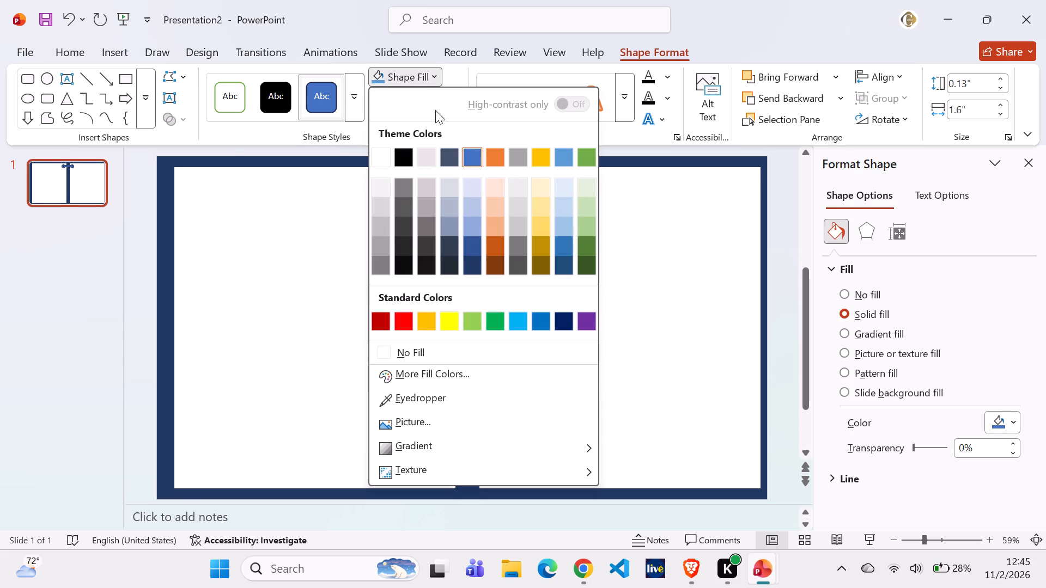
pyautogui.click(534, 222)
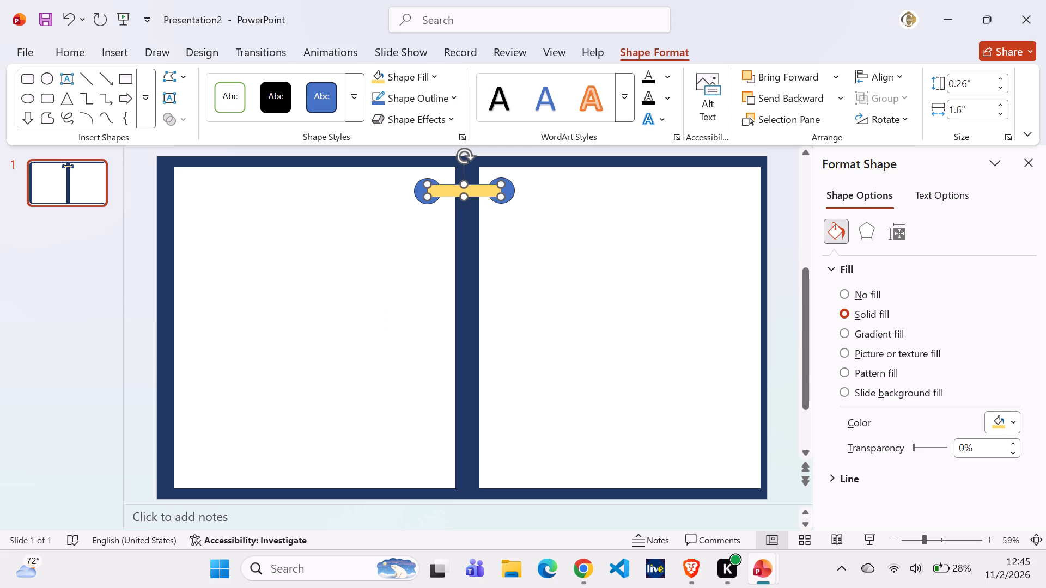
pyautogui.click(501, 220)
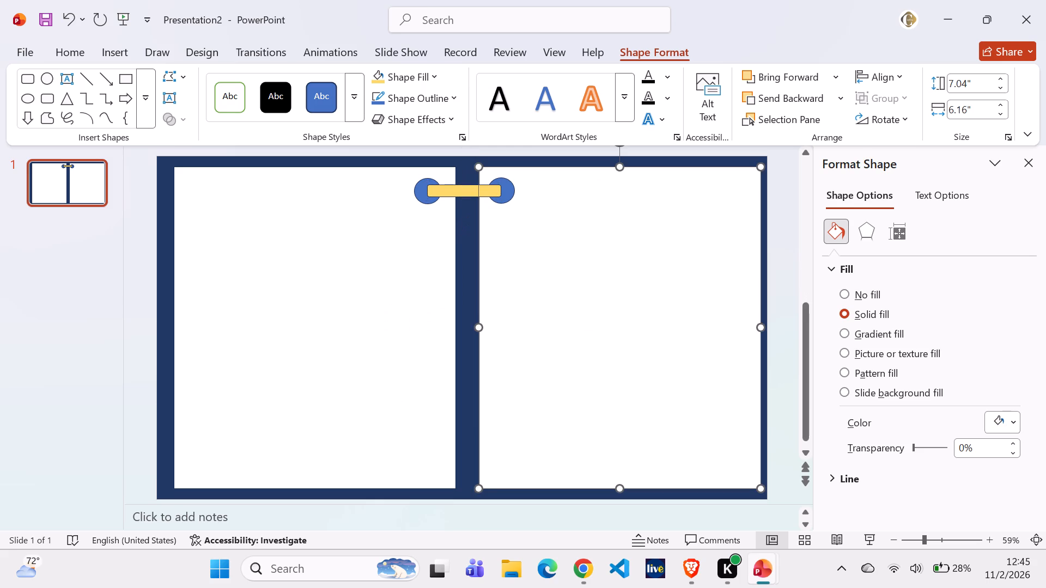
# Nudge the gold bar slightly to the left between the two circles.
pyautogui.click(433, 191)
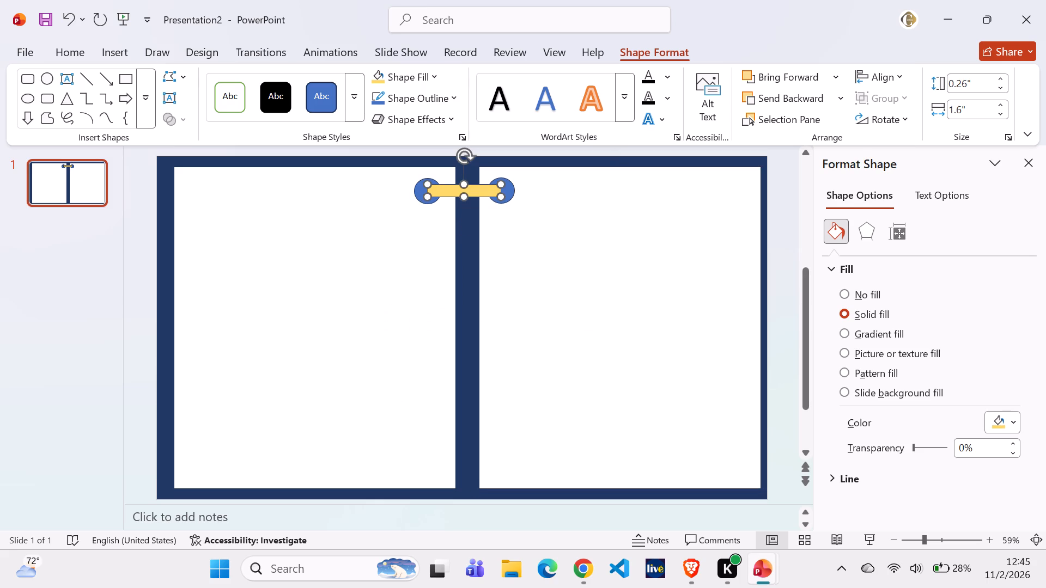
pyautogui.click(512, 247)
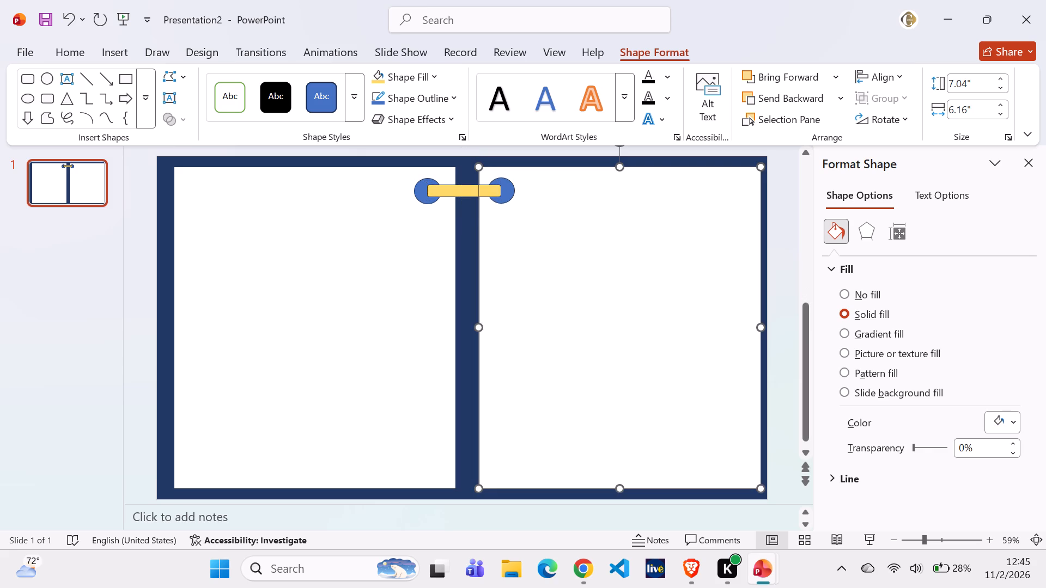
pyautogui.click(463, 189)
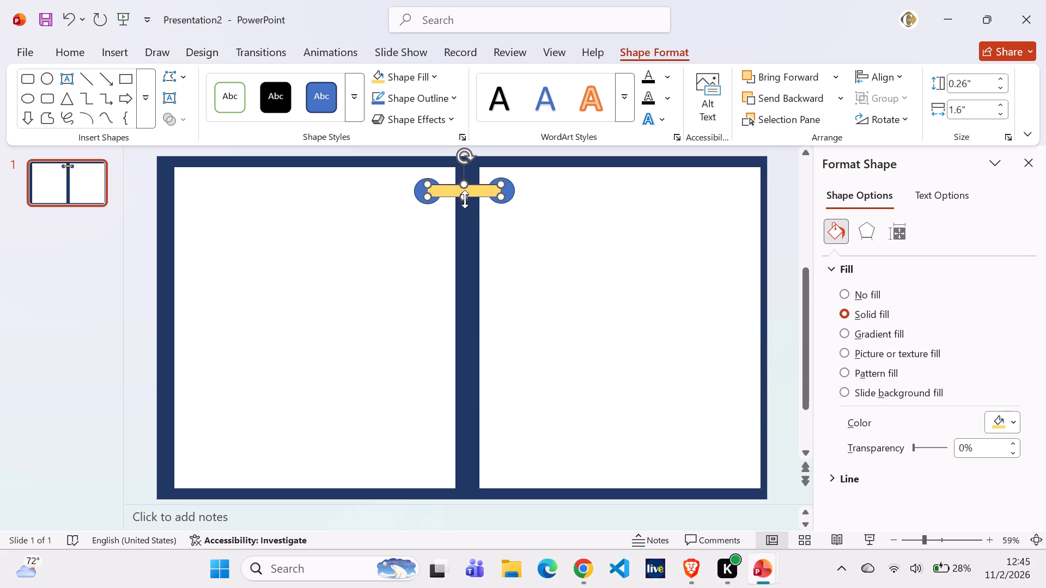
pyautogui.click(466, 189)
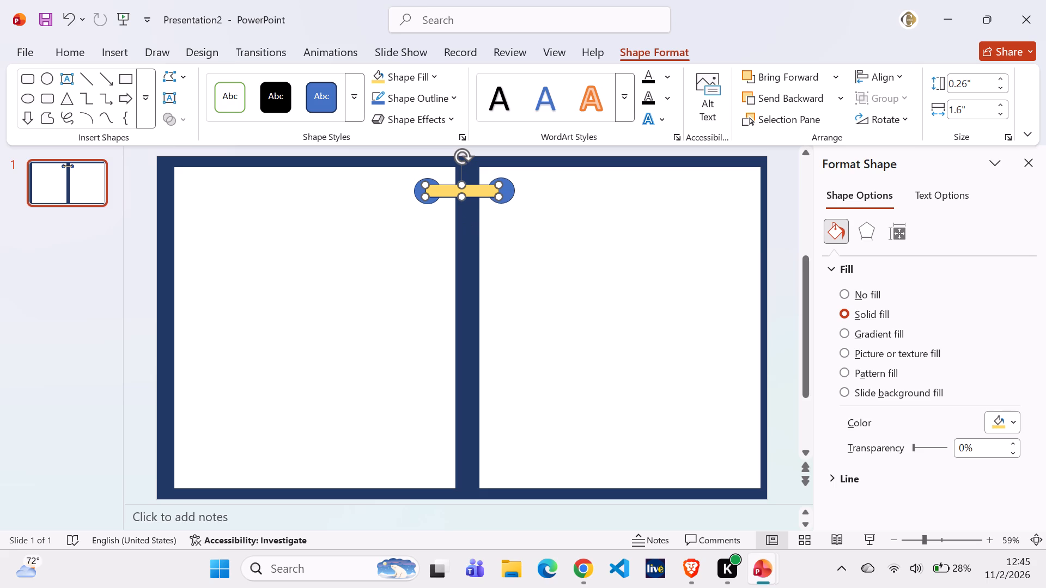
# Move the left white rectangle slightly toward the right one, with their top edges level.
pyautogui.moveTo(395, 176); pyautogui.dragTo(431, 182)
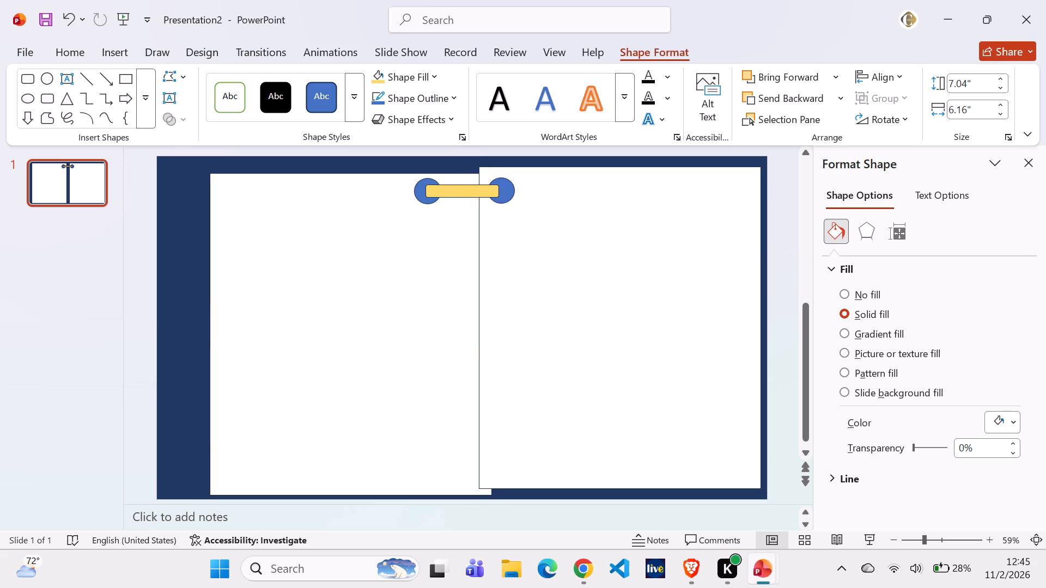
pyautogui.moveTo(431, 182); pyautogui.dragTo(402, 177)
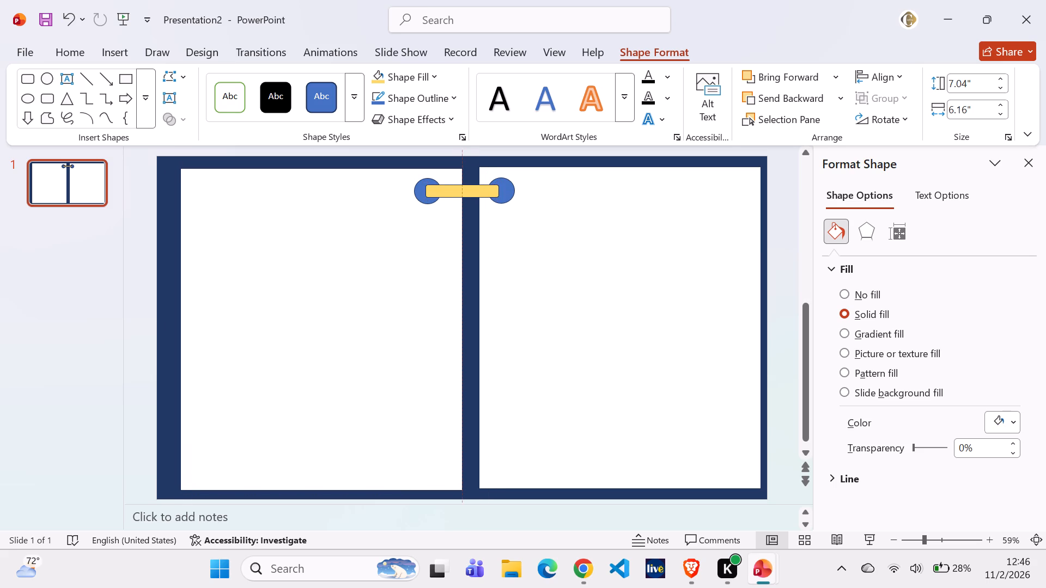
pyautogui.moveTo(402, 177); pyautogui.dragTo(402, 176)
pyautogui.tripleClick(402, 175)
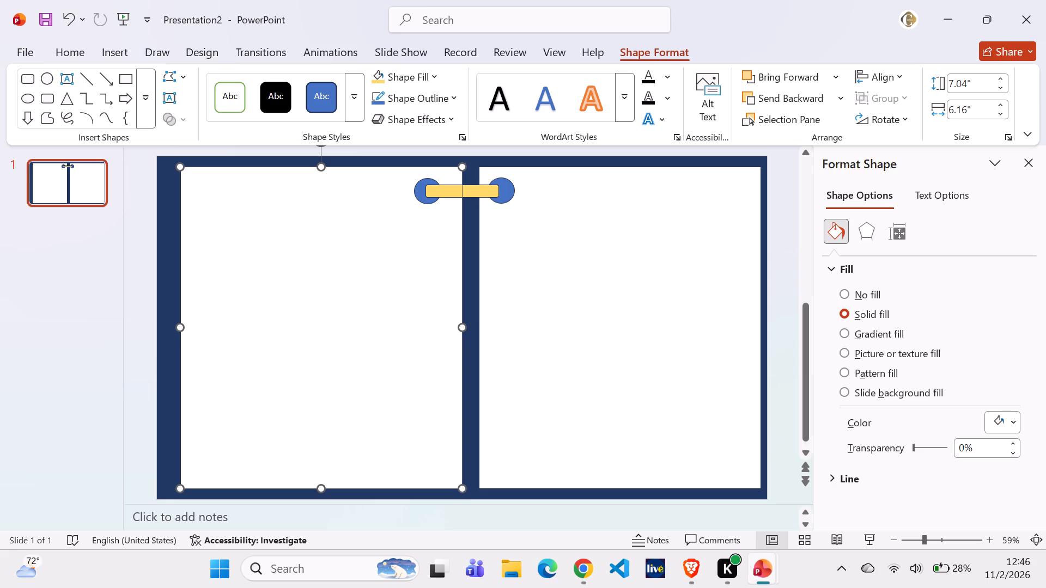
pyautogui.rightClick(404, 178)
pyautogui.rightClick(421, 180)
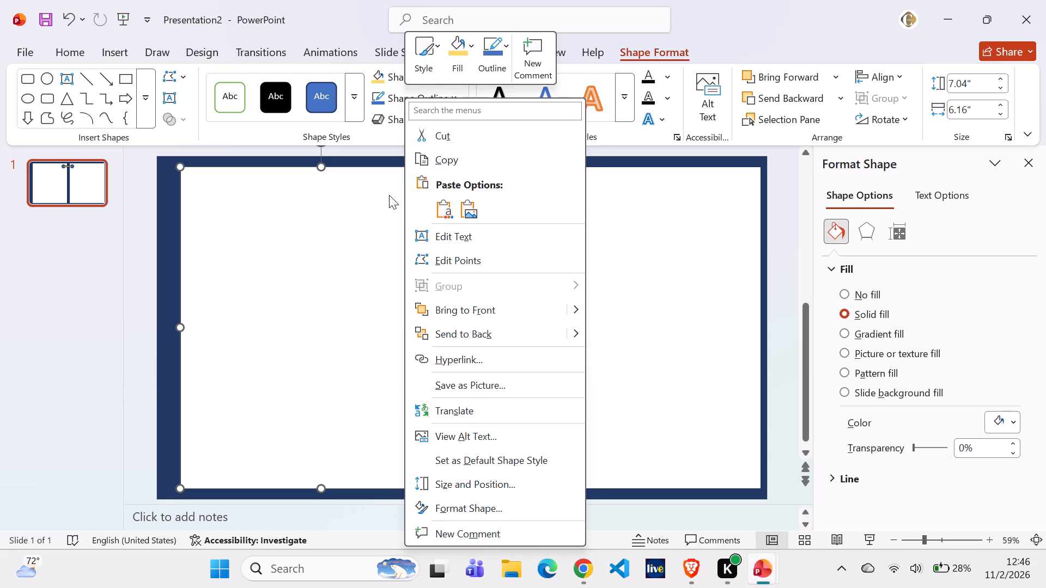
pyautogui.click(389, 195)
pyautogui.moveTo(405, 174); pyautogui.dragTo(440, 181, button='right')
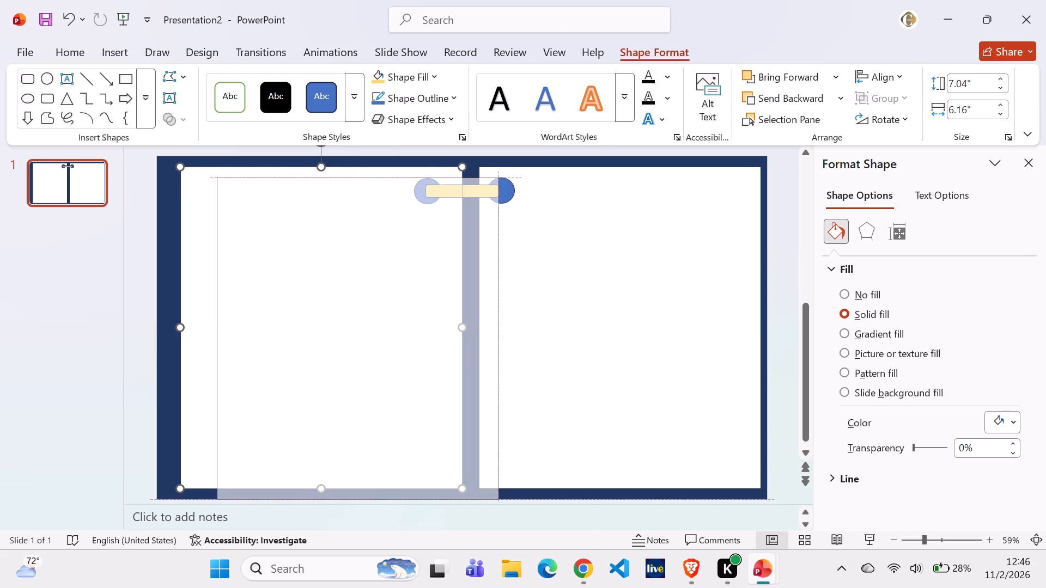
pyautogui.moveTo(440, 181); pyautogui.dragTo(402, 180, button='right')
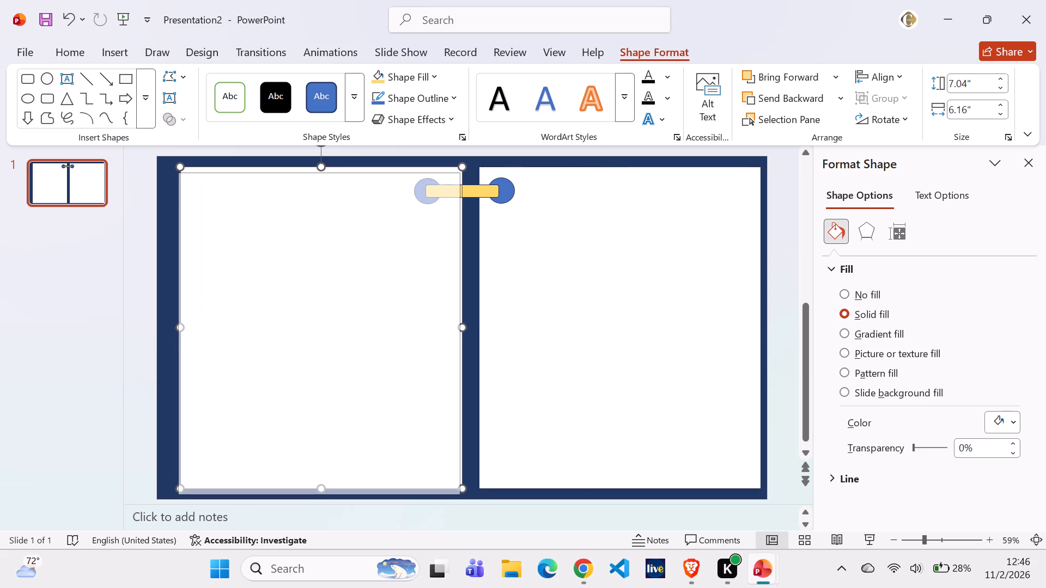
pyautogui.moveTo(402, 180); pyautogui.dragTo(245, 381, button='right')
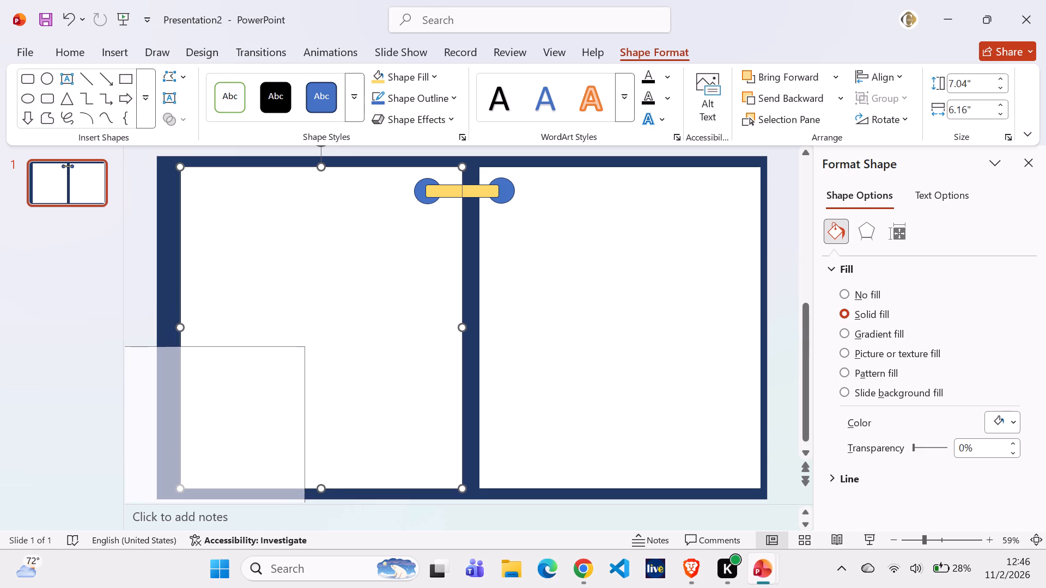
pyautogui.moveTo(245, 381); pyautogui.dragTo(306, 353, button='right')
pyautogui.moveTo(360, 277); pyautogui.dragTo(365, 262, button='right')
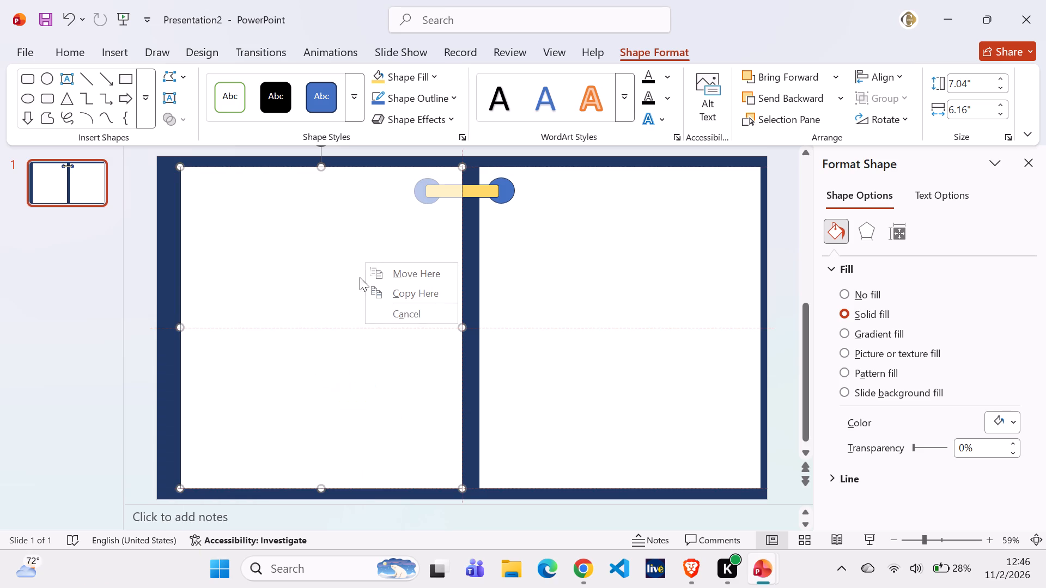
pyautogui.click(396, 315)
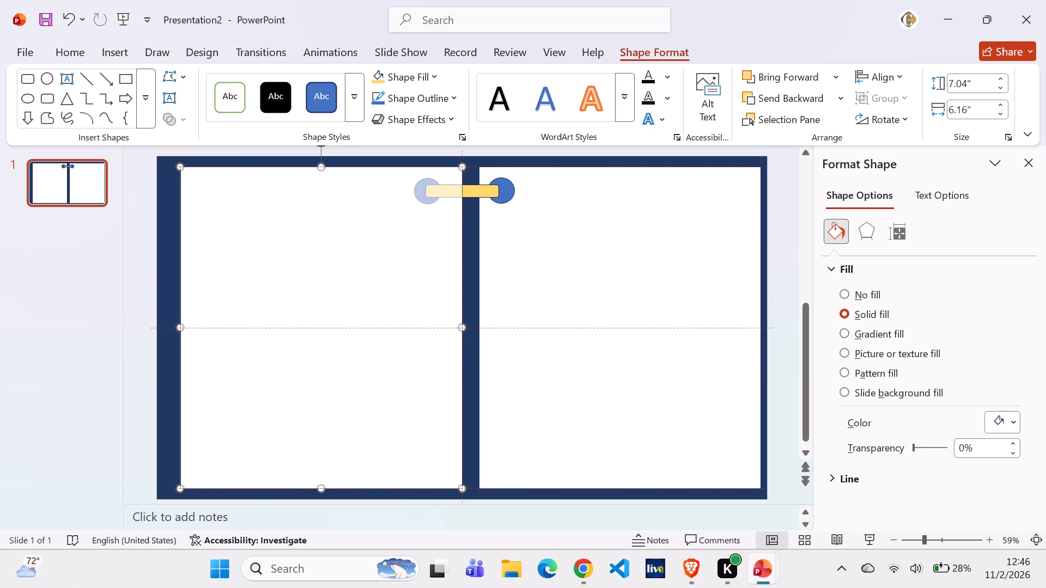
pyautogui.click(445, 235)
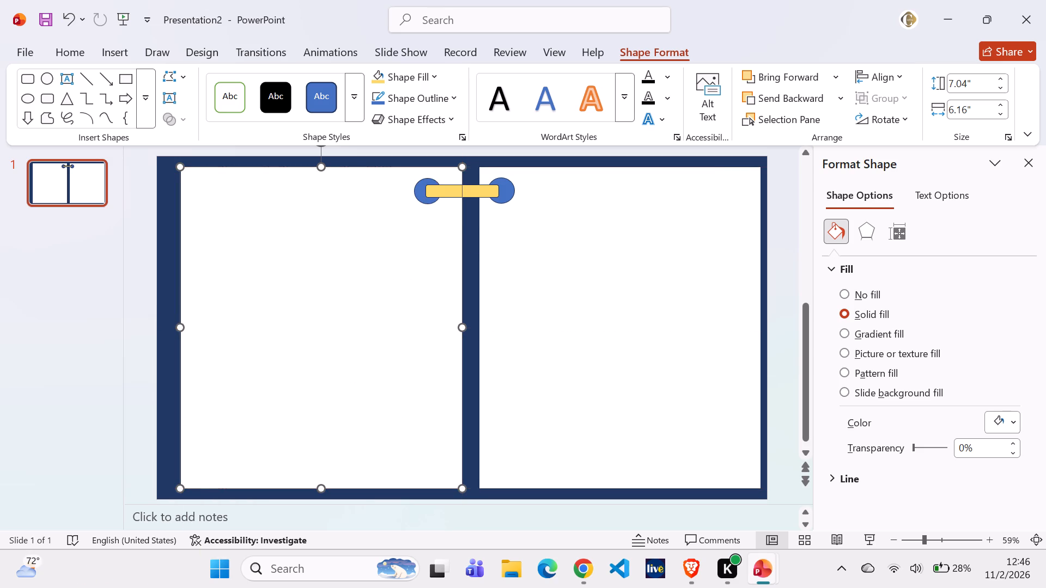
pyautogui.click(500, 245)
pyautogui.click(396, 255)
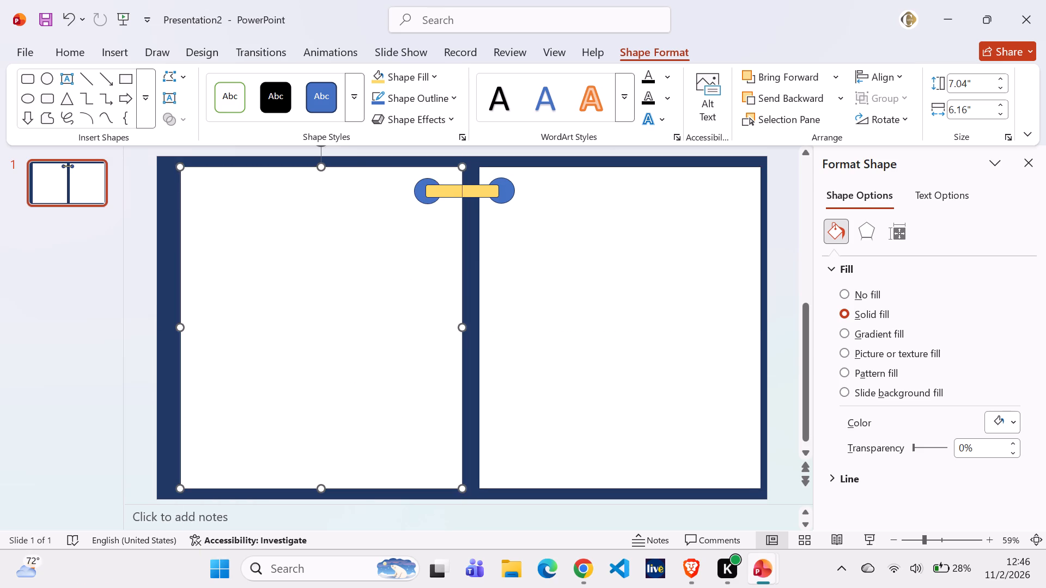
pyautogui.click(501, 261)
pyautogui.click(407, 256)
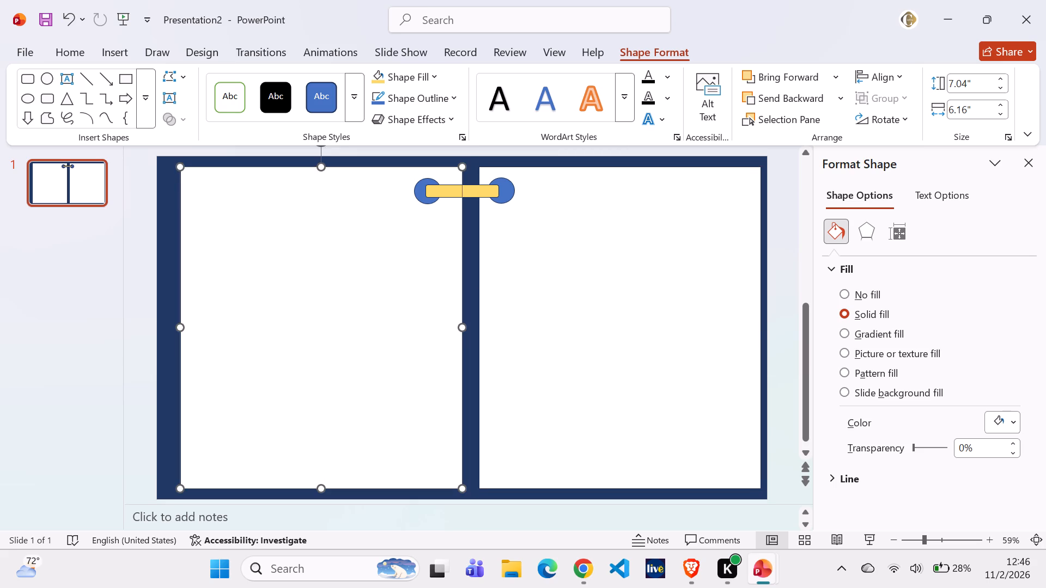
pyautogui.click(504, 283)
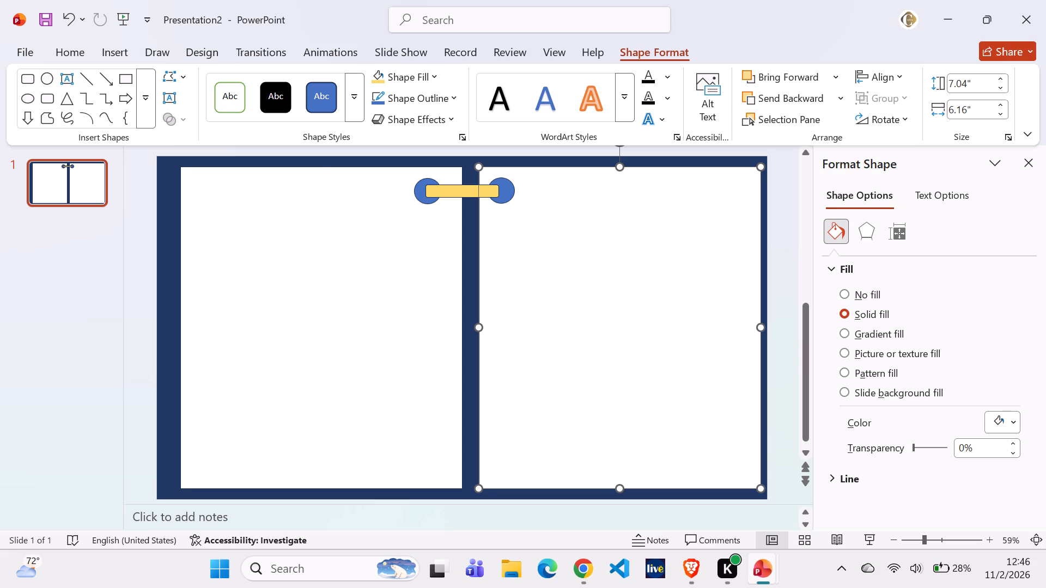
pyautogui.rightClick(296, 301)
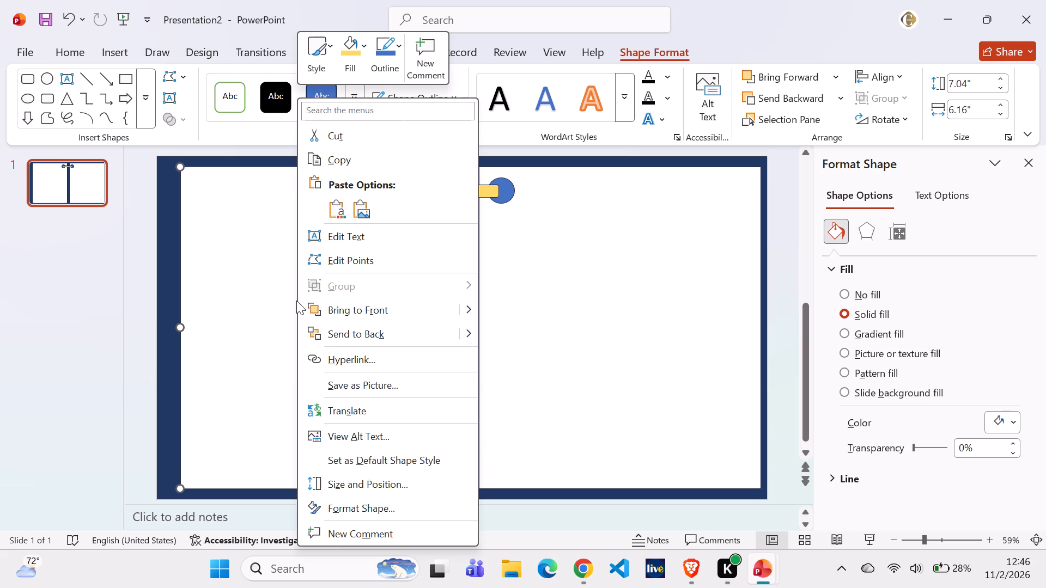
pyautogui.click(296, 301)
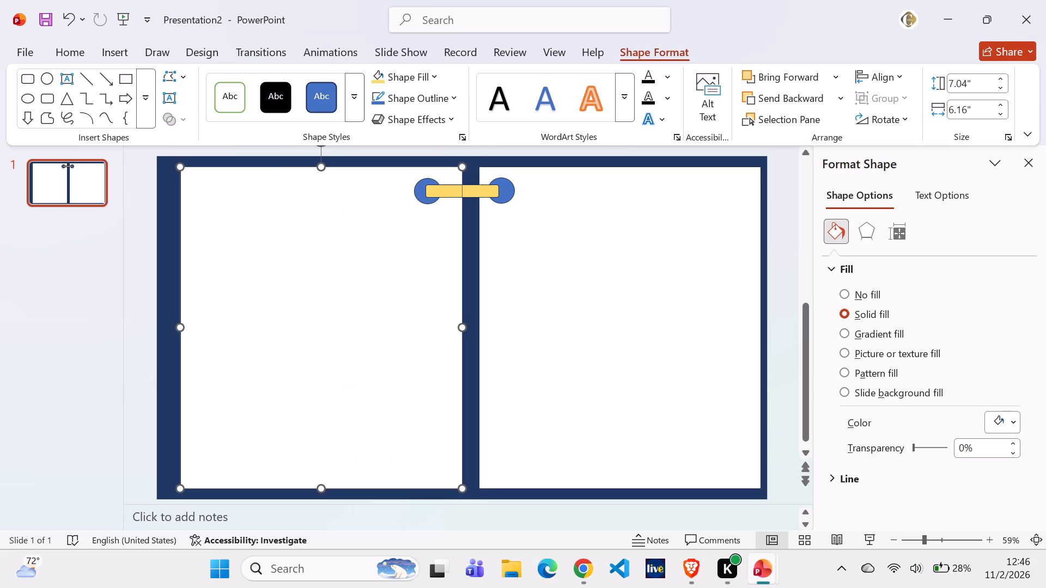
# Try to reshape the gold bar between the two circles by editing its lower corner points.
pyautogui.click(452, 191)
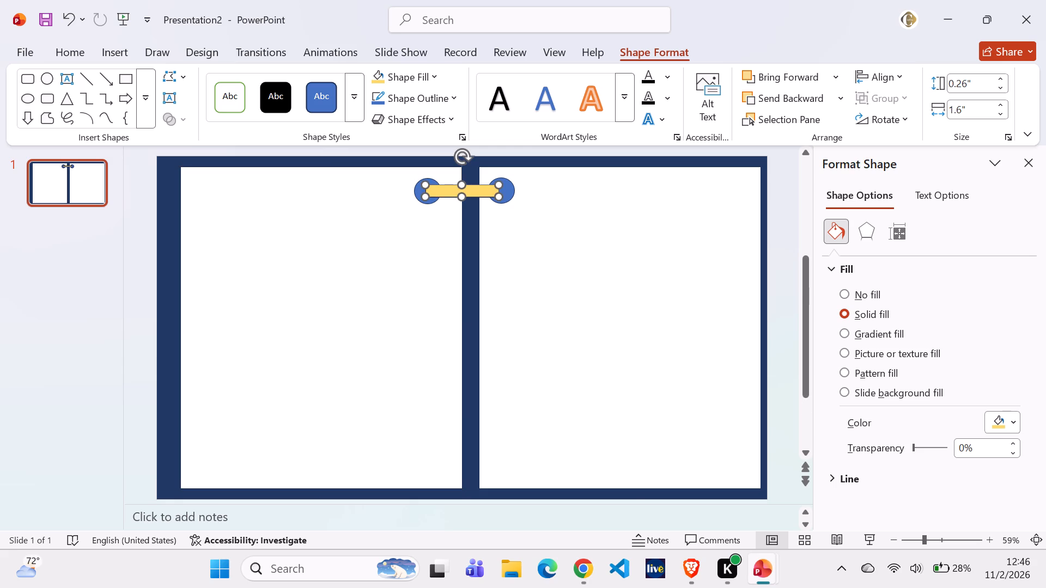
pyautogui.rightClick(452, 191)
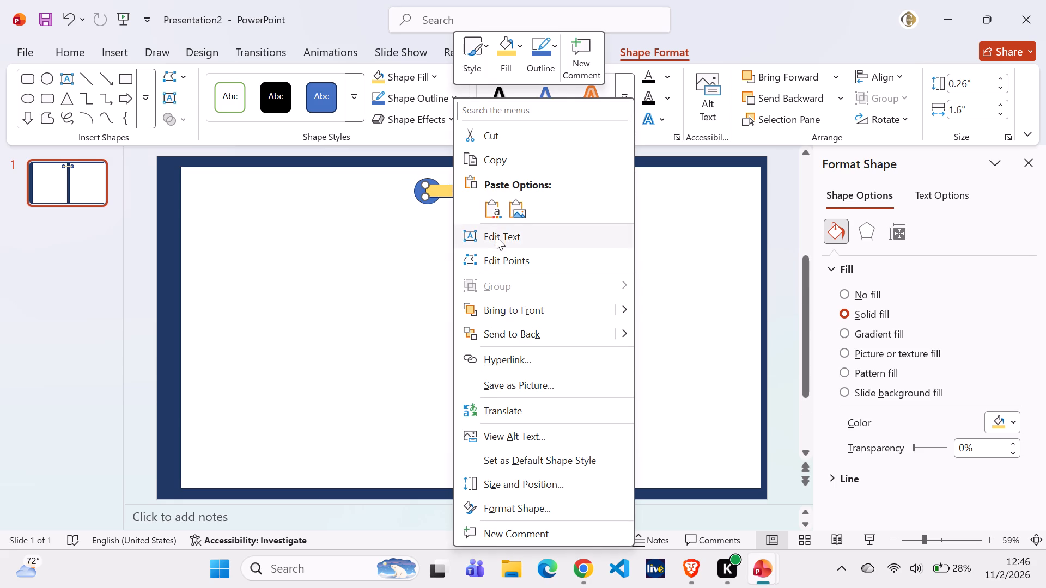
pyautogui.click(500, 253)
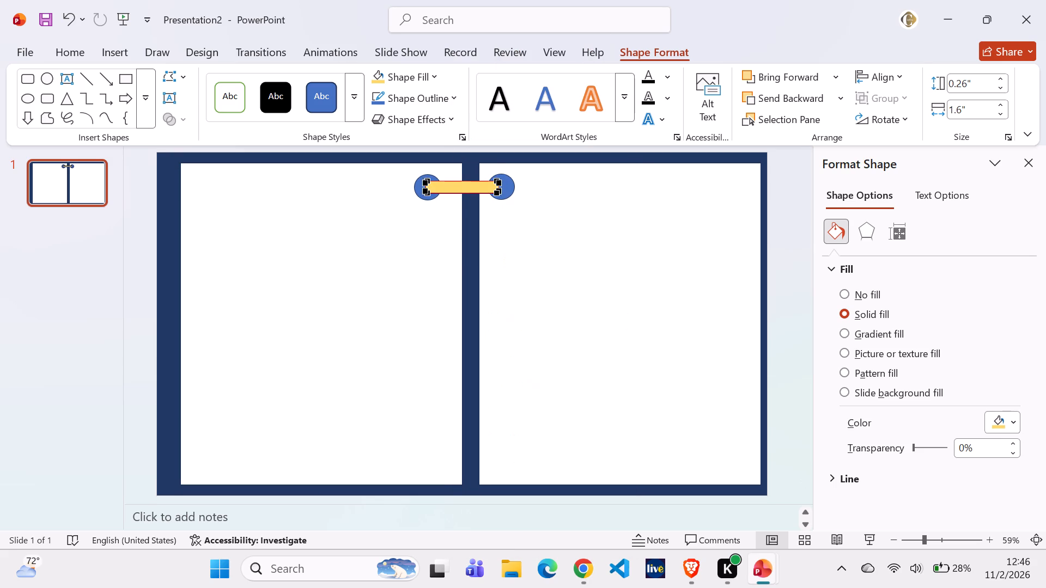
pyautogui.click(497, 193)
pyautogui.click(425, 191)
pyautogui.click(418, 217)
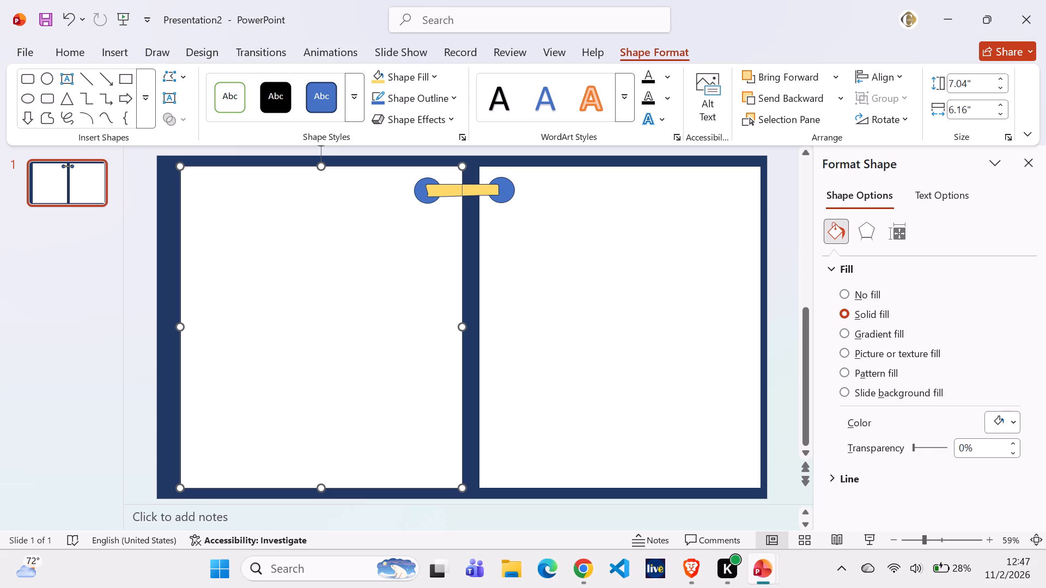
# Undo the gold bar's point edits and the left white rectangle's last move toward the right one.
pyautogui.click(69, 17)
pyautogui.click(69, 17)
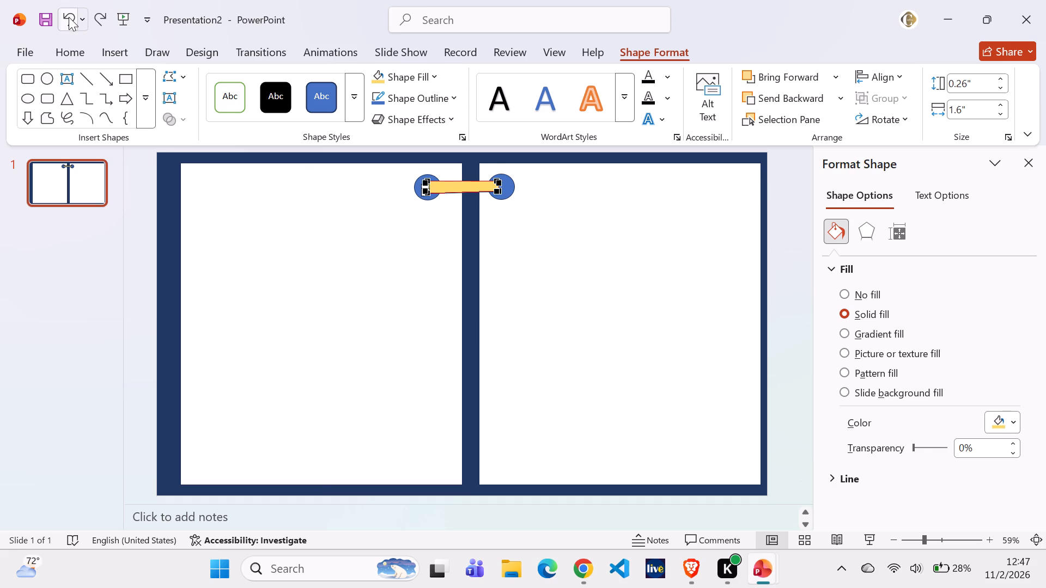
pyautogui.click(69, 17)
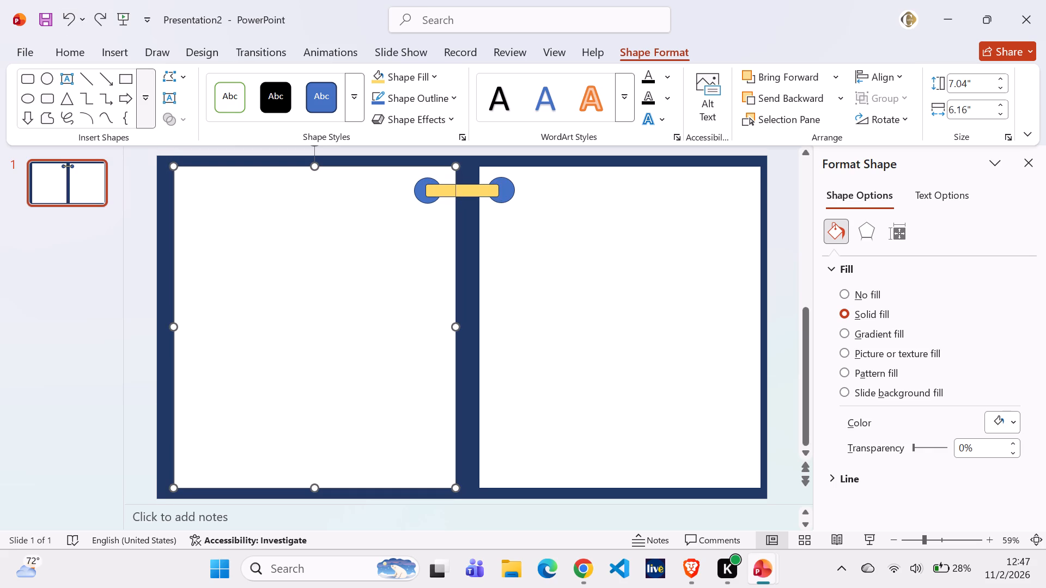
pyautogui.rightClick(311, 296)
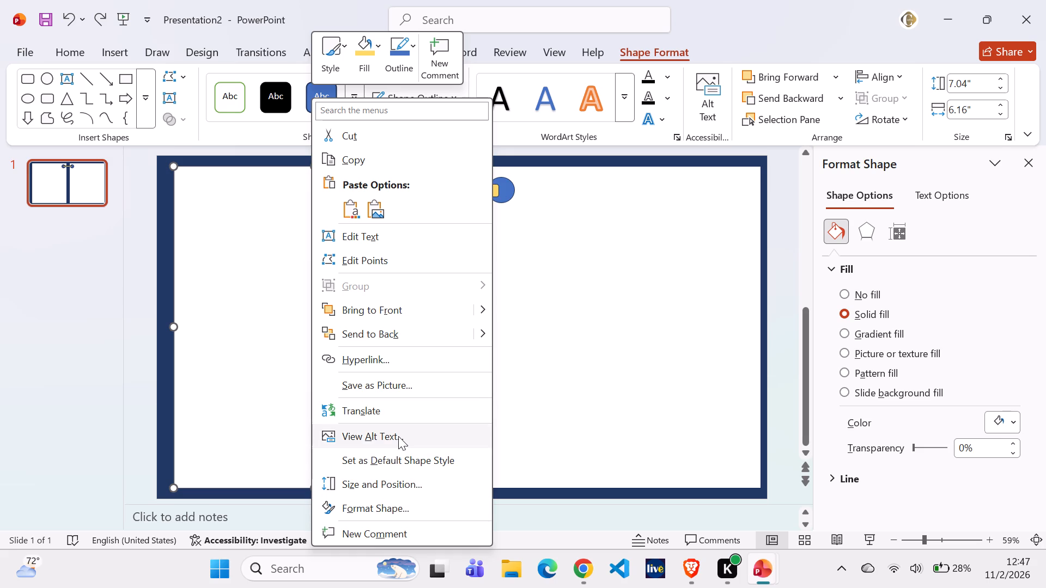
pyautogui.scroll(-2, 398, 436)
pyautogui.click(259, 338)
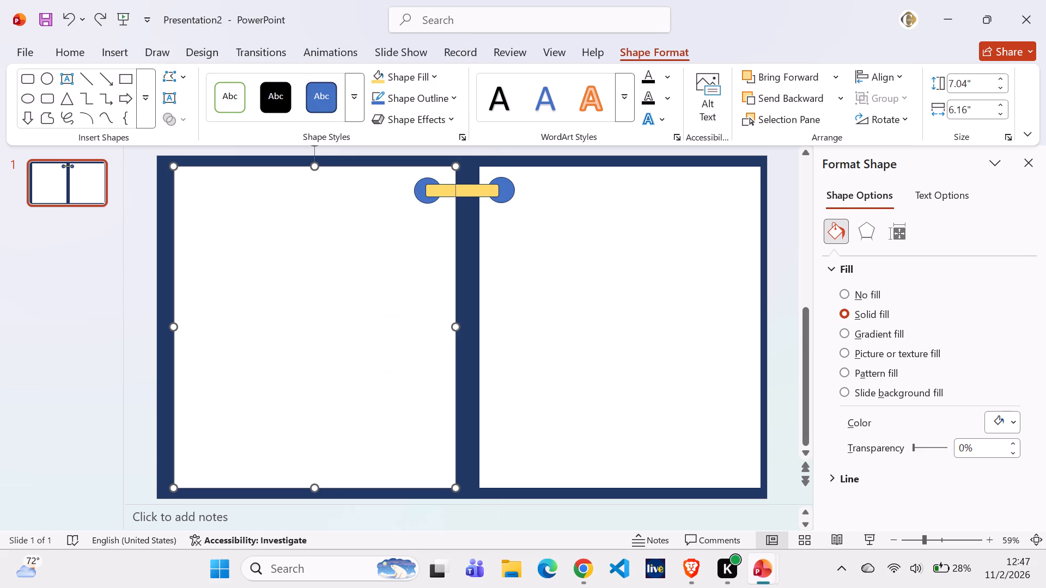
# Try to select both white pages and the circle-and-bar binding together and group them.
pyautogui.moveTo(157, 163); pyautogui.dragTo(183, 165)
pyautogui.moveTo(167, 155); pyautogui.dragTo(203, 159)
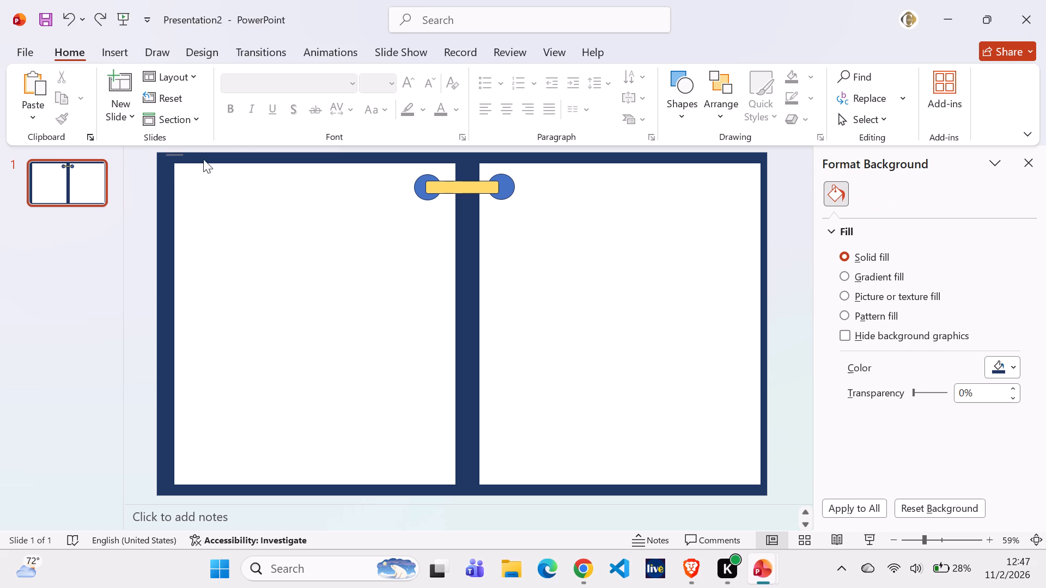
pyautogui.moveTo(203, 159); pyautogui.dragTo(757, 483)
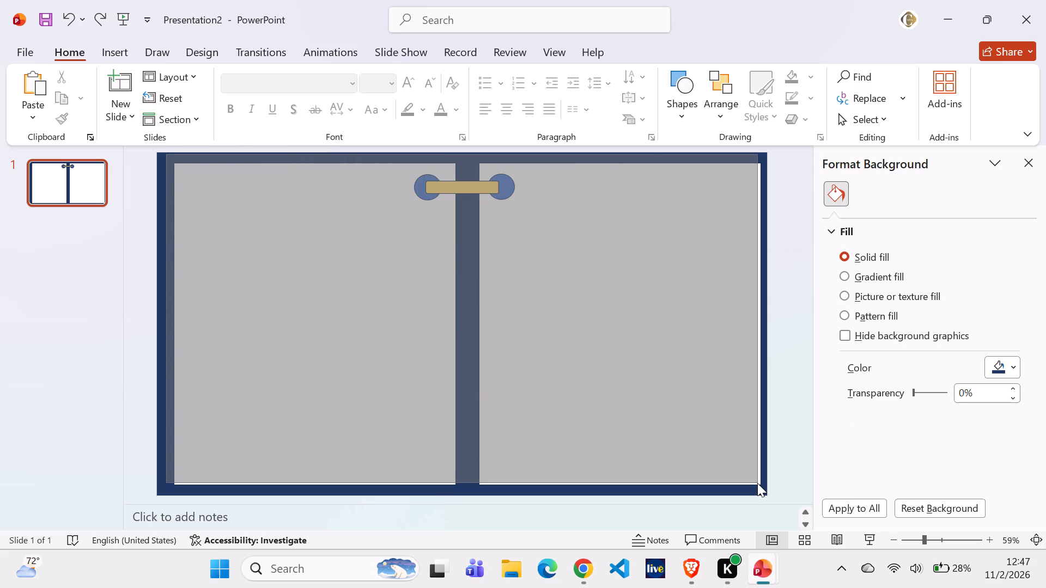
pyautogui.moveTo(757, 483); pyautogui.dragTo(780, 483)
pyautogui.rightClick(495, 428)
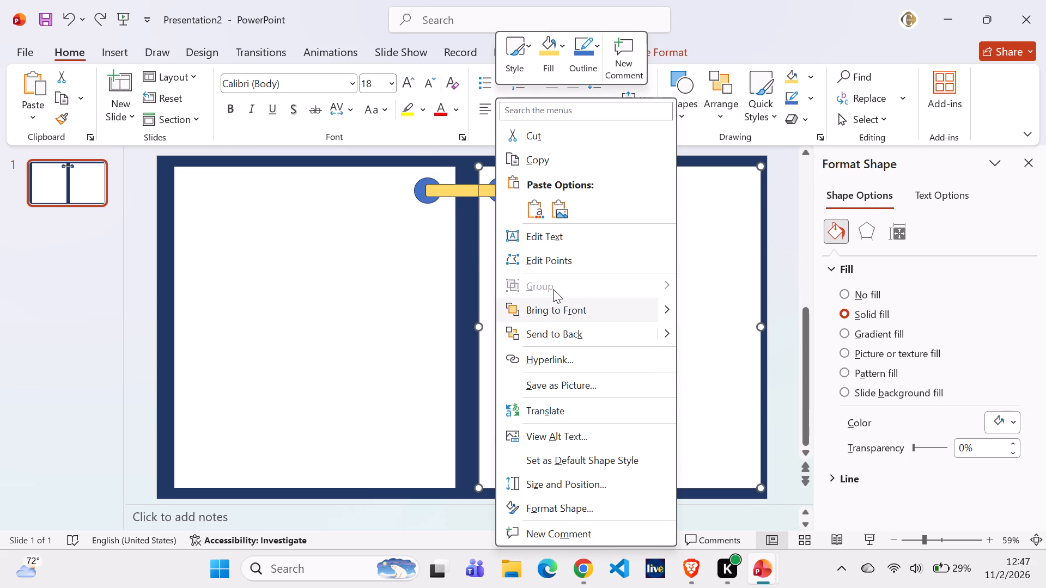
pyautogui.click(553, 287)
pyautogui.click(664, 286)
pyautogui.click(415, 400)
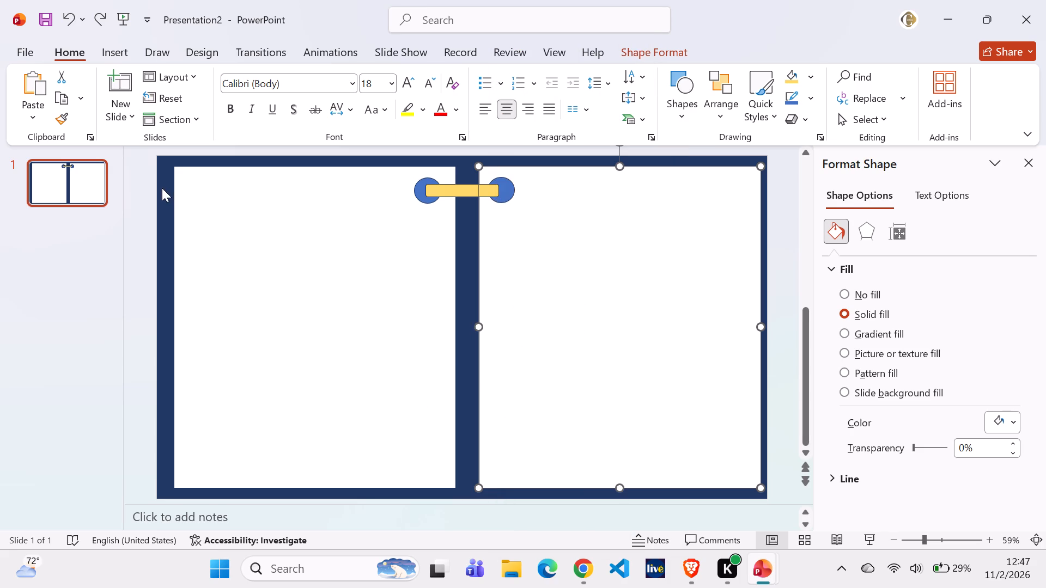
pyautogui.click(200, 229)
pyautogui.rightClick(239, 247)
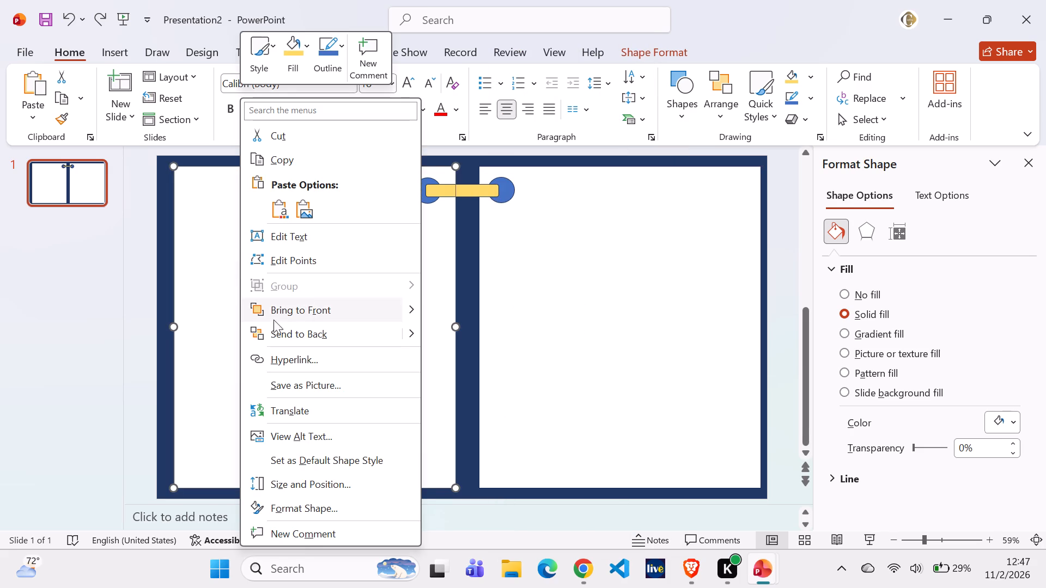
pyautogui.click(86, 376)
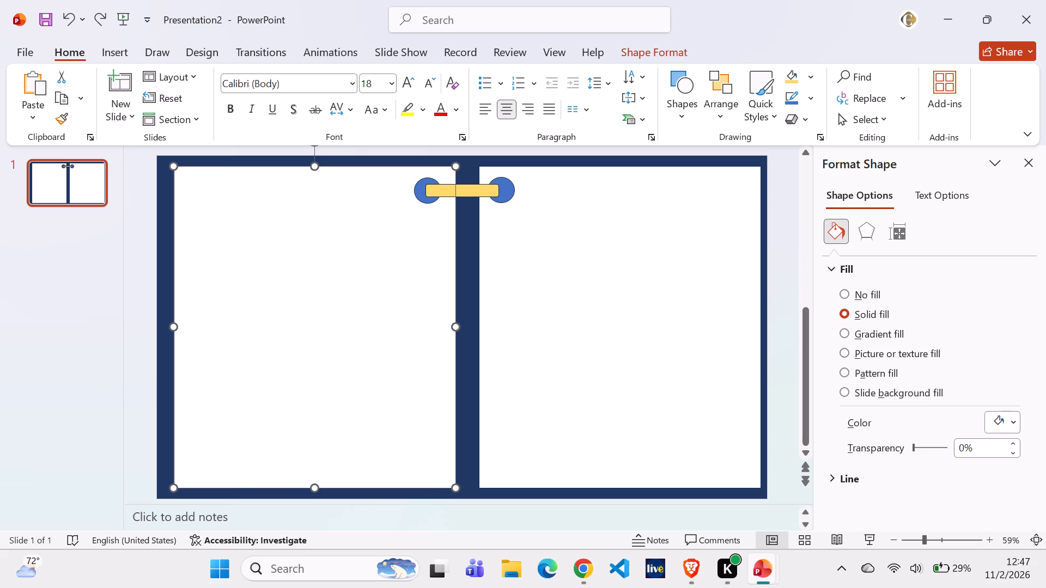
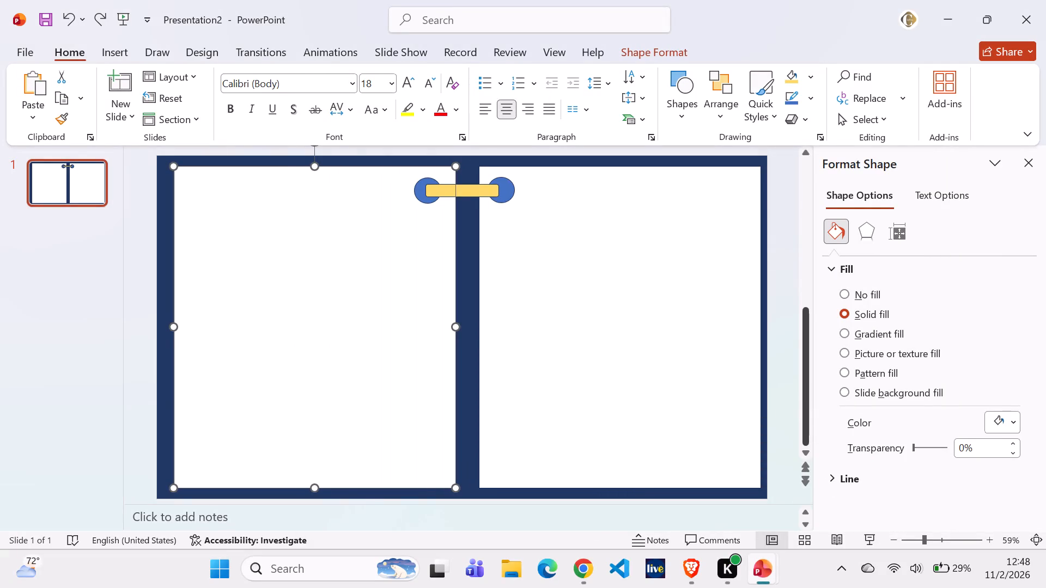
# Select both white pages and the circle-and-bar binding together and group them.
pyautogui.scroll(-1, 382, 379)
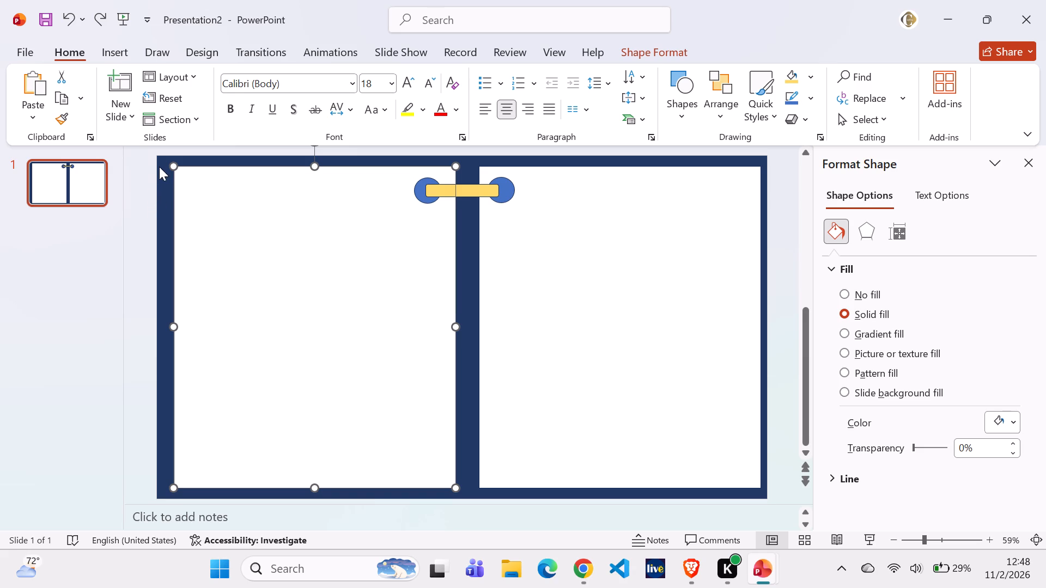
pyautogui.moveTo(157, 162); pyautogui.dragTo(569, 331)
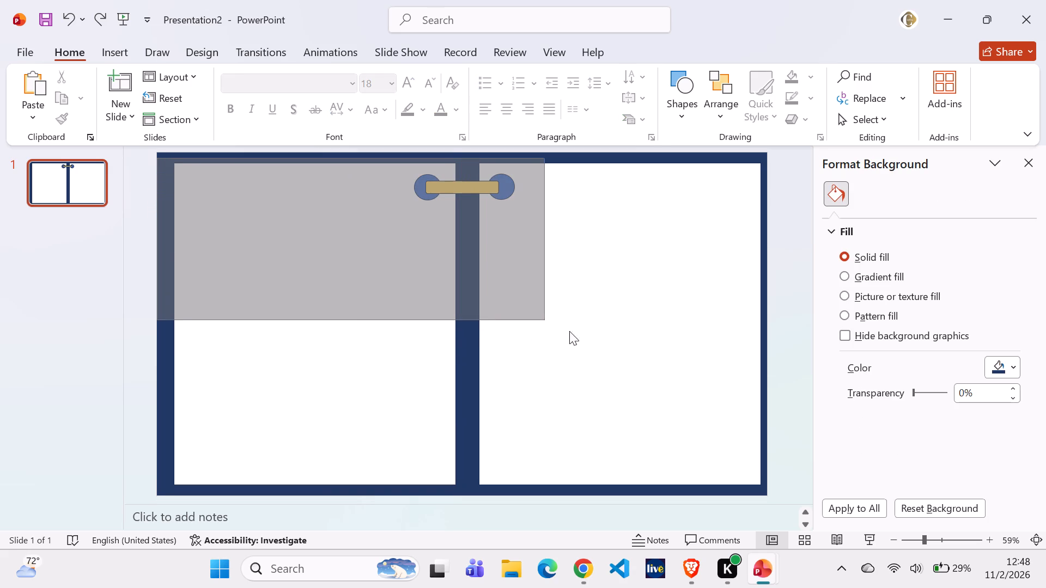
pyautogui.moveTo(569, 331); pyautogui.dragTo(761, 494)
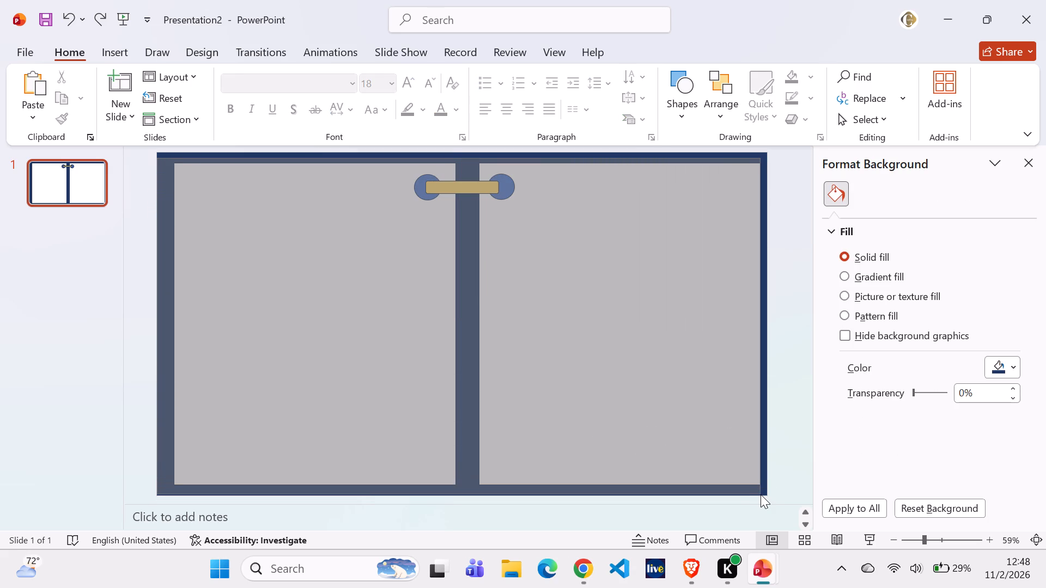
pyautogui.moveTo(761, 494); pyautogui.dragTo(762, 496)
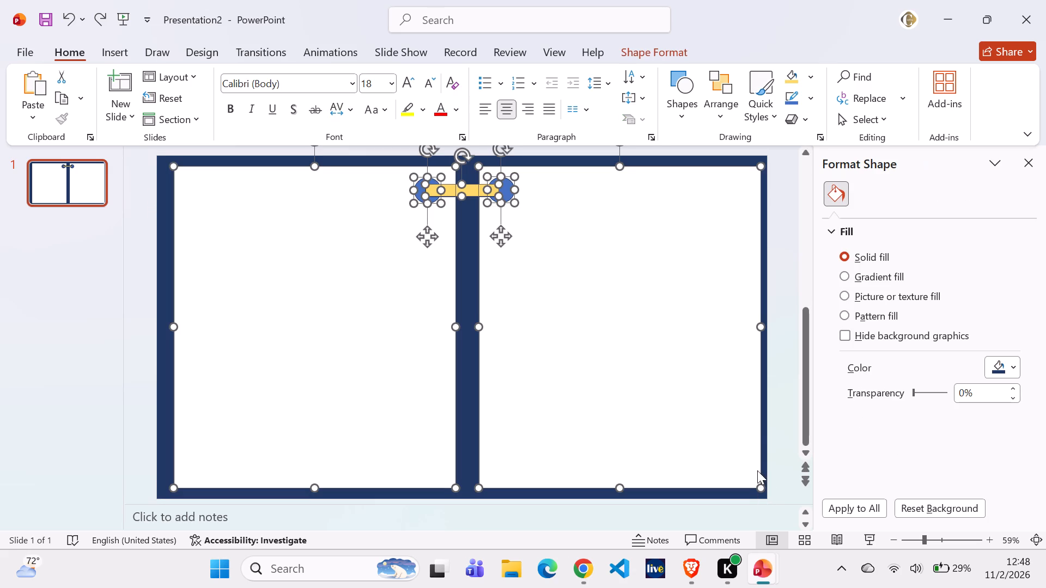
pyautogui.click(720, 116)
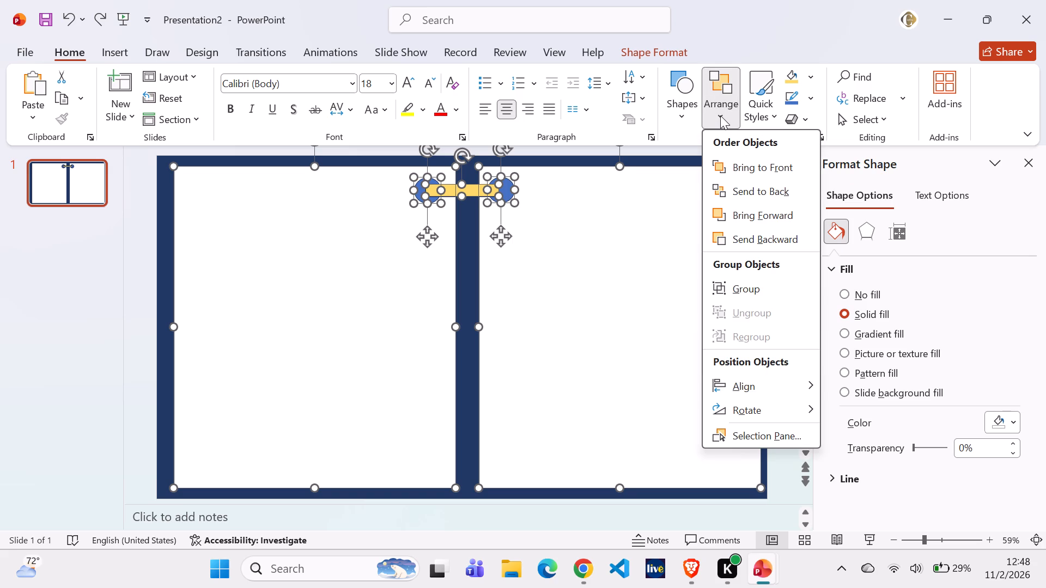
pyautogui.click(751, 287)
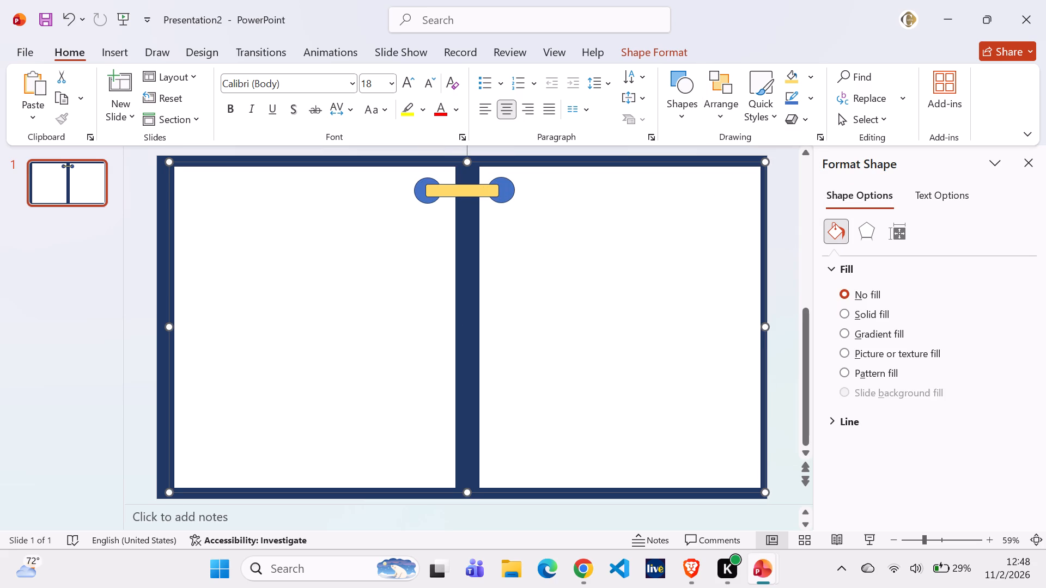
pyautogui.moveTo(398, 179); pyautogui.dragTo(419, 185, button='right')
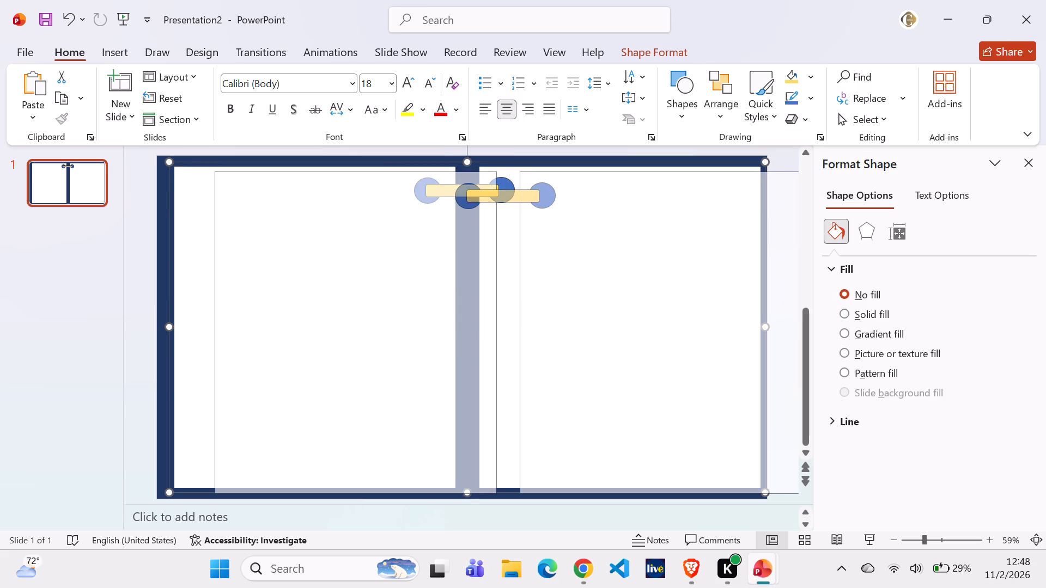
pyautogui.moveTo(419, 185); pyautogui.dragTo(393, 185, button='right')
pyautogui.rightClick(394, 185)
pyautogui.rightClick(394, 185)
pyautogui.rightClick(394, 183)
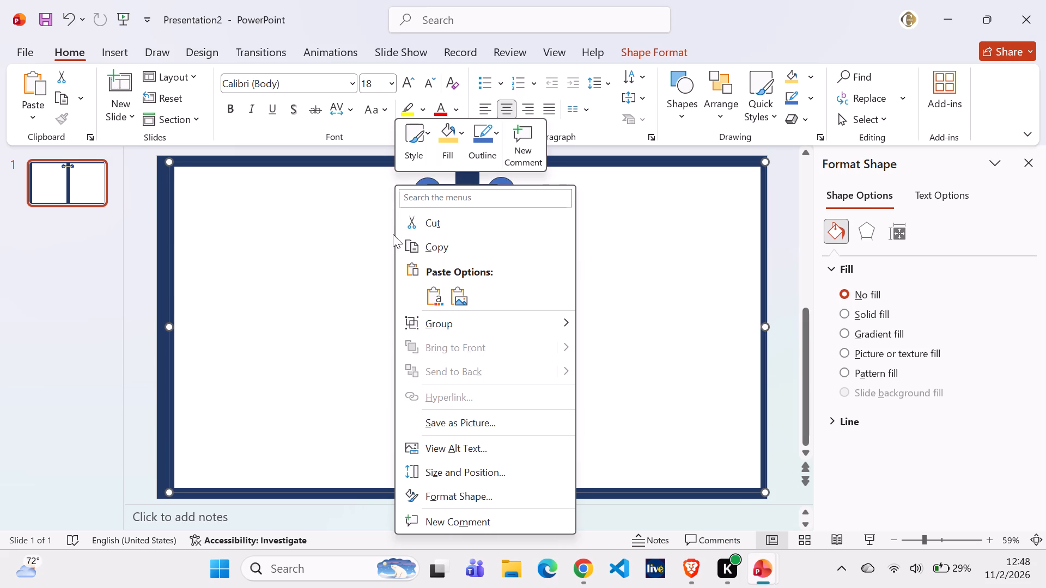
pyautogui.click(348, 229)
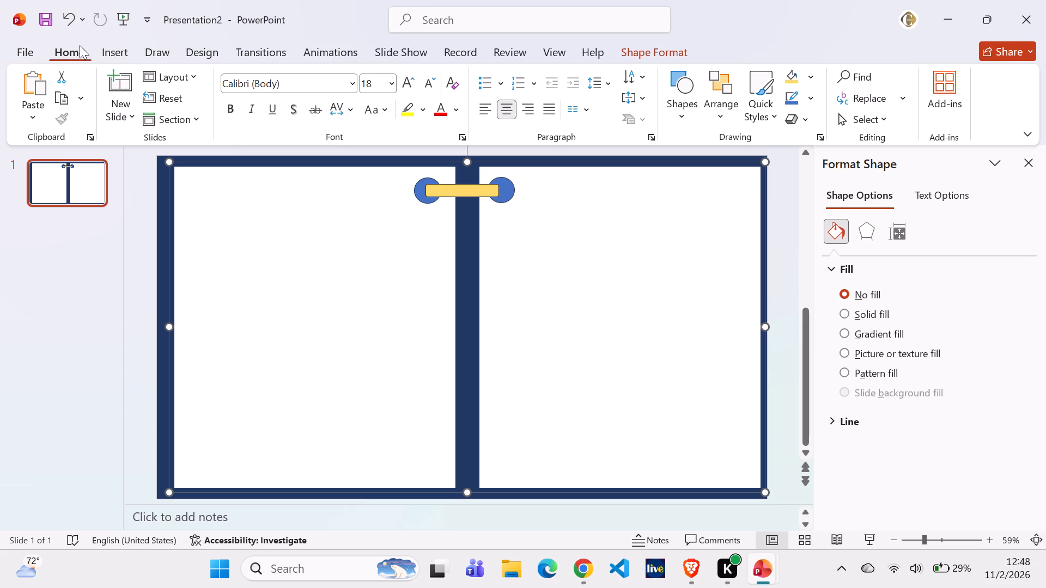
# Undo the edits back to a single blue left rectangle, before the right rectangle, white fills, binding shapes and grouping.
pyautogui.tripleClick(65, 21)
pyautogui.tripleClick(66, 21)
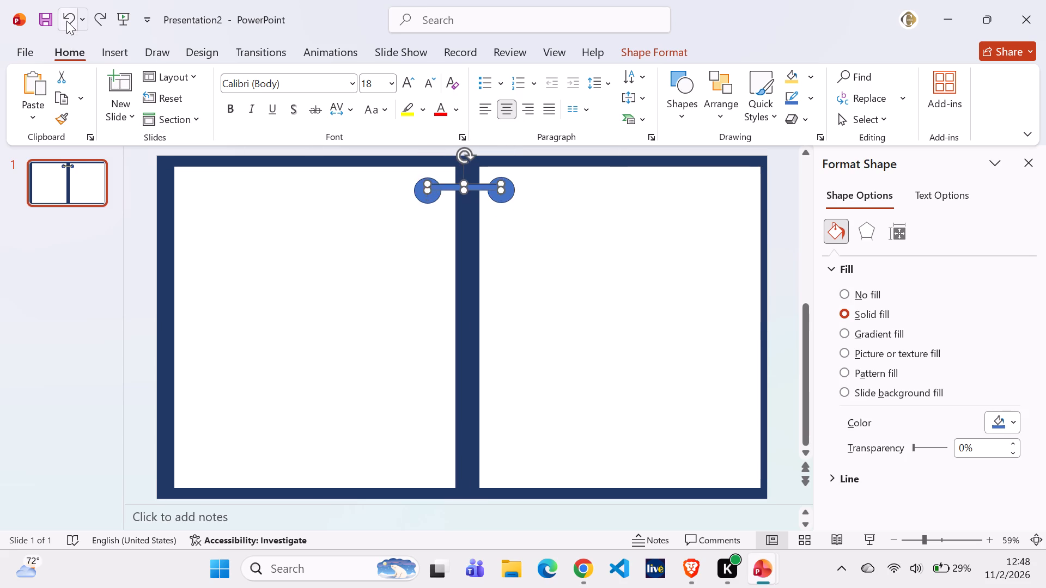
pyautogui.doubleClick(66, 21)
pyautogui.click(66, 21)
pyautogui.click(66, 21)
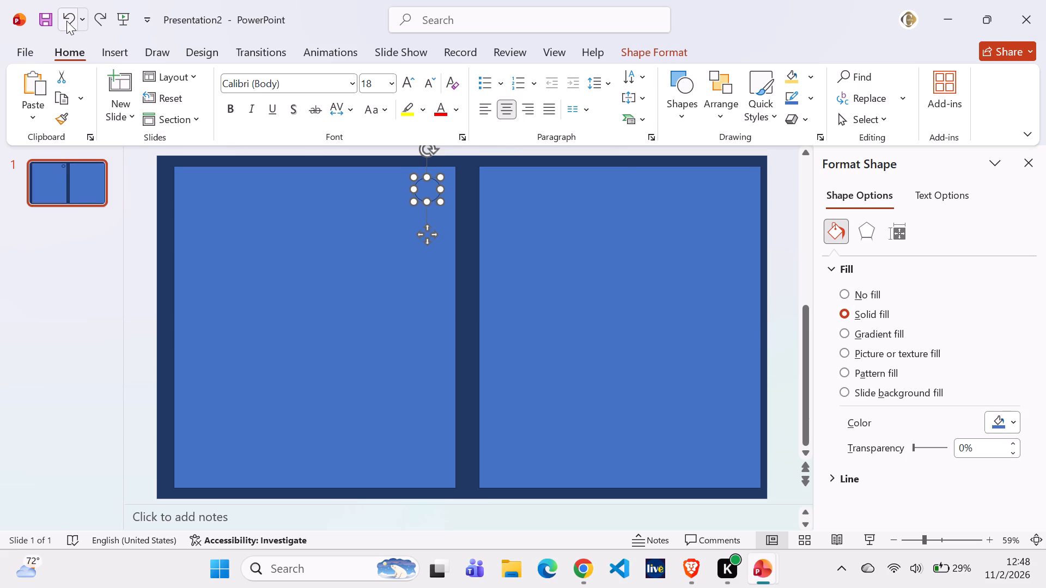
pyautogui.click(305, 325)
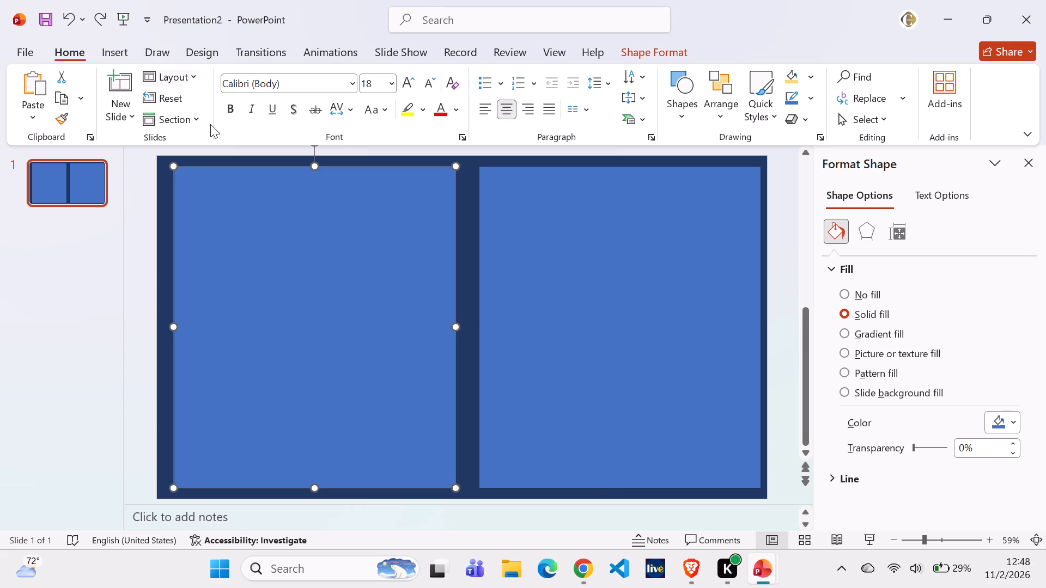
pyautogui.click(58, 17)
pyautogui.click(69, 19)
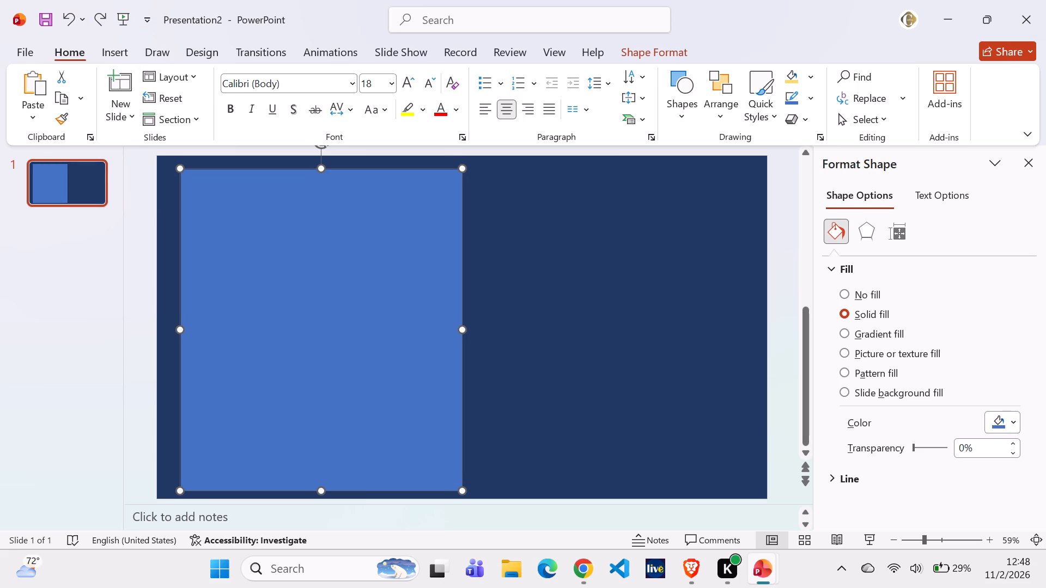
# Move the blue rectangle closer to the slide's left edge, vertically centred on the slide.
pyautogui.moveTo(288, 333); pyautogui.dragTo(273, 333)
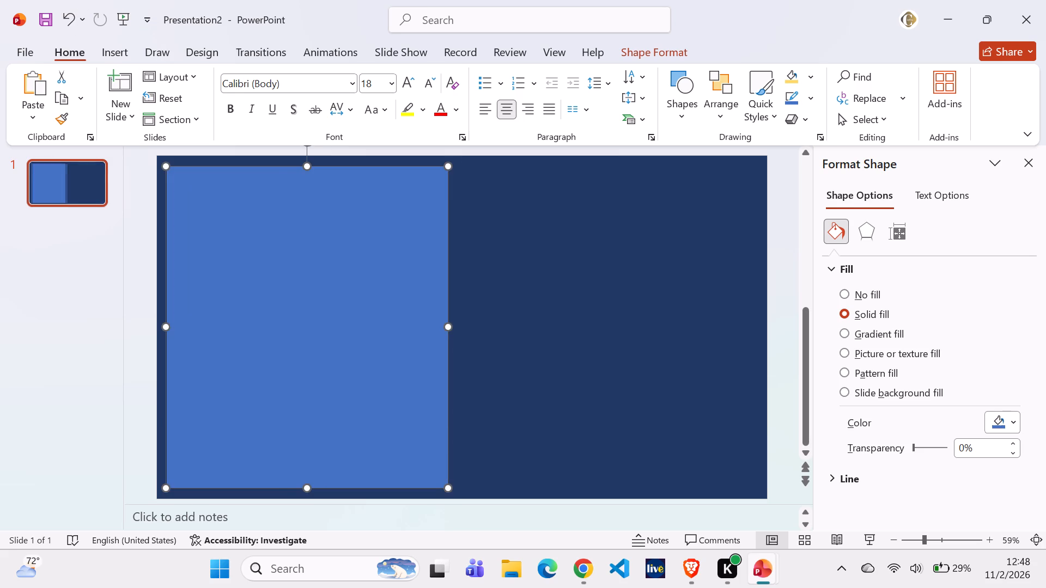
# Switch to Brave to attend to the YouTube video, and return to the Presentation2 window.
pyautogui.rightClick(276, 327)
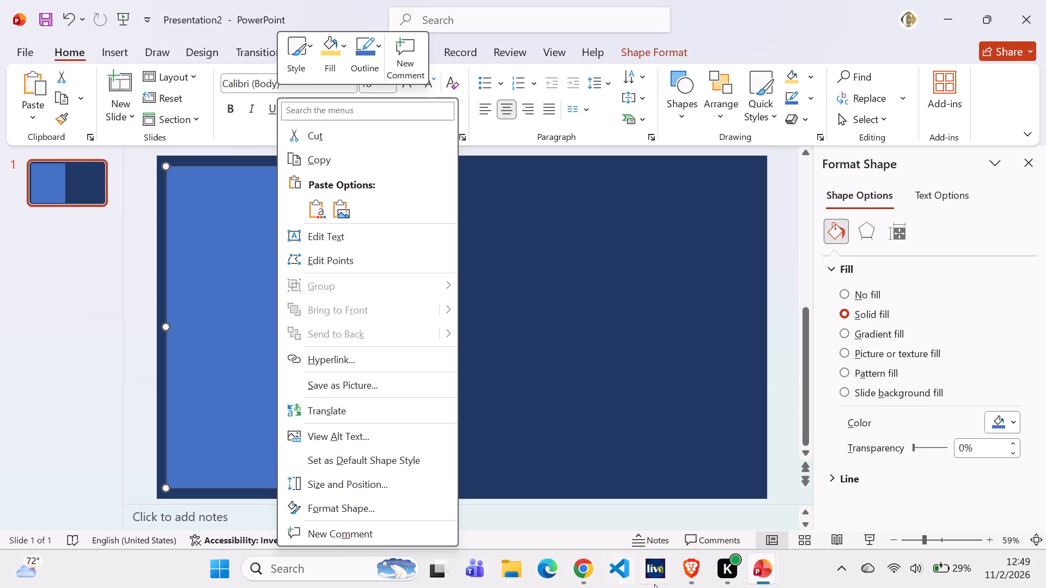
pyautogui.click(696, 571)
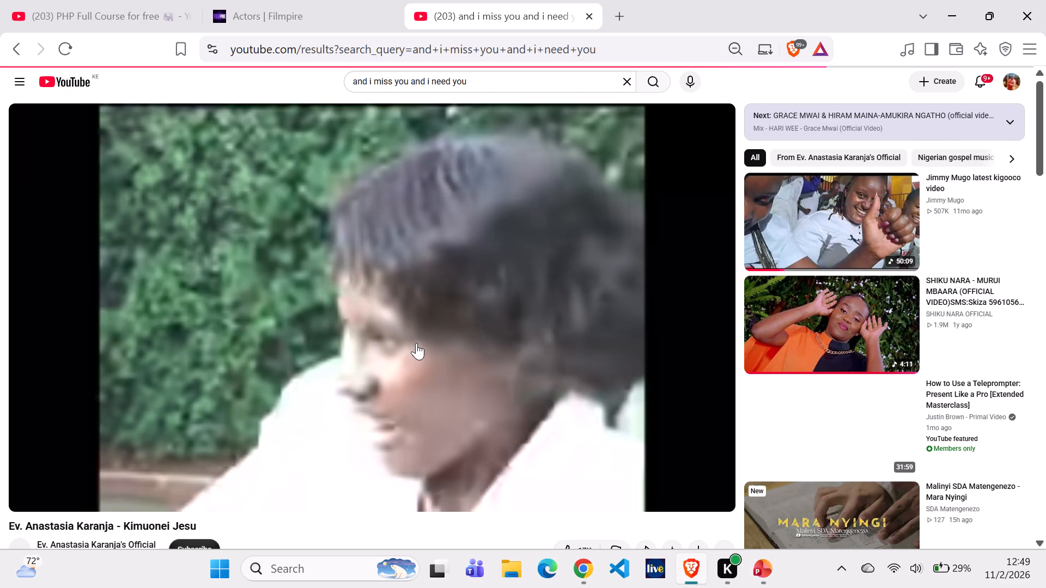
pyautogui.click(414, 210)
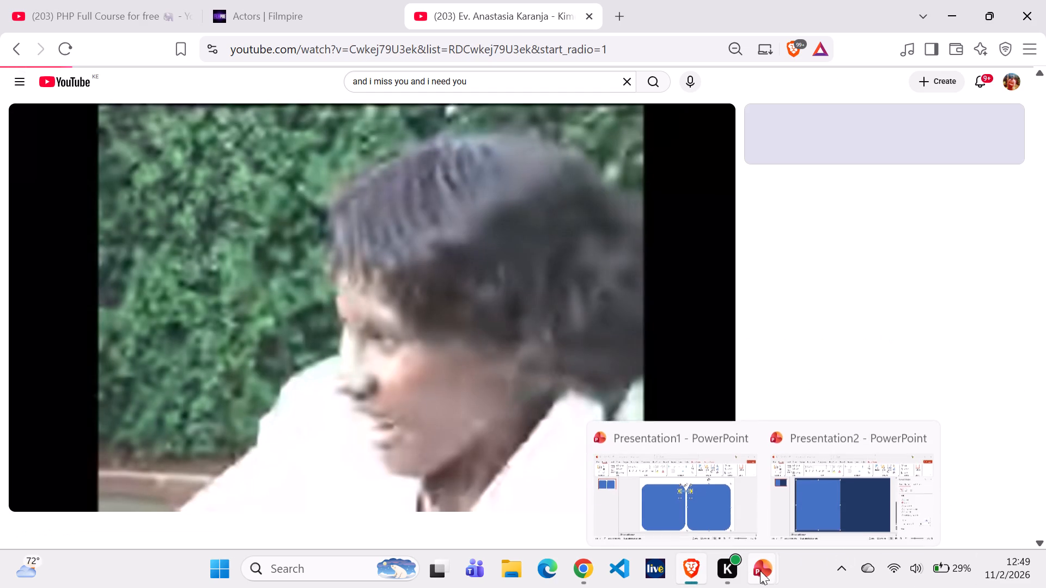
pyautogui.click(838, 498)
# Change the left rectangle's solid fill colour to white.
pyautogui.rightClick(355, 329)
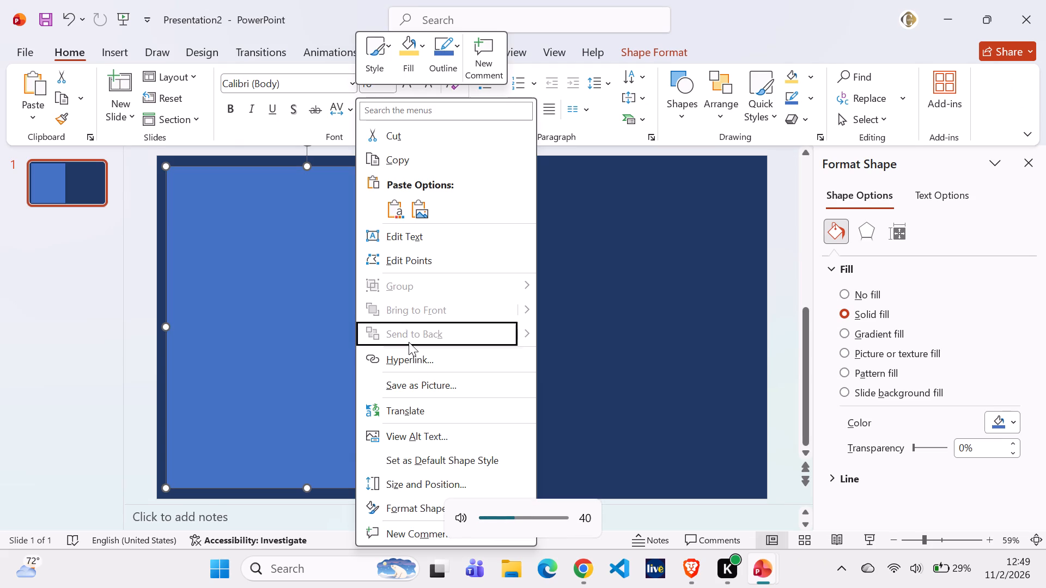
pyautogui.click(410, 506)
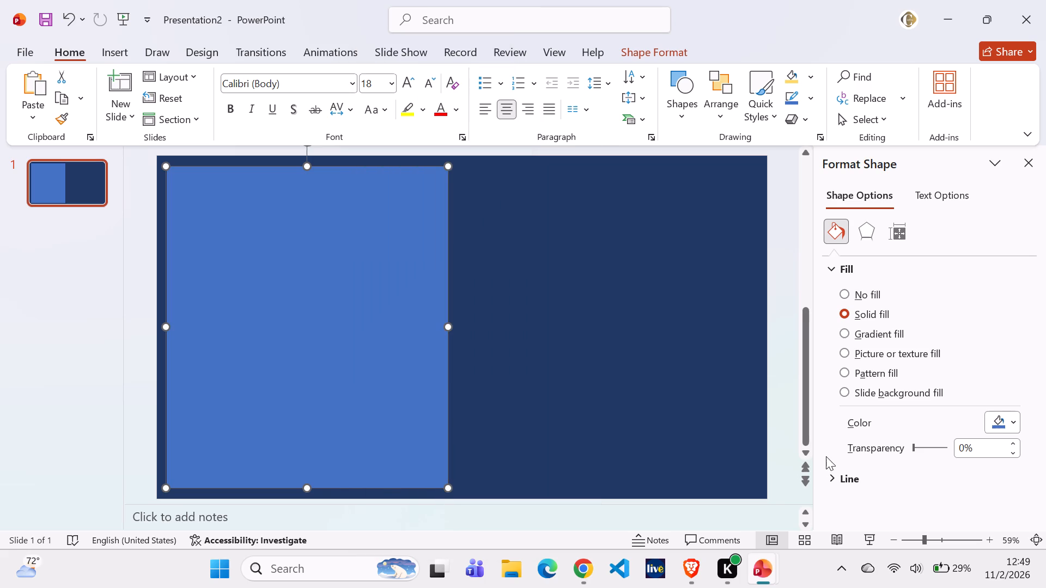
pyautogui.click(1013, 420)
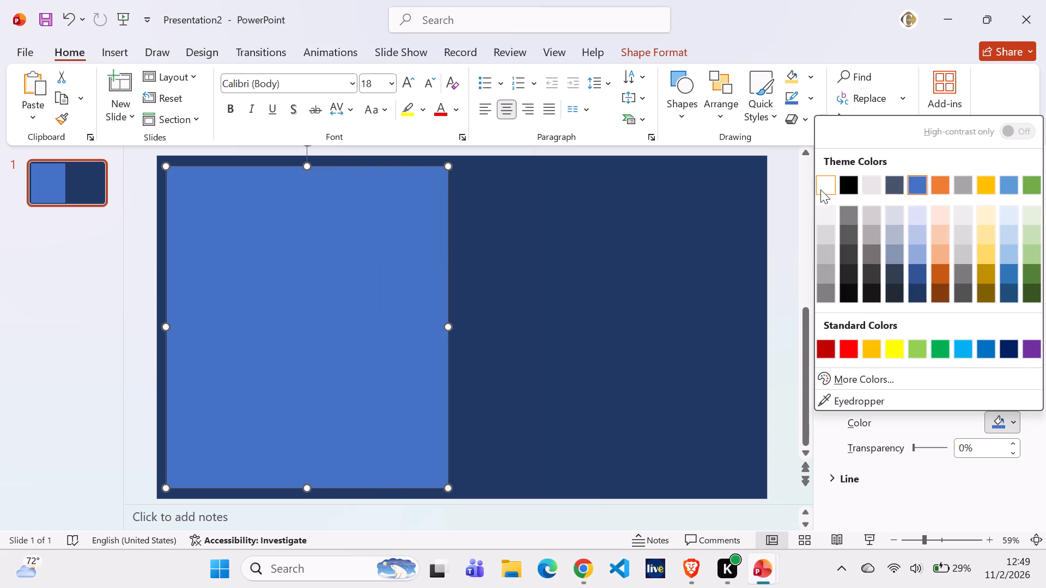
pyautogui.click(820, 189)
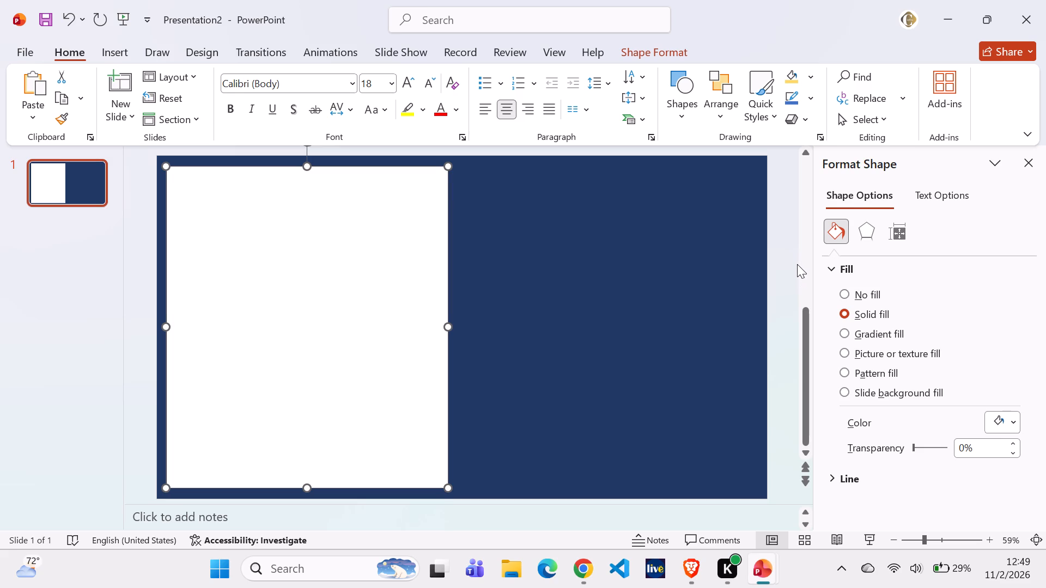
pyautogui.click(797, 264)
# Copy the white rectangle onto the slide's right half, level with the original and leaving a narrow dark blue gap.
pyautogui.moveTo(308, 295); pyautogui.dragTo(640, 295, button='right')
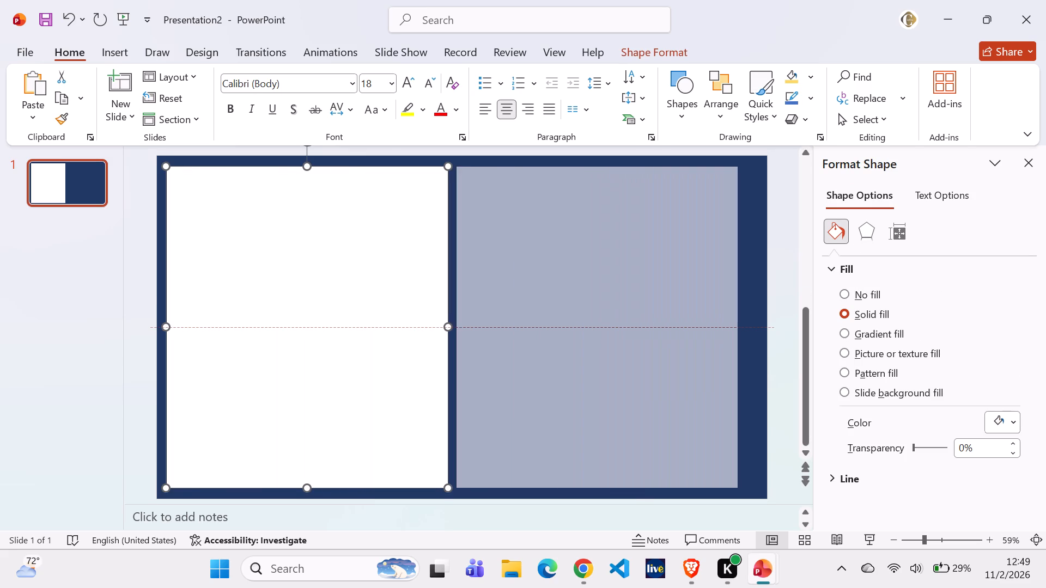
pyautogui.moveTo(640, 295); pyautogui.dragTo(613, 296, button='right')
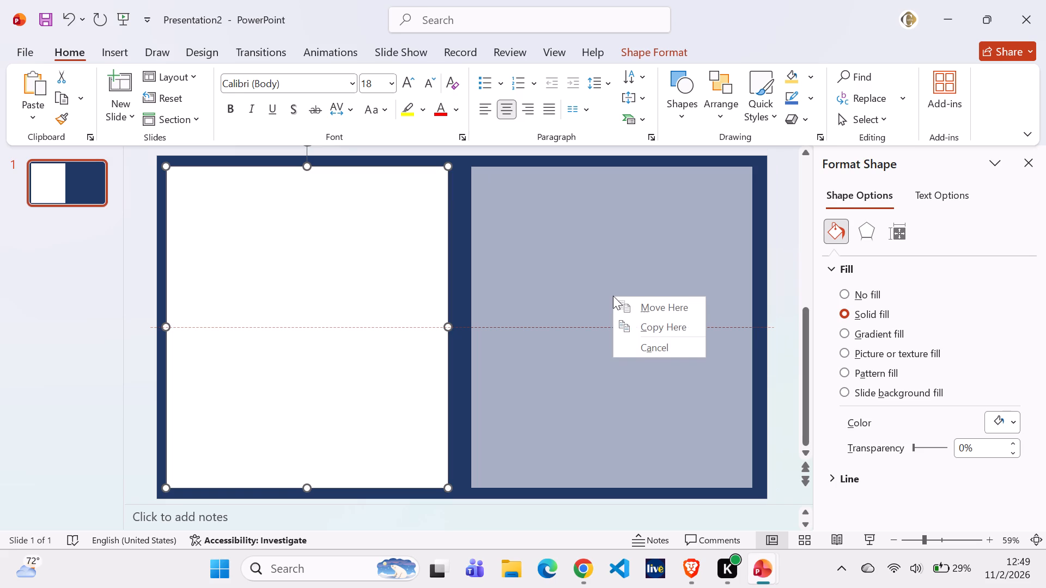
pyautogui.click(657, 320)
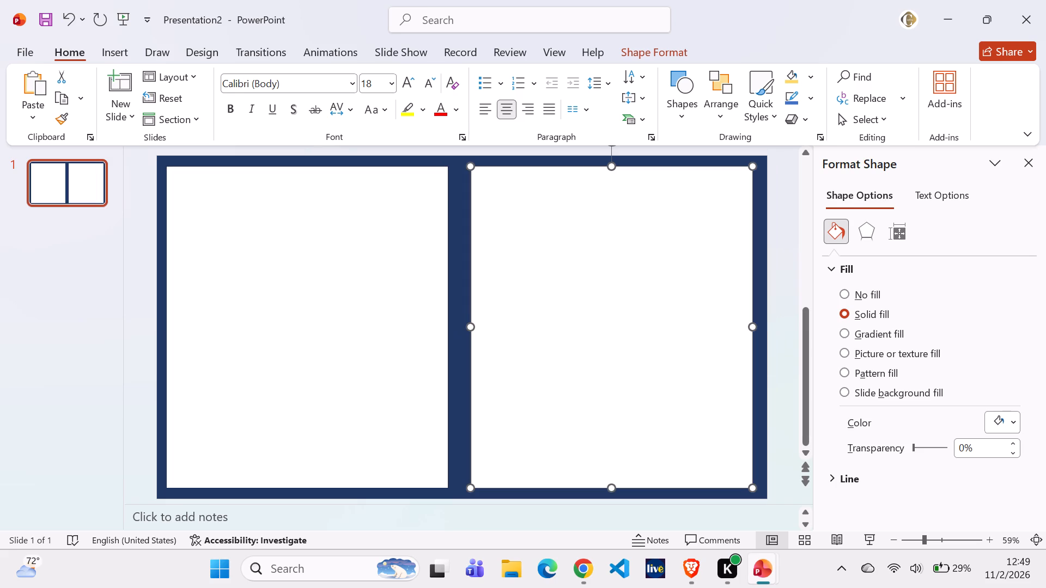
# Select both white page rectangles together and group them.
pyautogui.moveTo(160, 156); pyautogui.dragTo(352, 194)
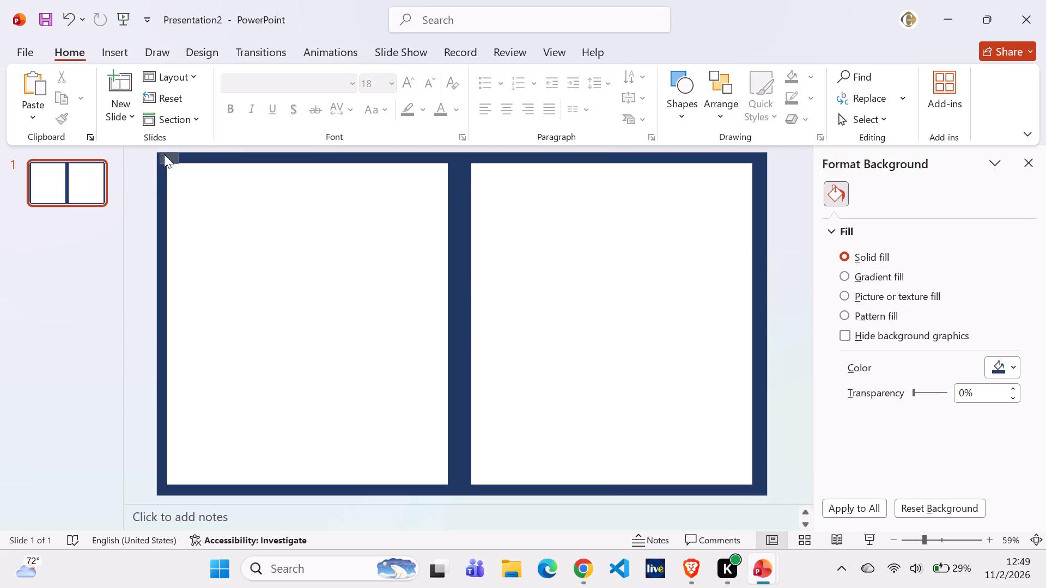
pyautogui.moveTo(164, 154); pyautogui.dragTo(737, 454)
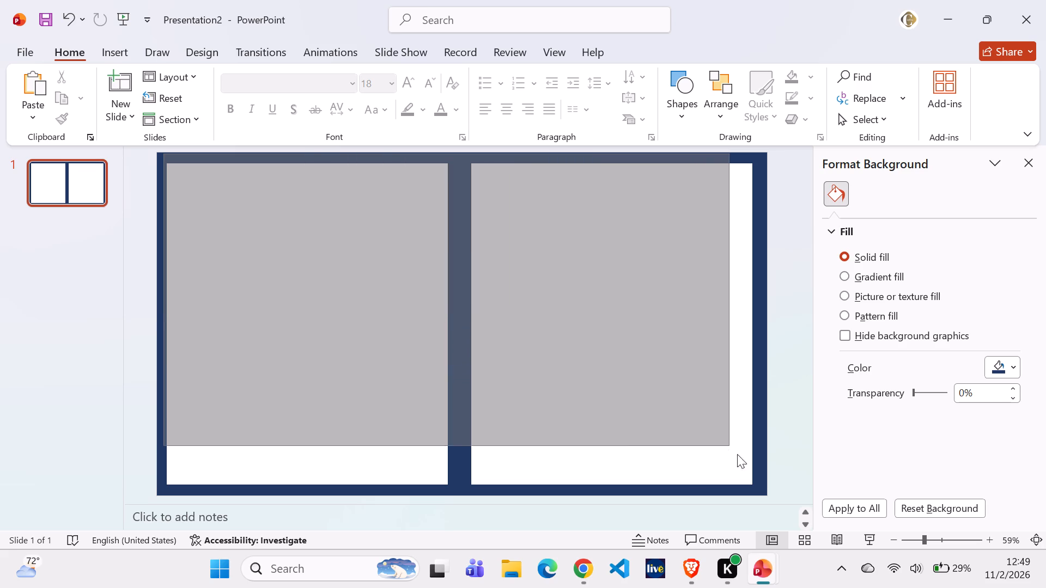
pyautogui.moveTo(737, 454); pyautogui.dragTo(770, 499)
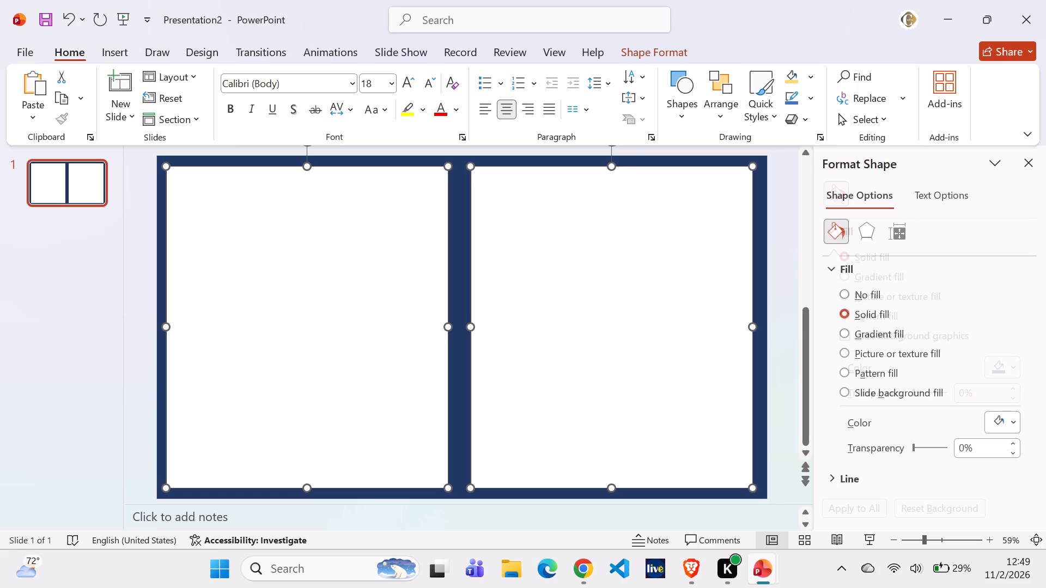
pyautogui.click(715, 114)
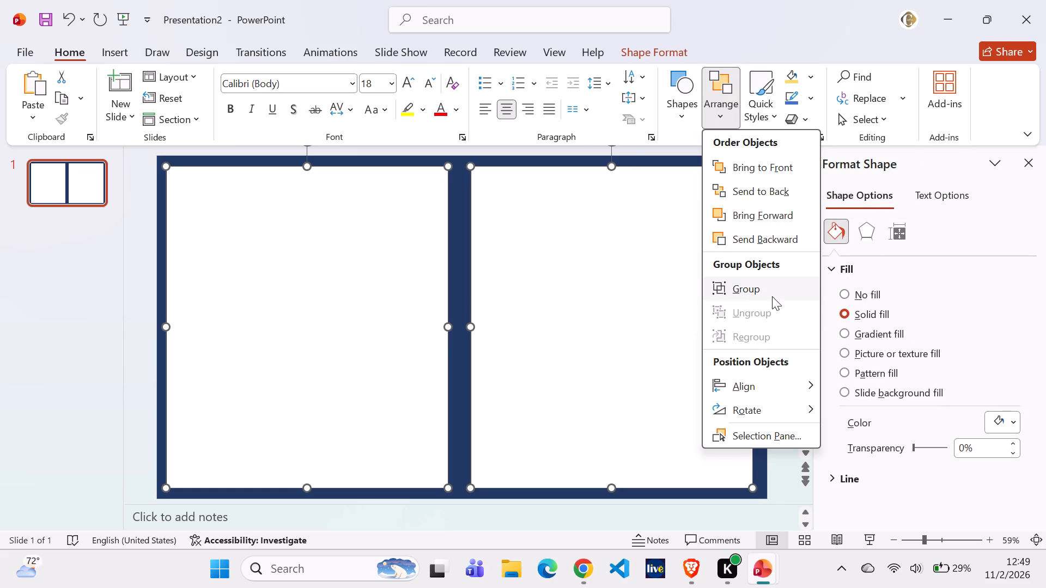
pyautogui.click(759, 289)
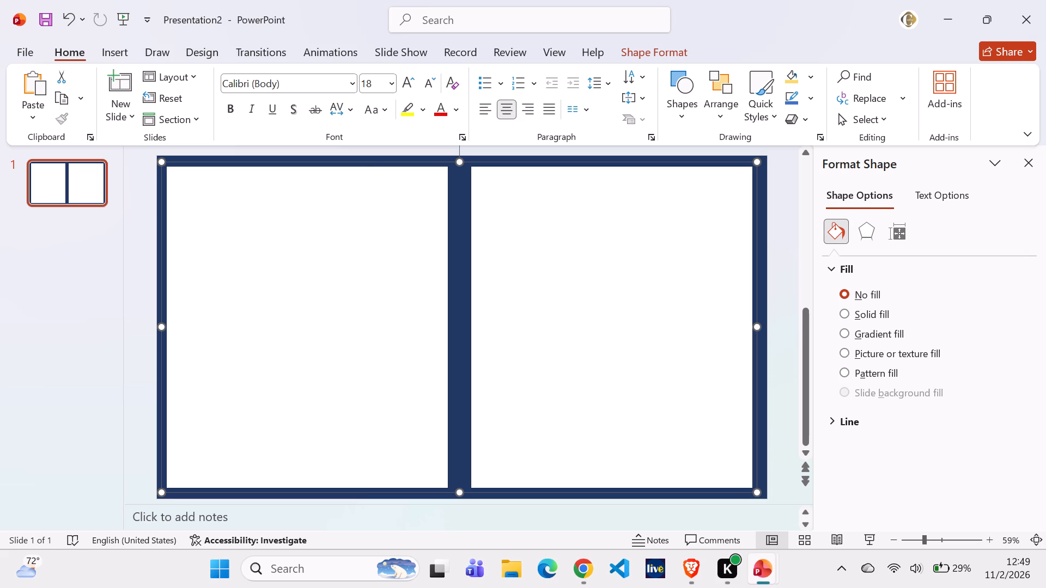
# Draw a circle about 0.55" high and 0.57" wide near the left page's upper right corner.
pyautogui.click(114, 51)
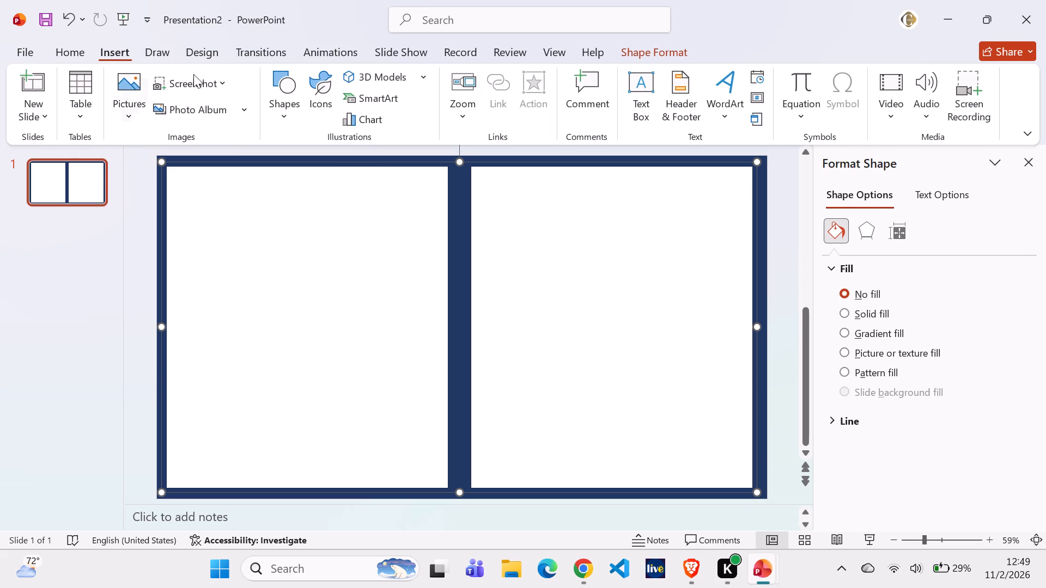
pyautogui.click(287, 91)
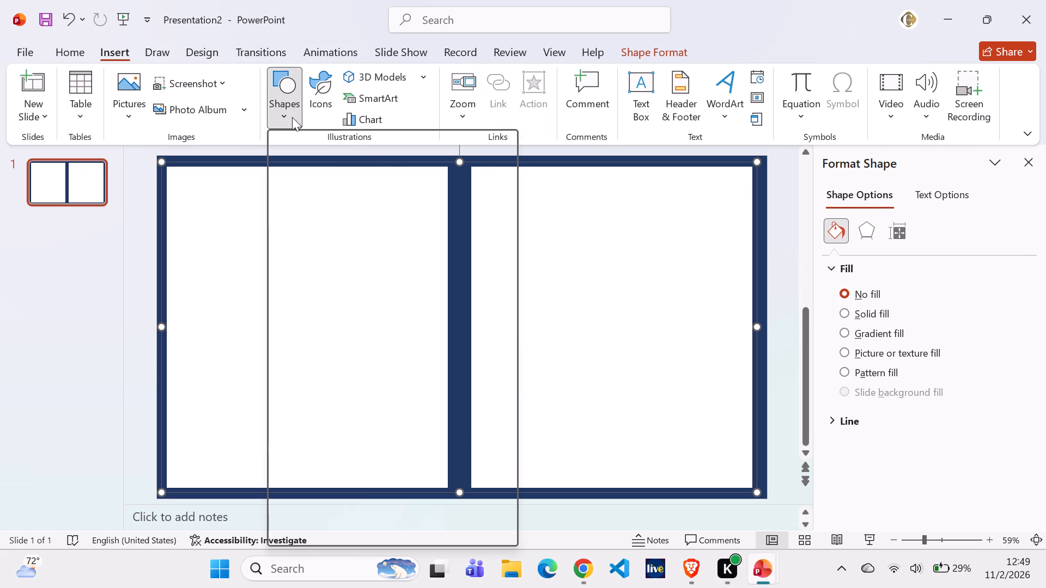
pyautogui.click(295, 162)
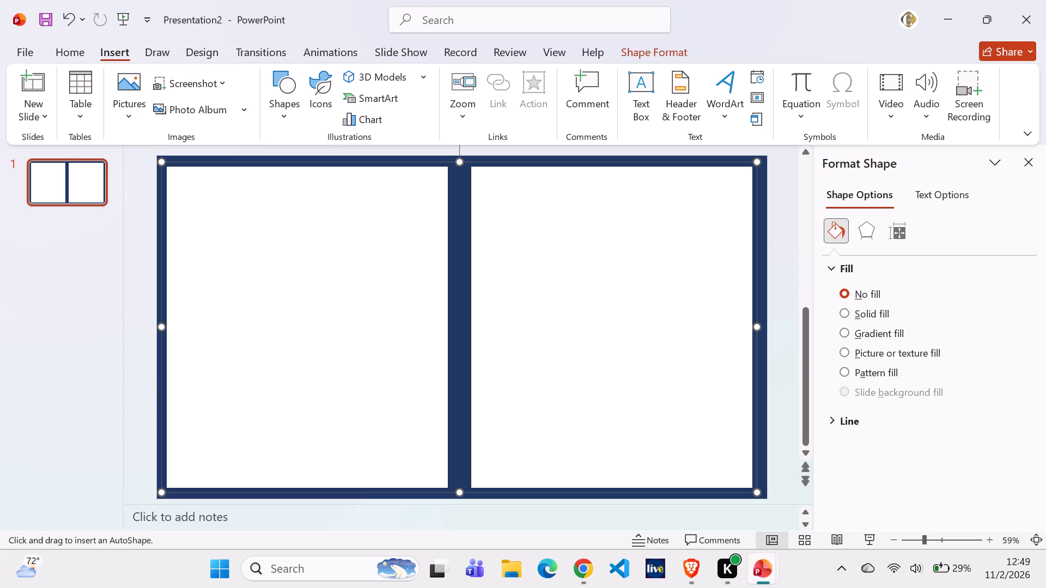
pyautogui.moveTo(410, 178); pyautogui.dragTo(434, 200)
pyautogui.moveTo(434, 200); pyautogui.dragTo(436, 202)
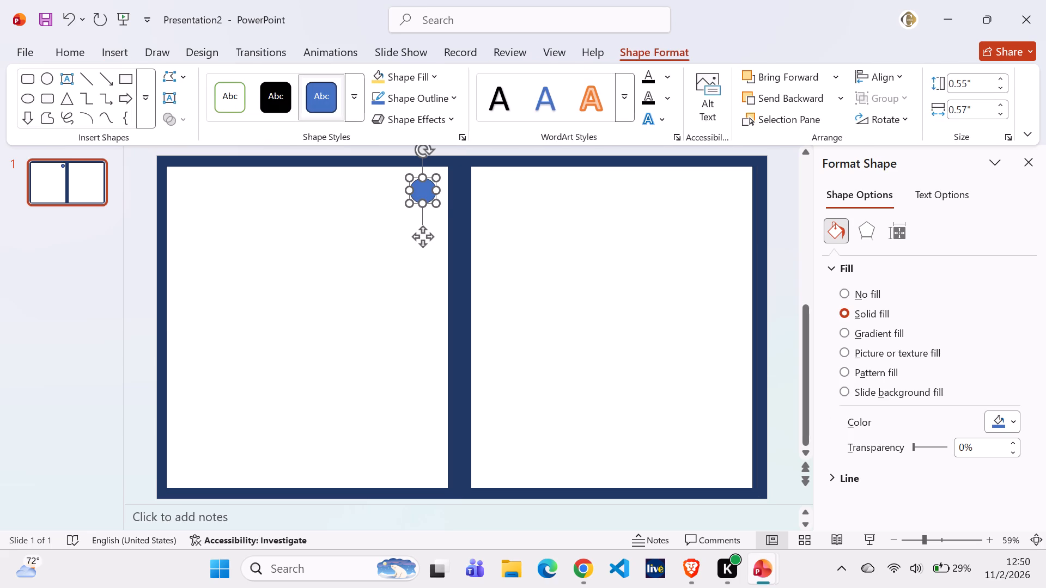
pyautogui.click(423, 191)
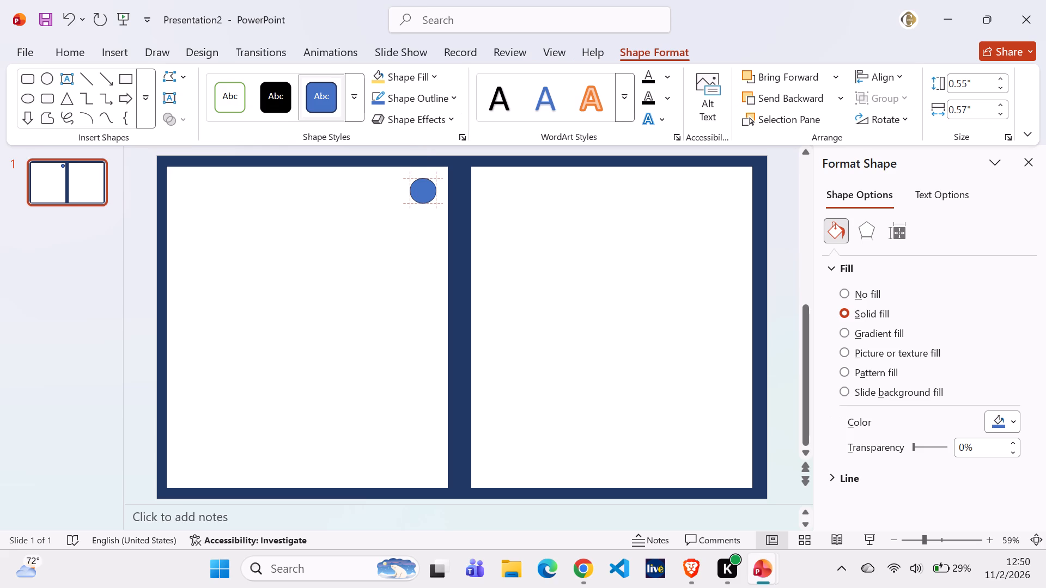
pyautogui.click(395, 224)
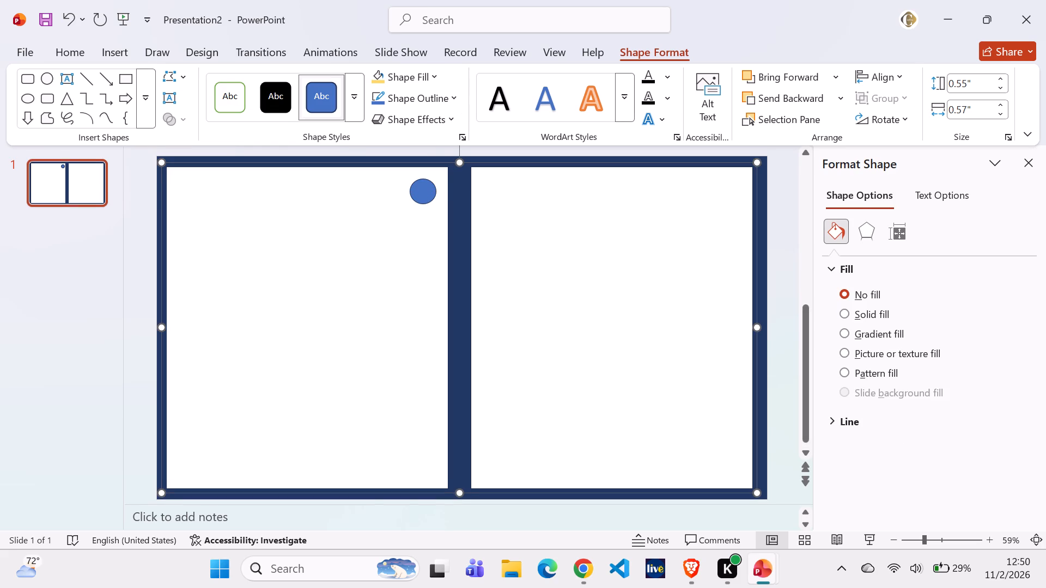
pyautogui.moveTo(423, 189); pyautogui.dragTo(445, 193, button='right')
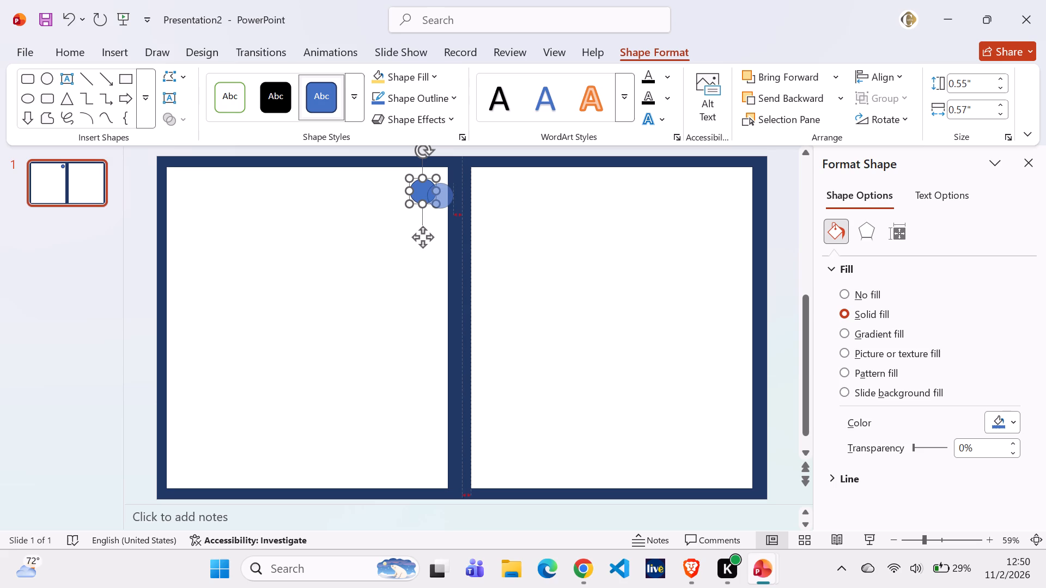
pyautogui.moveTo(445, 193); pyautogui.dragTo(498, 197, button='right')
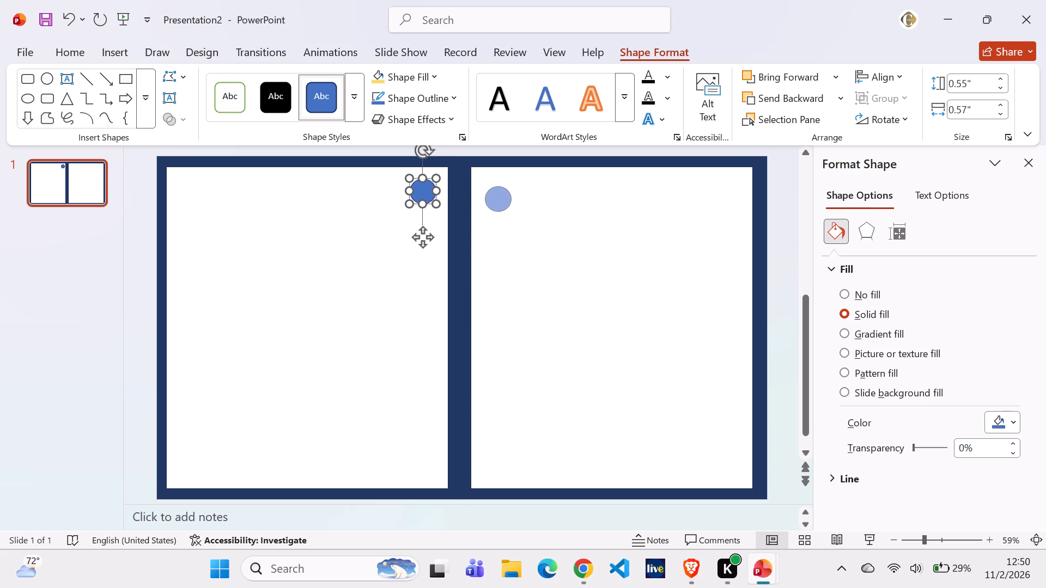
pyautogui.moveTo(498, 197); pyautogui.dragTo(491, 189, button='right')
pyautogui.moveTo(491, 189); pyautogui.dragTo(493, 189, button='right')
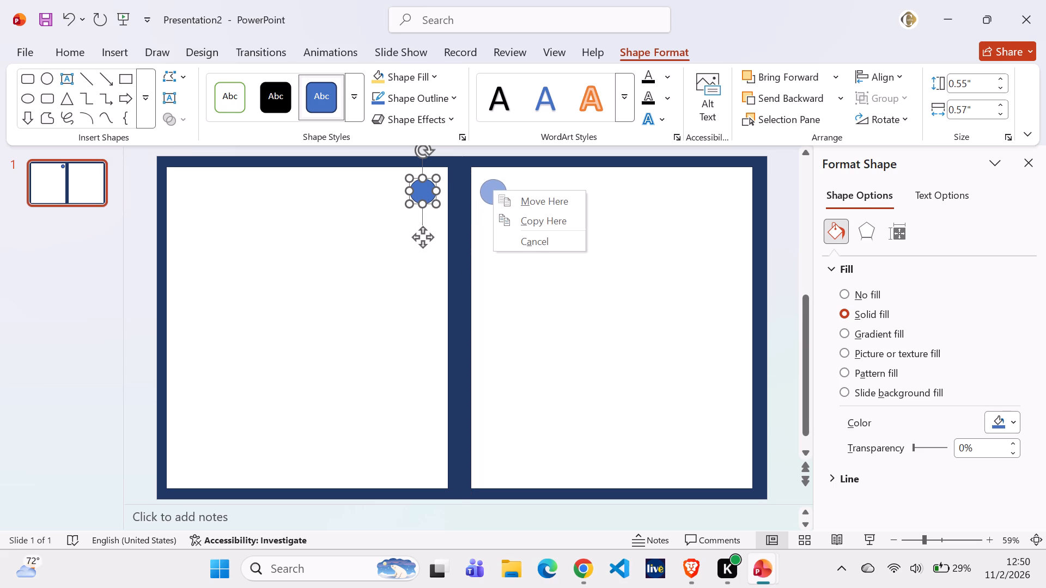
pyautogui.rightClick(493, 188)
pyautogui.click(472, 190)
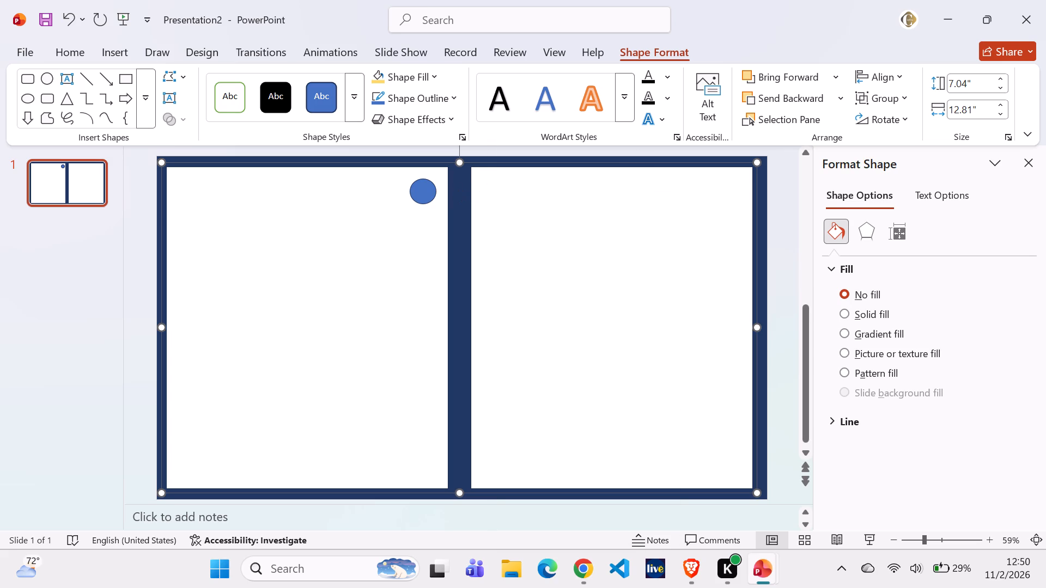
# Copy the blue circle onto the right page near its upper left corner, level with the original circle.
pyautogui.moveTo(424, 191); pyautogui.dragTo(467, 190, button='right')
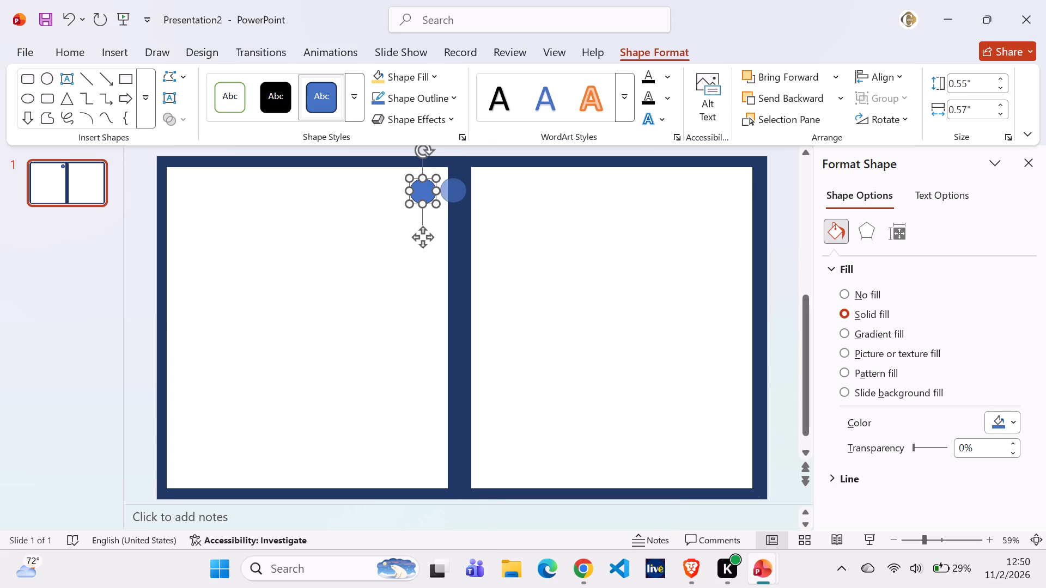
pyautogui.moveTo(467, 190); pyautogui.dragTo(496, 189, button='right')
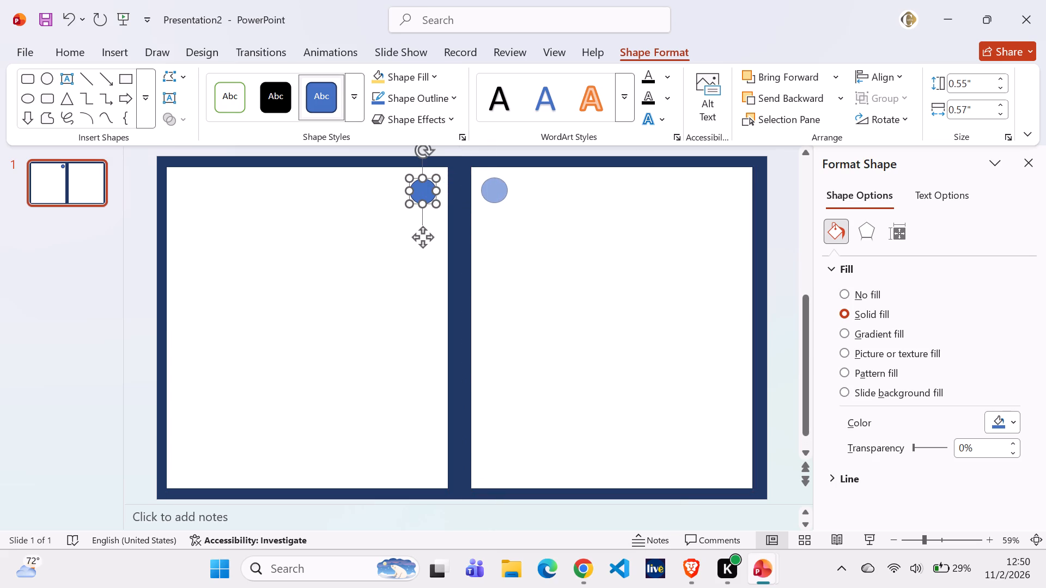
pyautogui.moveTo(496, 189); pyautogui.dragTo(497, 191, button='right')
pyautogui.moveTo(497, 191); pyautogui.dragTo(496, 189, button='right')
pyautogui.click(540, 212)
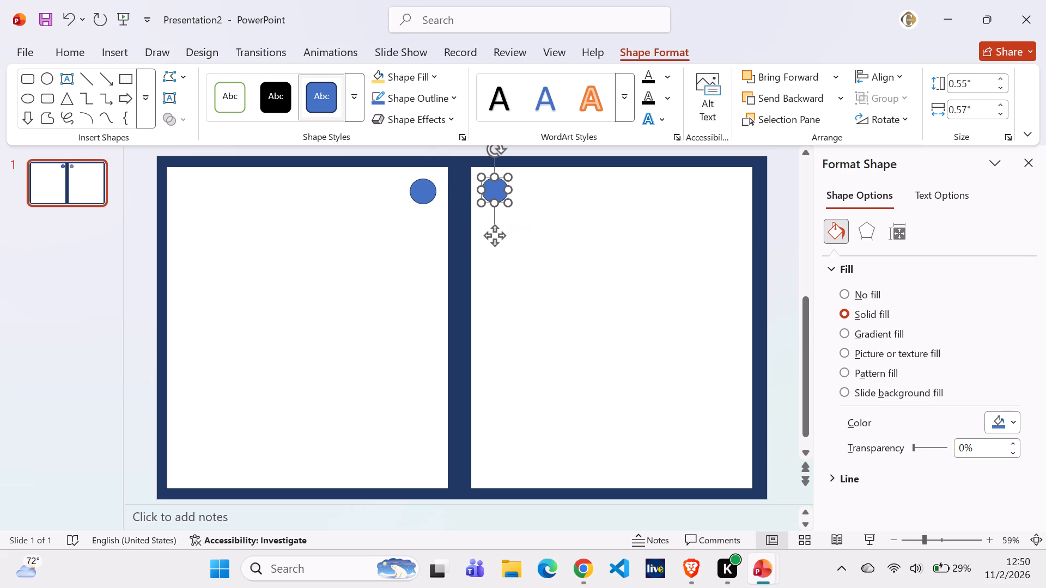
pyautogui.click(417, 228)
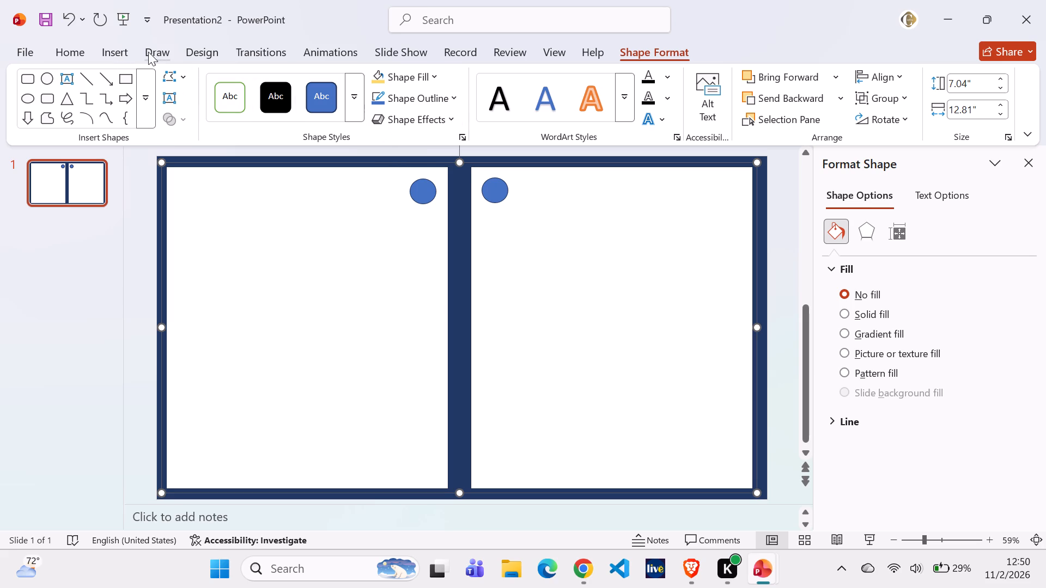
# Draw a flat oval about 0.3" high and 1.81" wide across the dark blue gap, bridging the two circles at their mid-height.
pyautogui.click(116, 51)
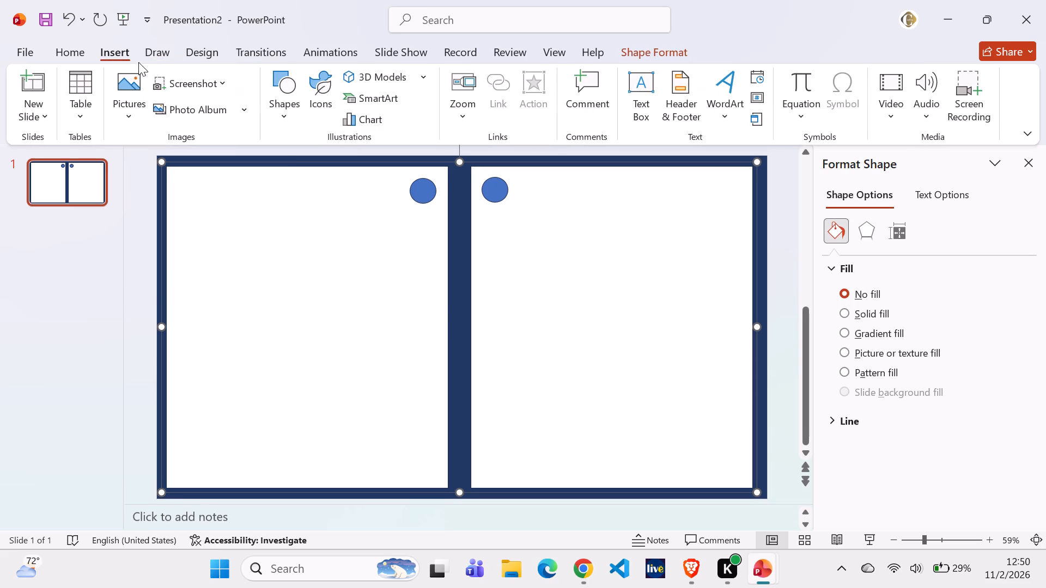
pyautogui.click(278, 114)
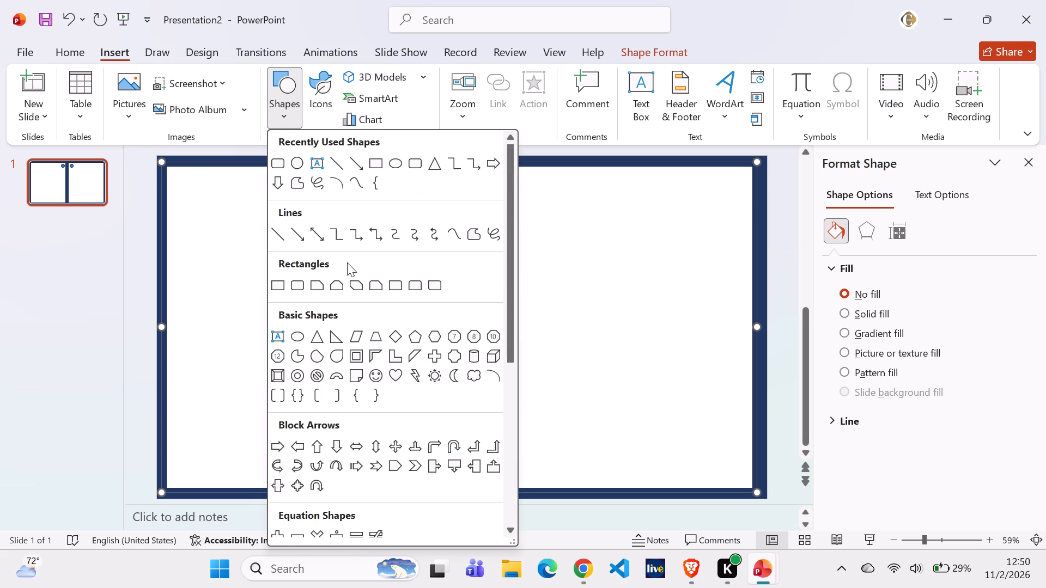
pyautogui.scroll(-3, 347, 262)
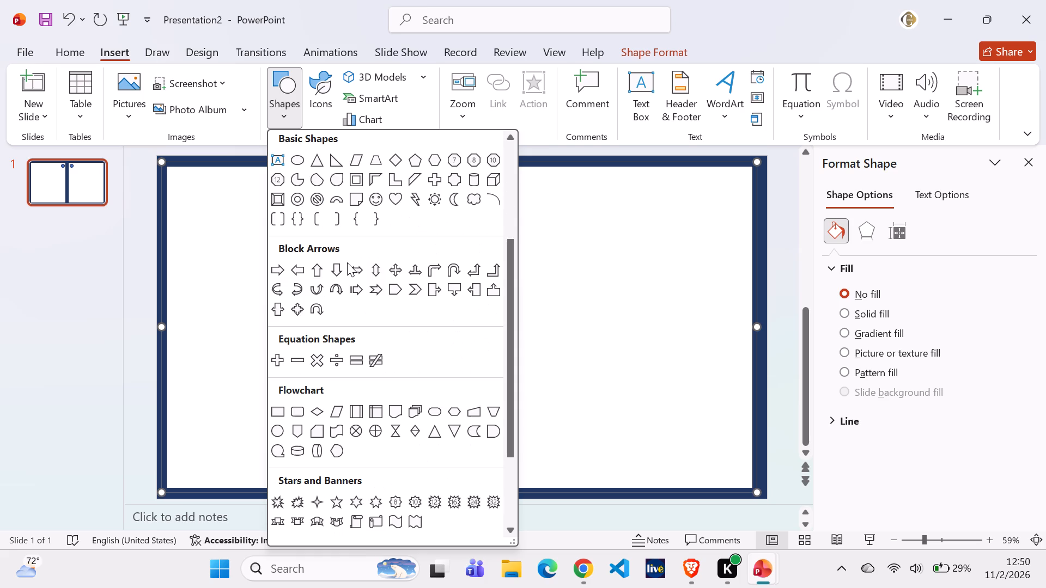
pyautogui.scroll(-3, 415, 358)
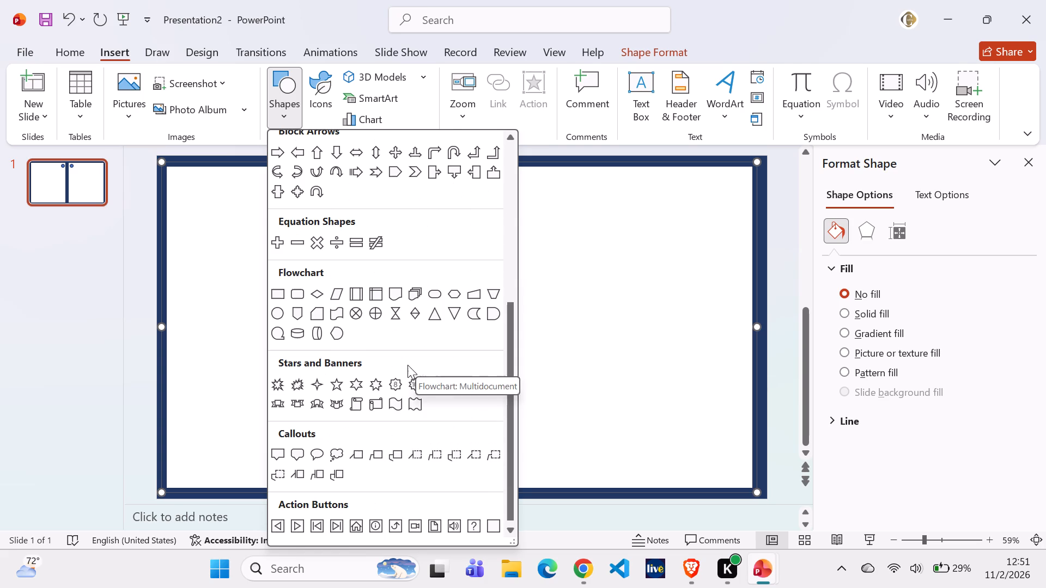
pyautogui.scroll(-9, 407, 364)
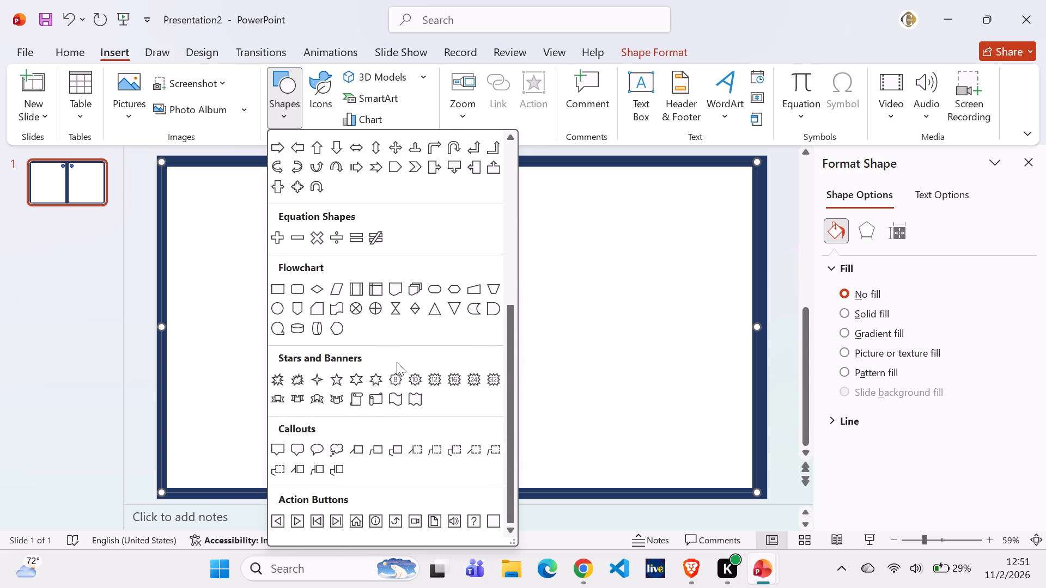
pyautogui.scroll(3, 394, 359)
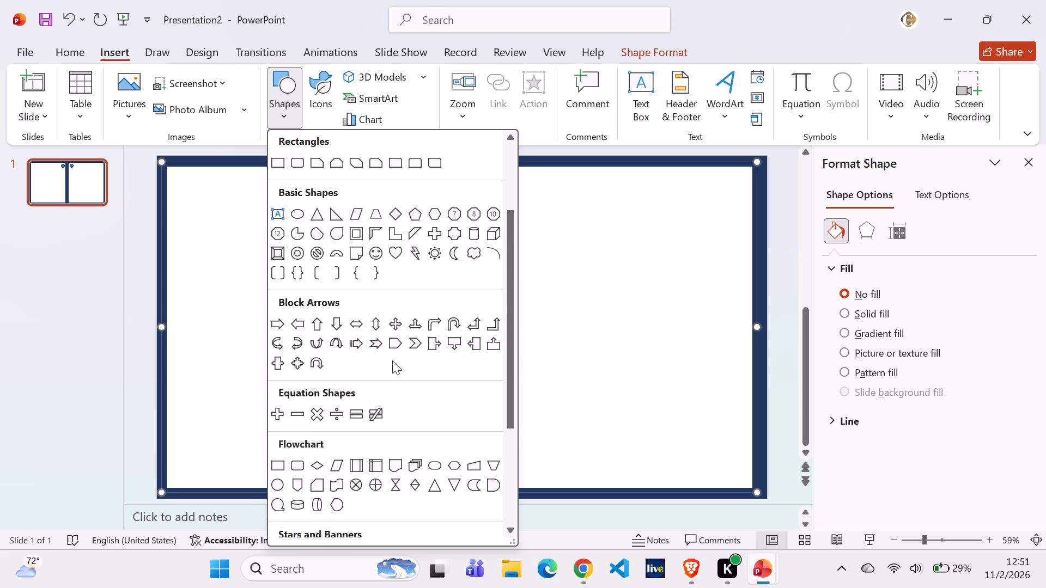
pyautogui.scroll(2, 392, 360)
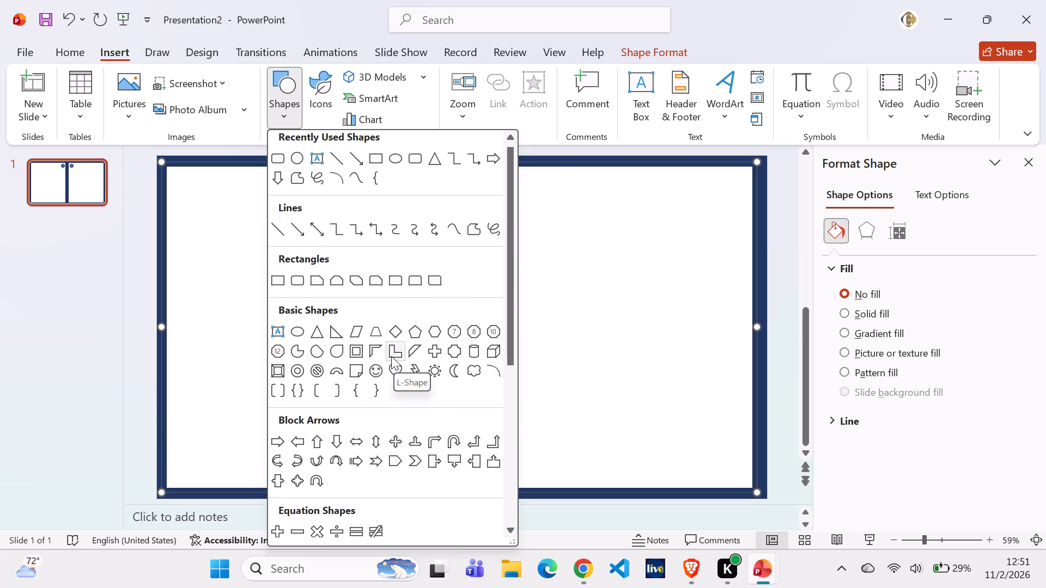
pyautogui.click(393, 156)
pyautogui.moveTo(418, 188); pyautogui.dragTo(501, 199)
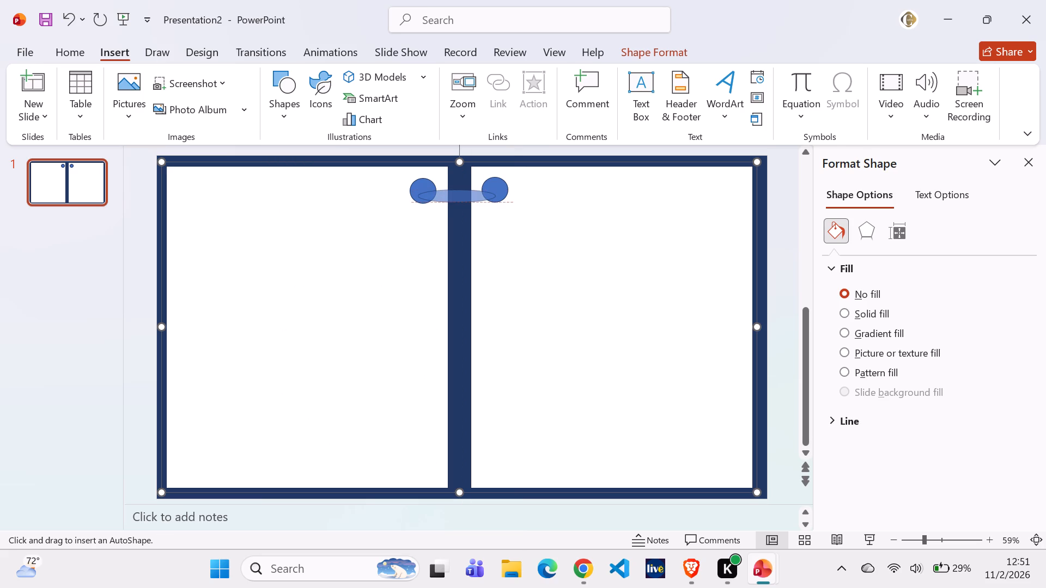
pyautogui.moveTo(501, 199); pyautogui.dragTo(509, 207)
pyautogui.moveTo(509, 207); pyautogui.dragTo(501, 203)
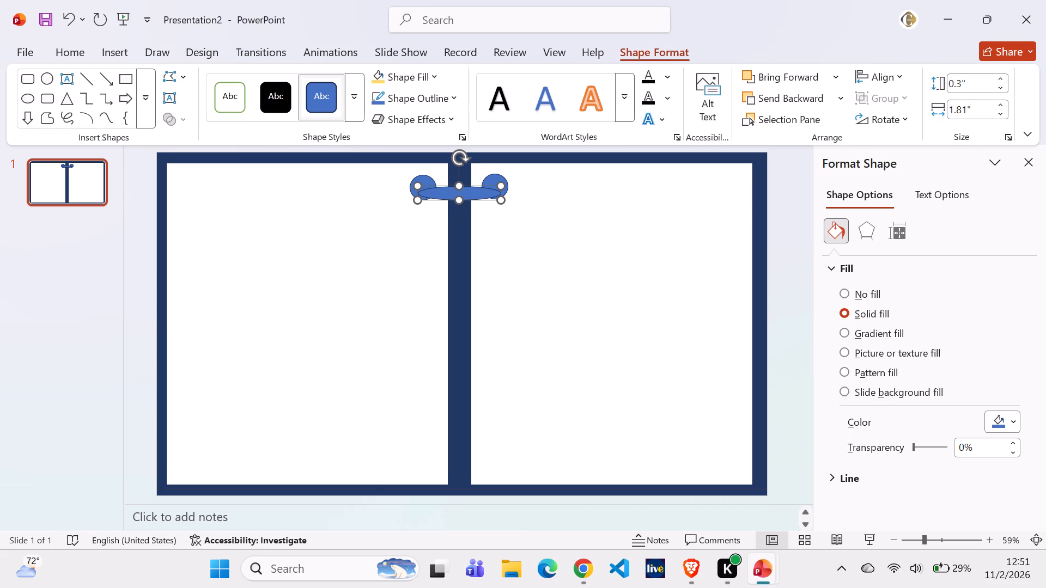
pyautogui.moveTo(466, 194); pyautogui.dragTo(465, 188)
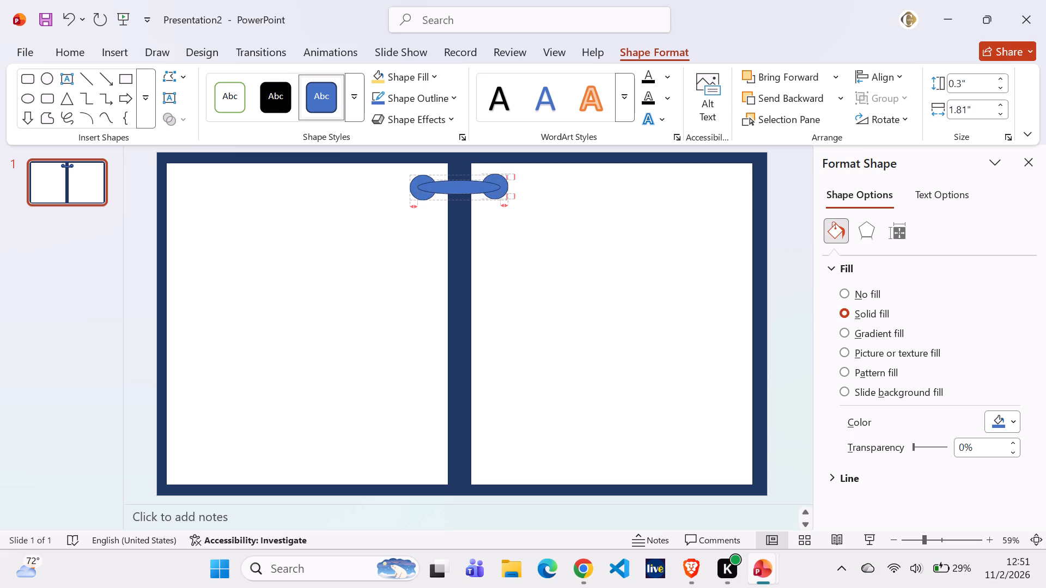
pyautogui.moveTo(465, 188); pyautogui.dragTo(461, 191)
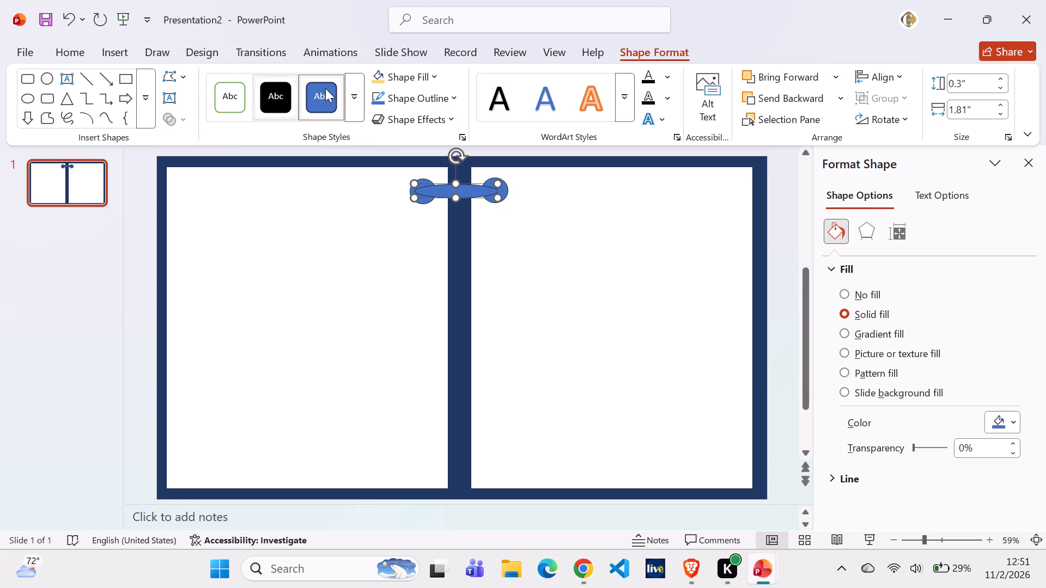
# Fill the oval between the circles with the light gold theme colour.
pyautogui.click(434, 78)
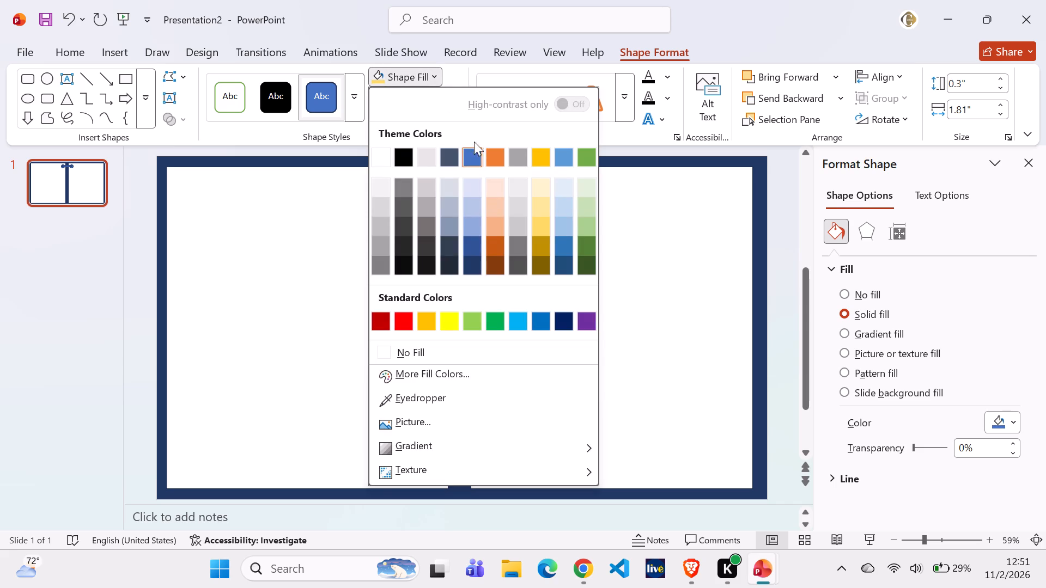
pyautogui.click(543, 225)
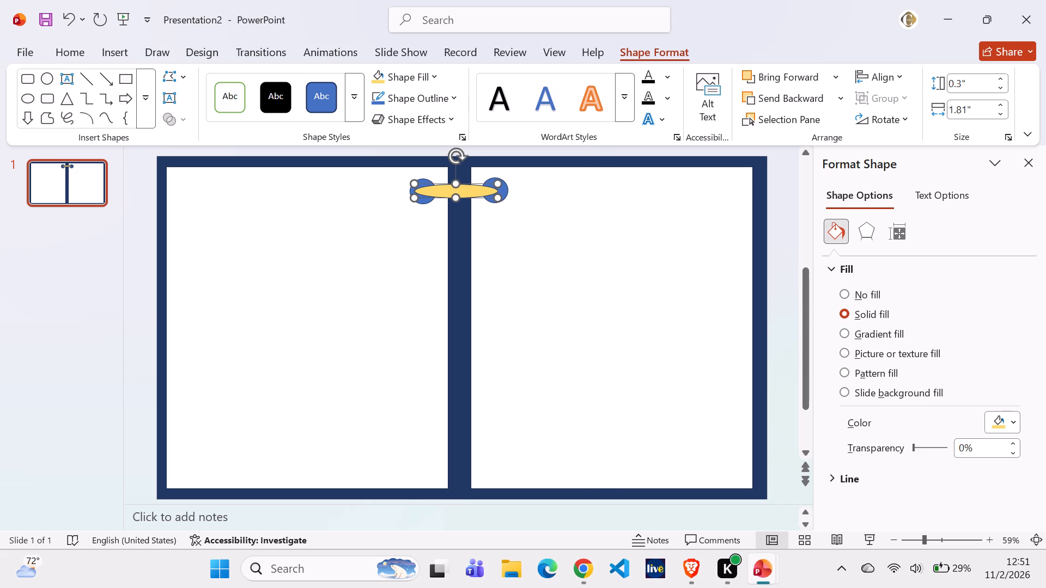
pyautogui.click(496, 226)
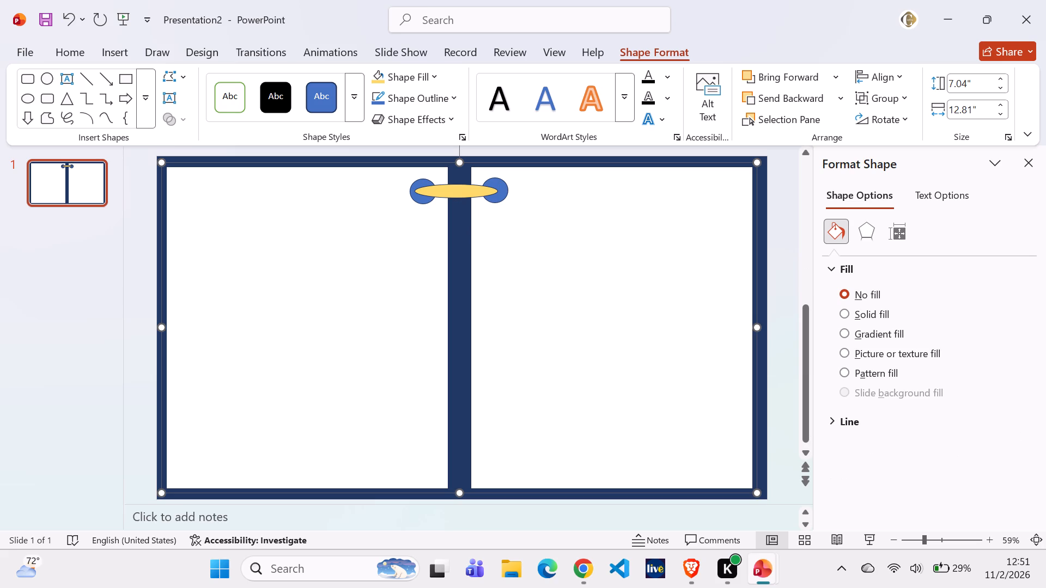
# Shift the left white page slightly to the right within its group, narrowing the dark blue gap between the pages.
pyautogui.rightClick(404, 181)
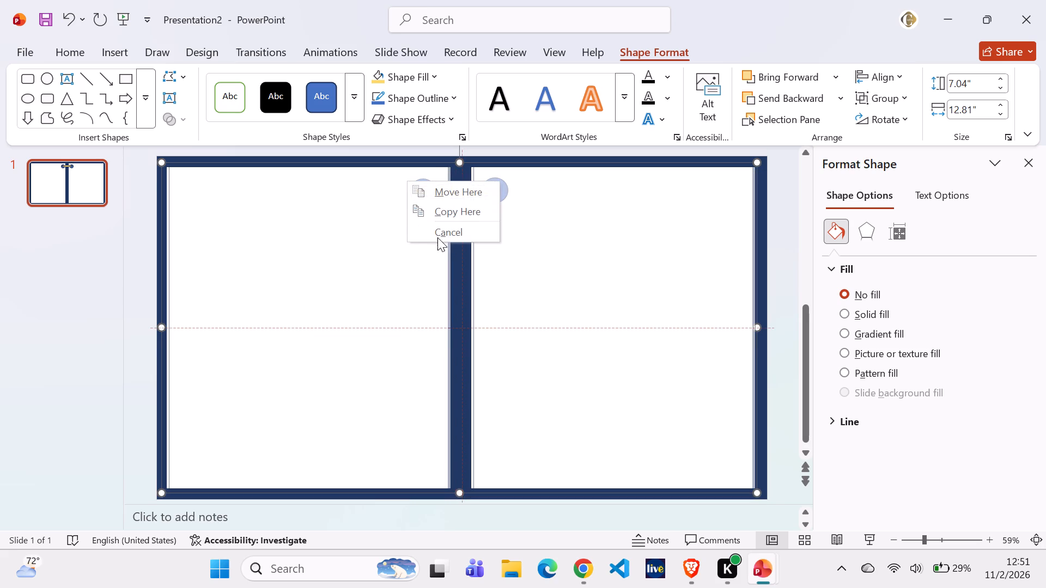
pyautogui.click(443, 229)
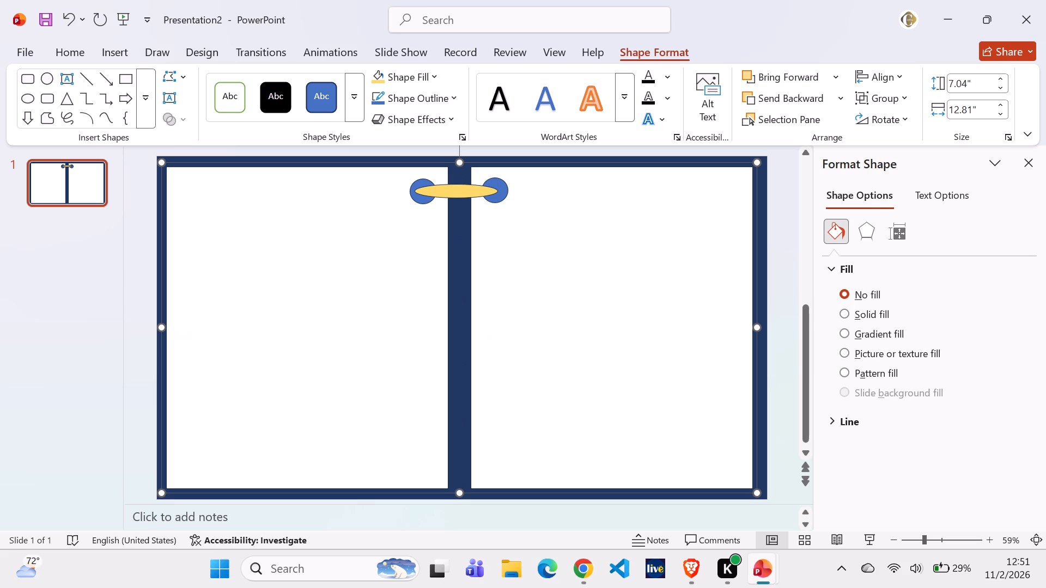
pyautogui.click(403, 178)
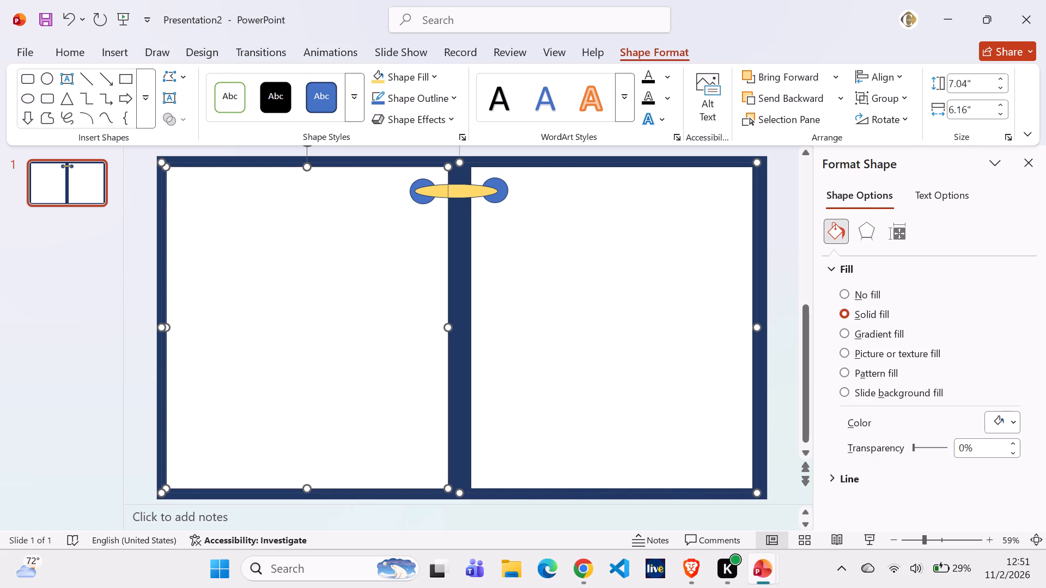
pyautogui.moveTo(389, 179); pyautogui.dragTo(409, 181)
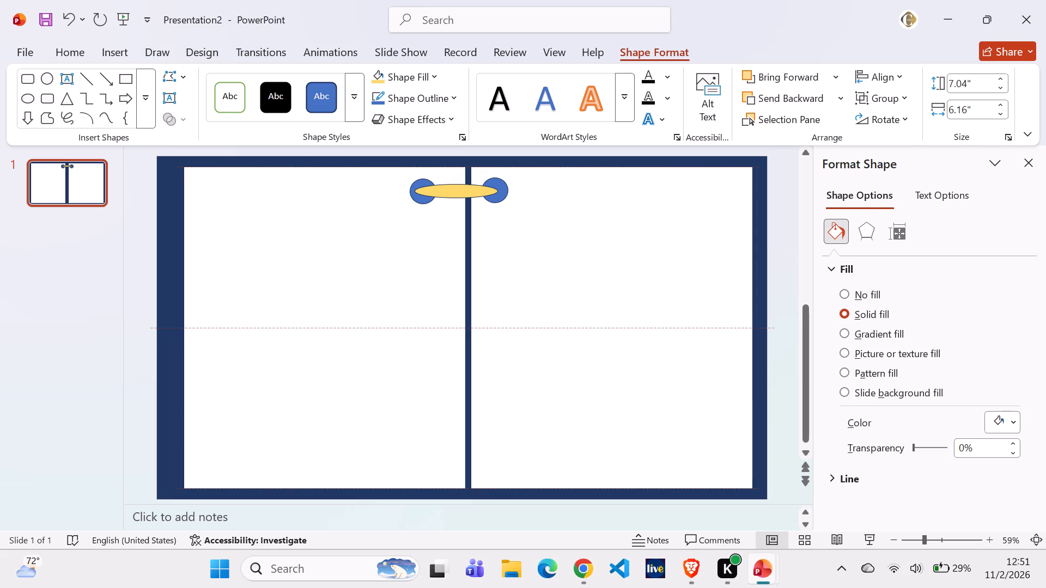
pyautogui.moveTo(409, 181); pyautogui.dragTo(394, 180)
# Send the gold oval bridging the two circles to the back of the slide's stacking order.
pyautogui.click(457, 188)
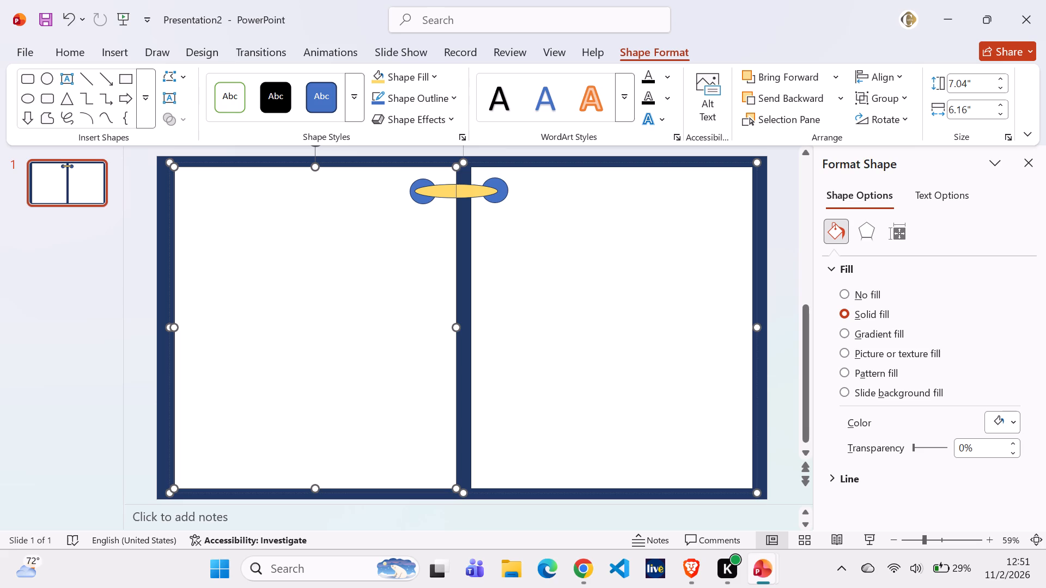
pyautogui.click(500, 192)
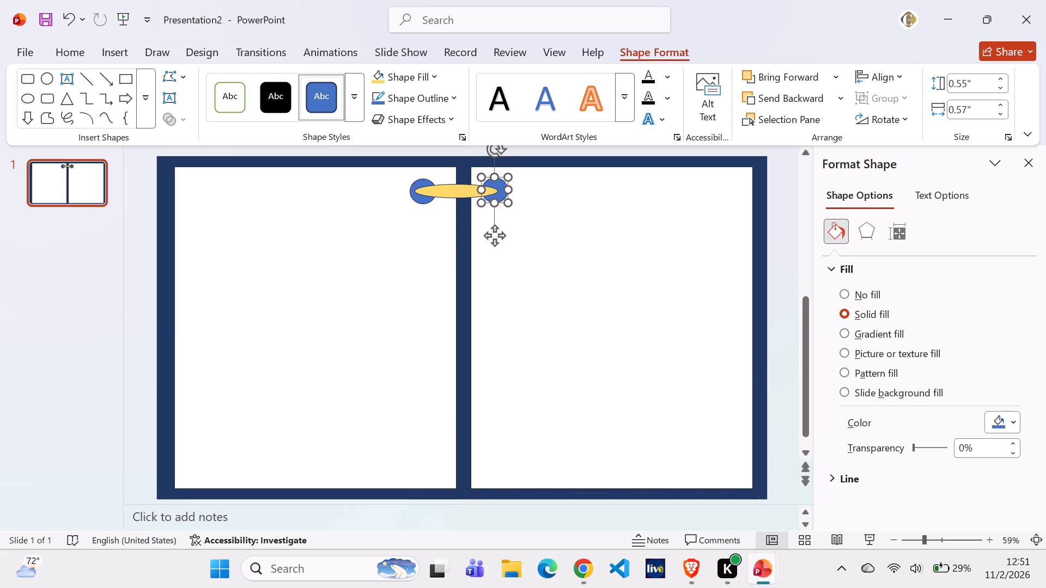
pyautogui.click(453, 189)
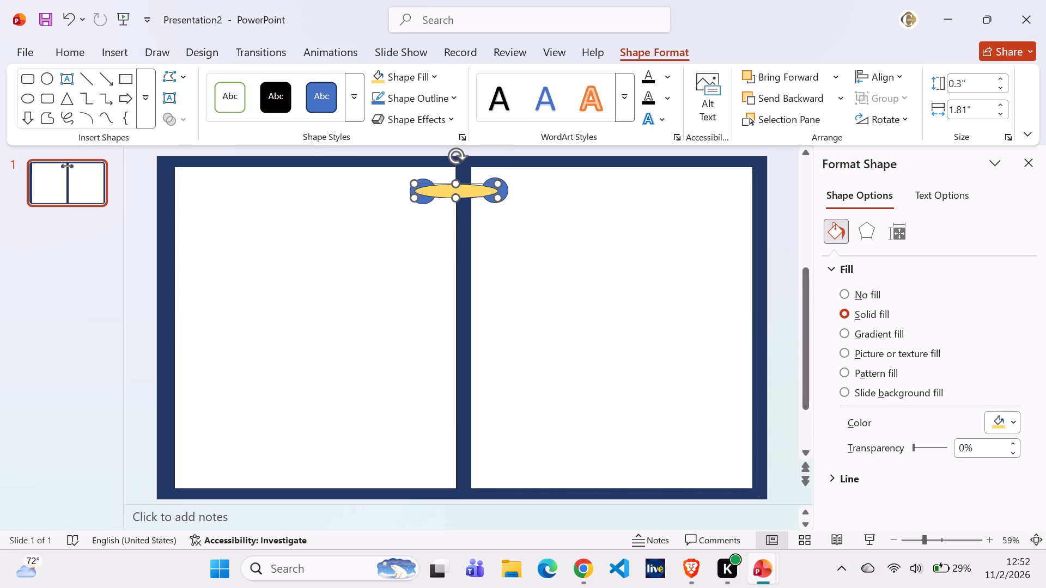
pyautogui.rightClick(446, 192)
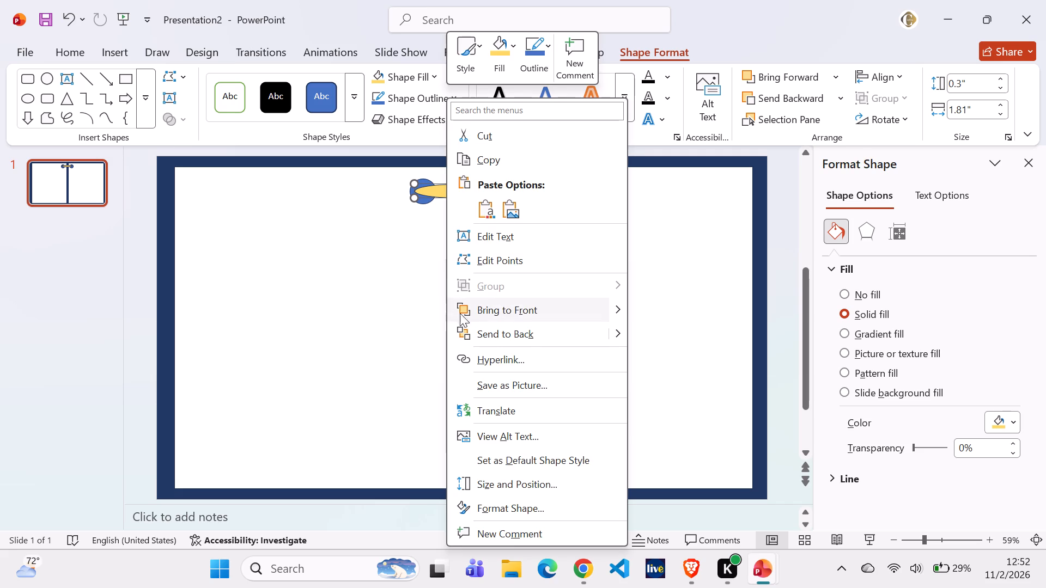
pyautogui.click(514, 334)
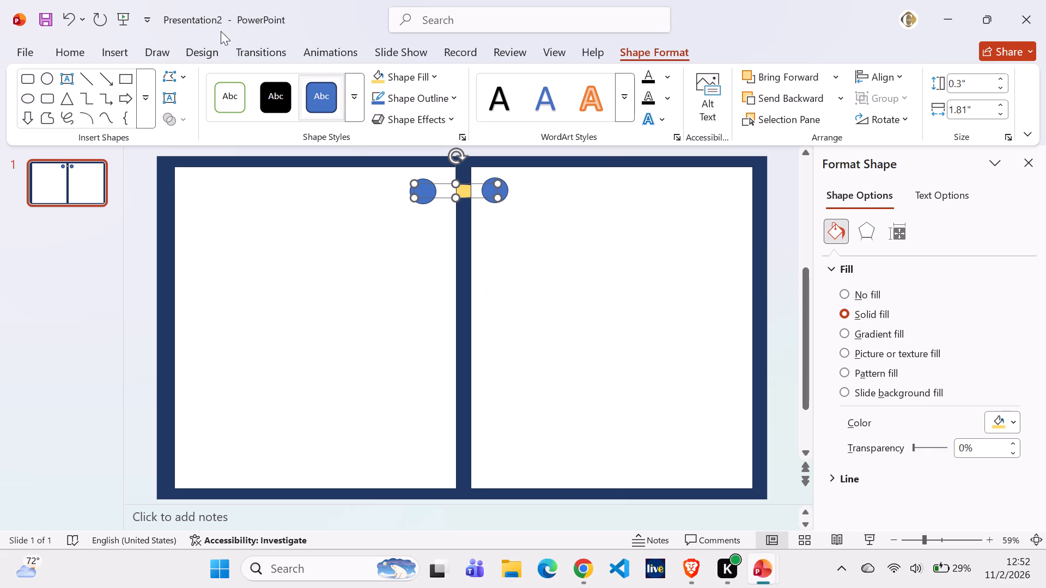
# Undo sending the gold oval to the back, restoring it in front of the pages and circles.
pyautogui.click(66, 15)
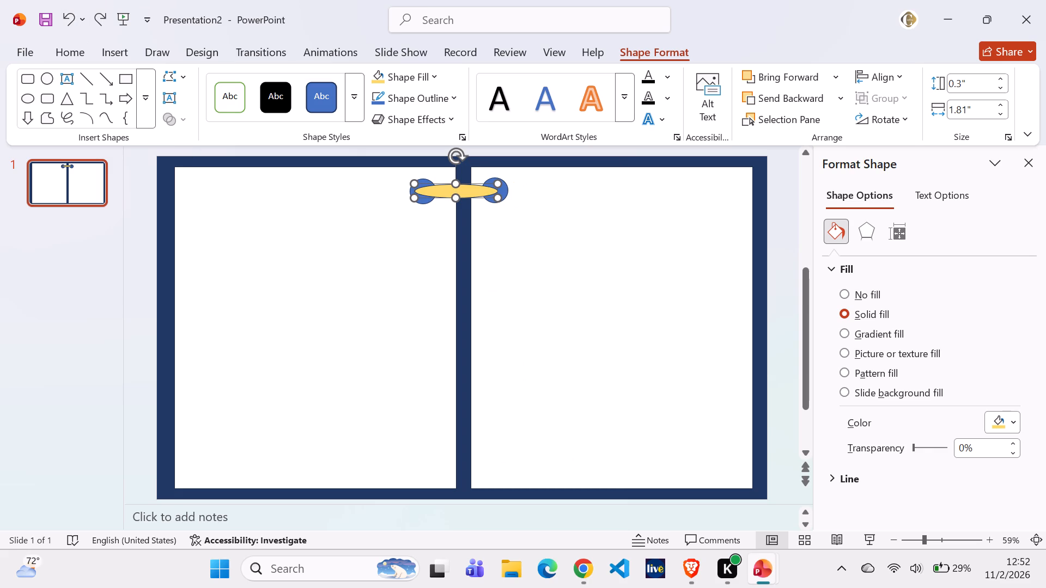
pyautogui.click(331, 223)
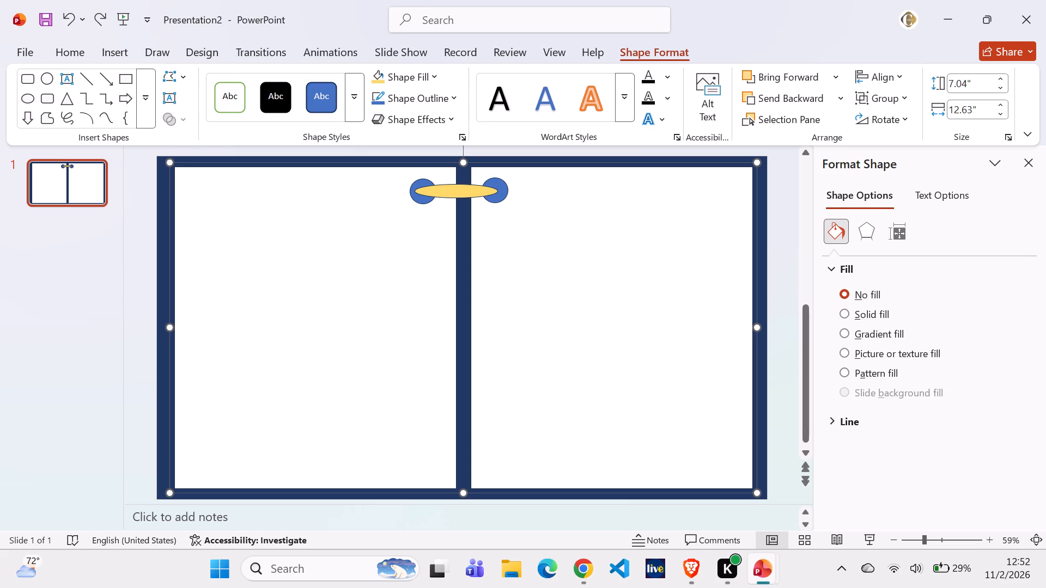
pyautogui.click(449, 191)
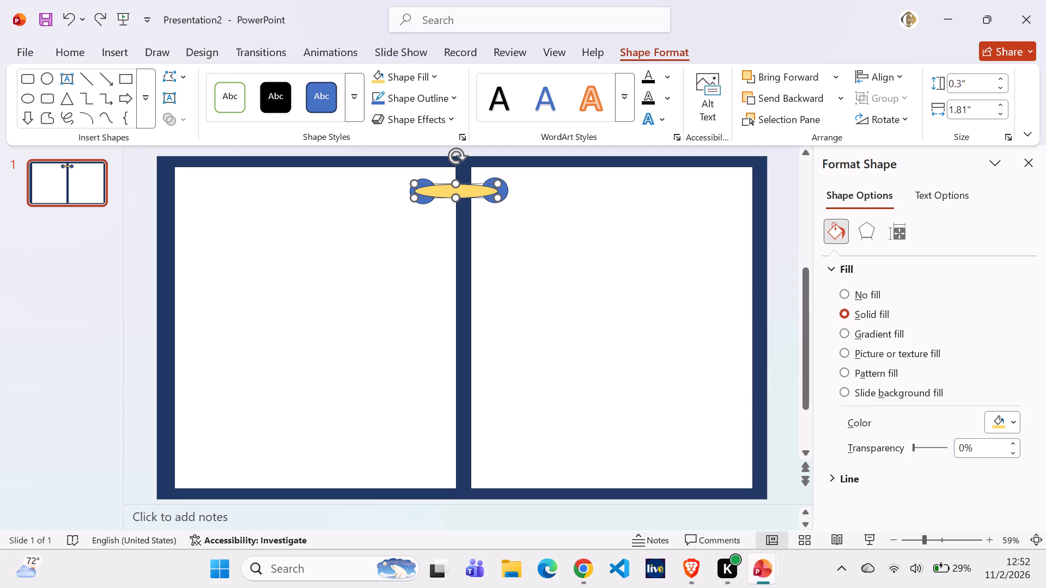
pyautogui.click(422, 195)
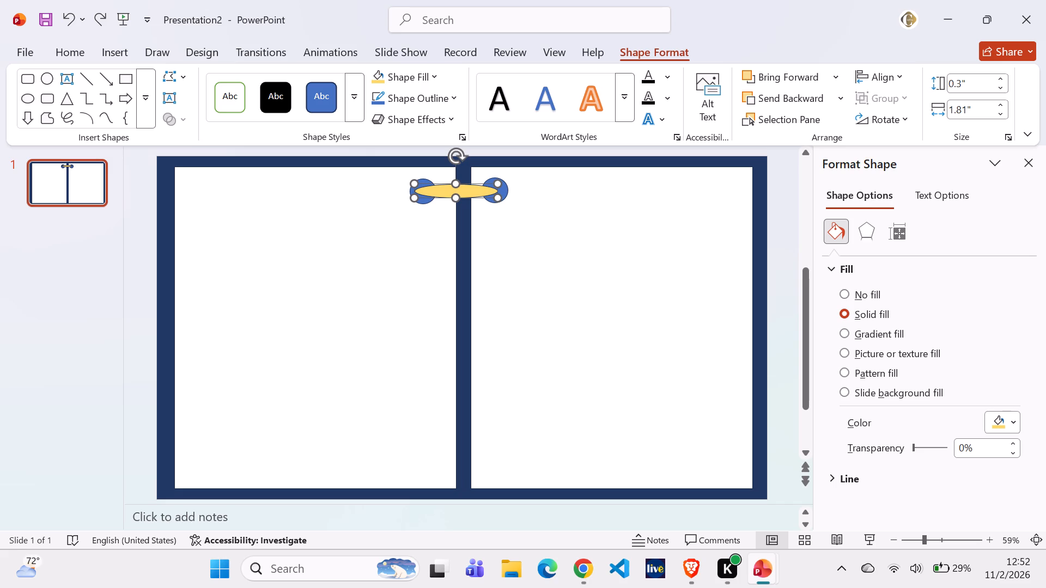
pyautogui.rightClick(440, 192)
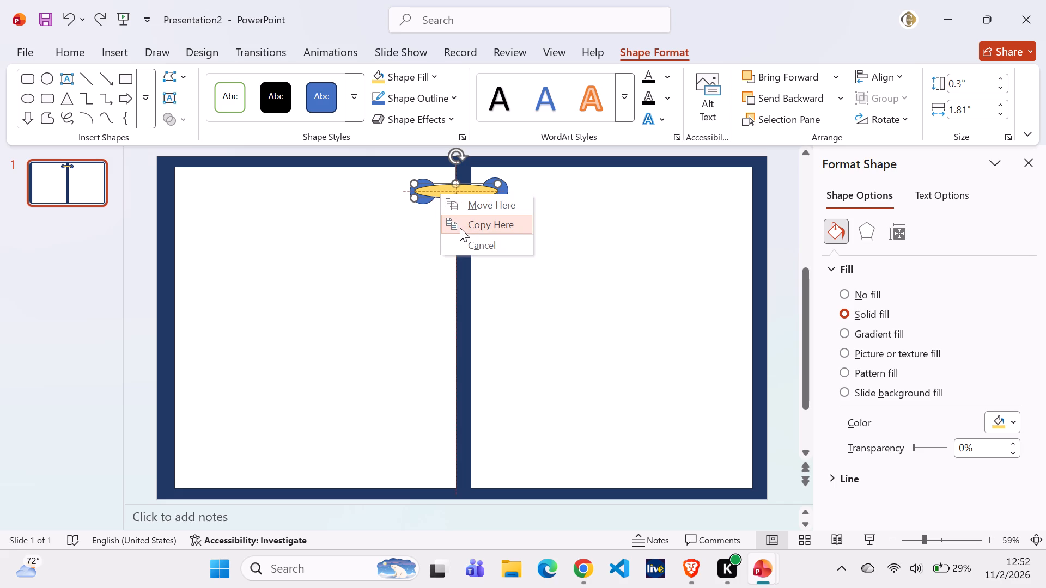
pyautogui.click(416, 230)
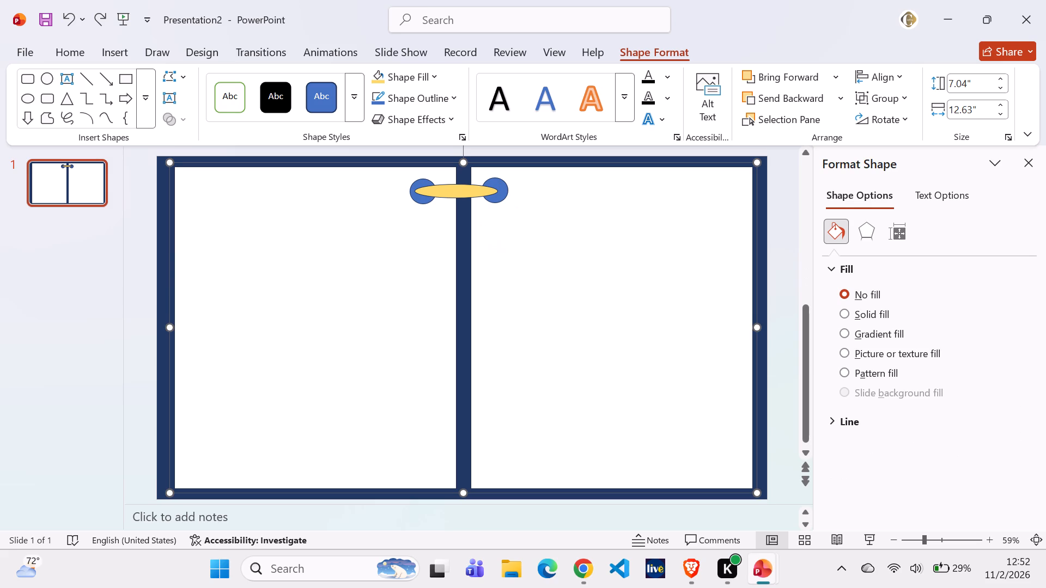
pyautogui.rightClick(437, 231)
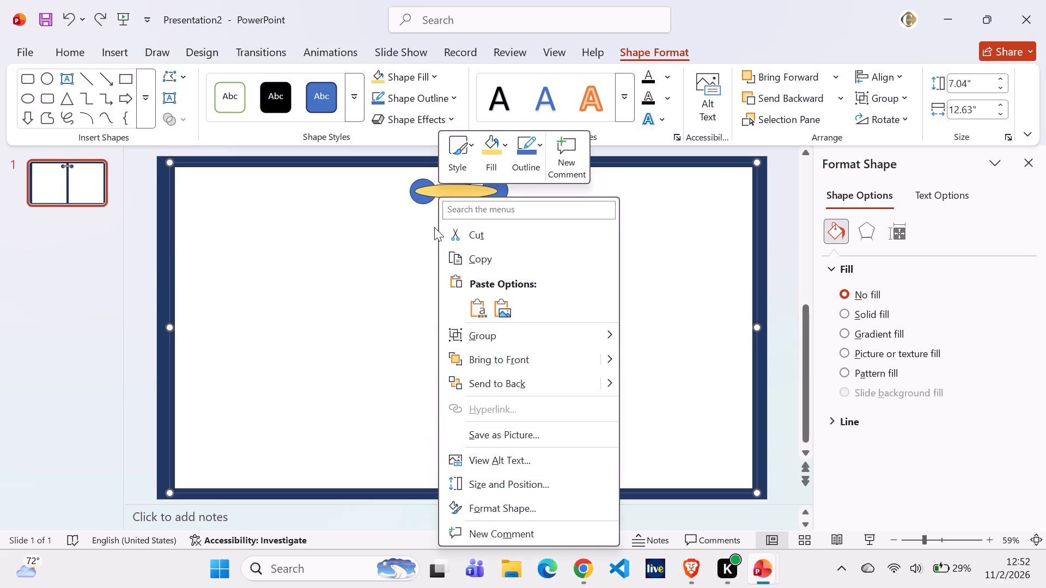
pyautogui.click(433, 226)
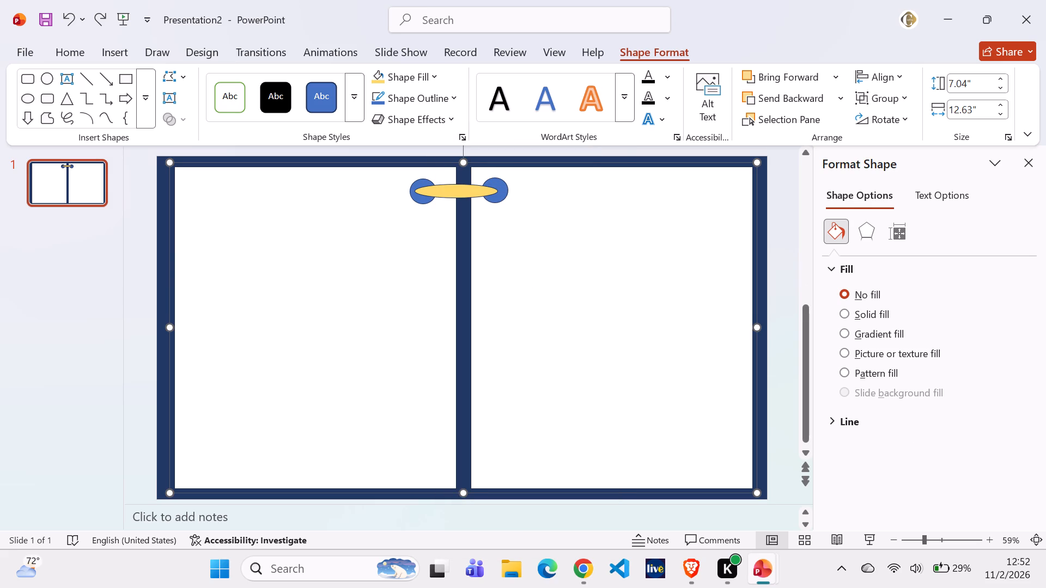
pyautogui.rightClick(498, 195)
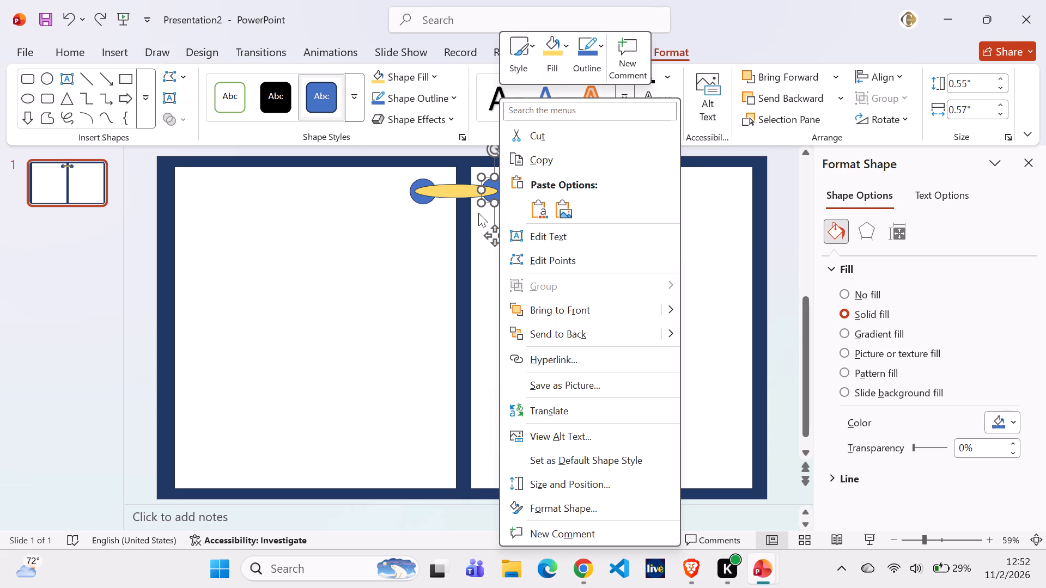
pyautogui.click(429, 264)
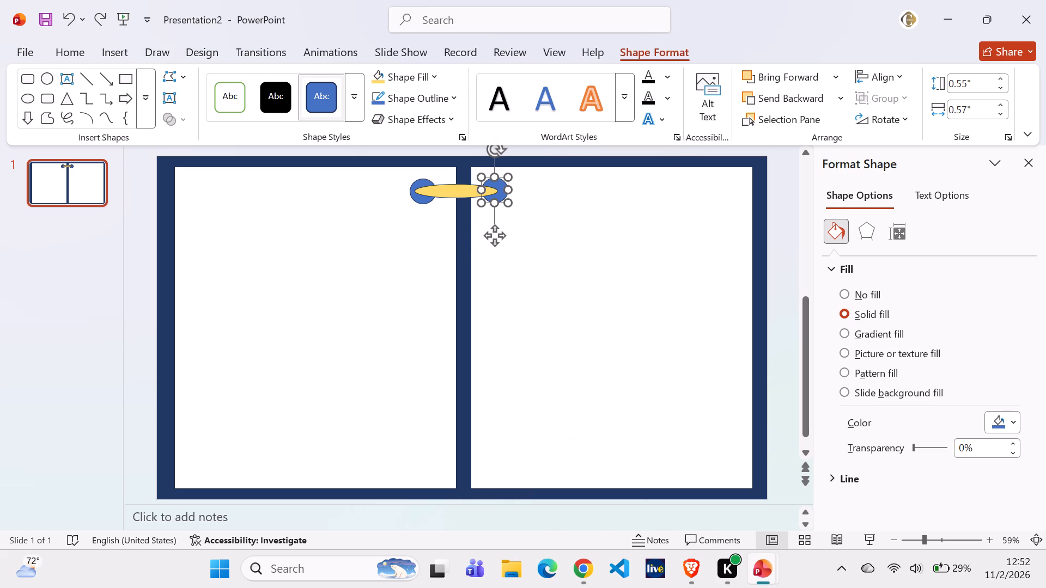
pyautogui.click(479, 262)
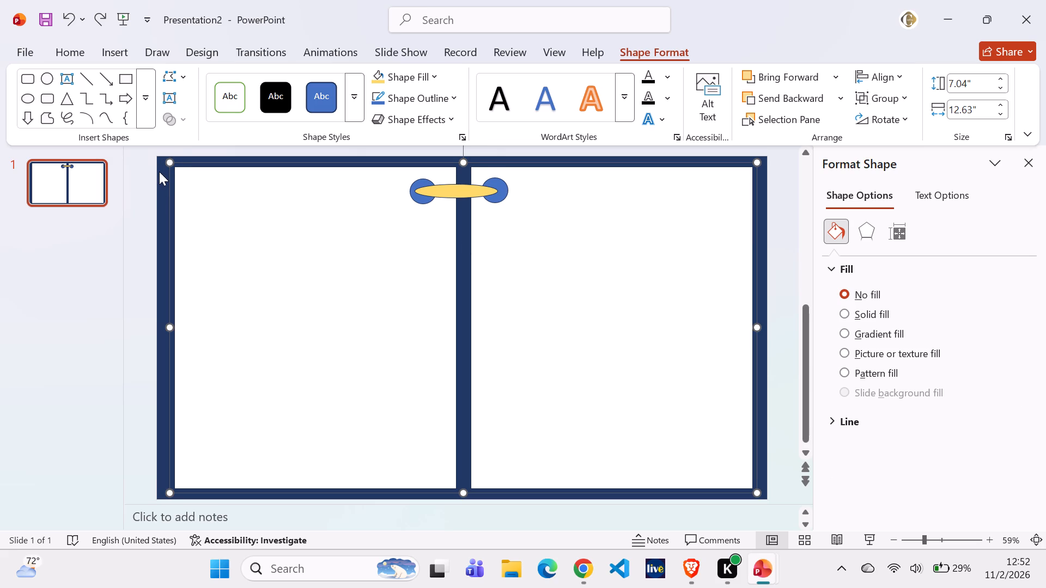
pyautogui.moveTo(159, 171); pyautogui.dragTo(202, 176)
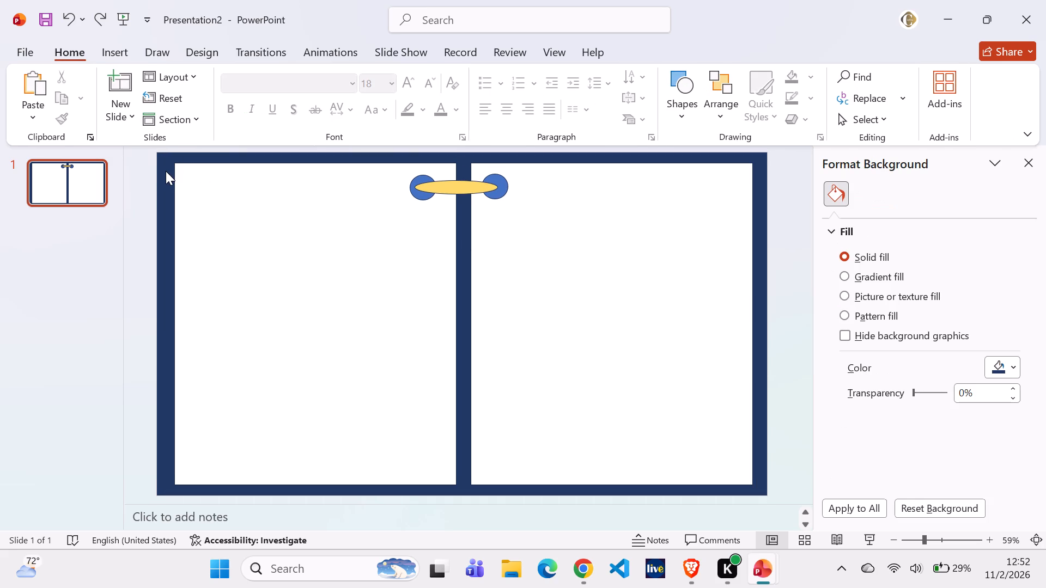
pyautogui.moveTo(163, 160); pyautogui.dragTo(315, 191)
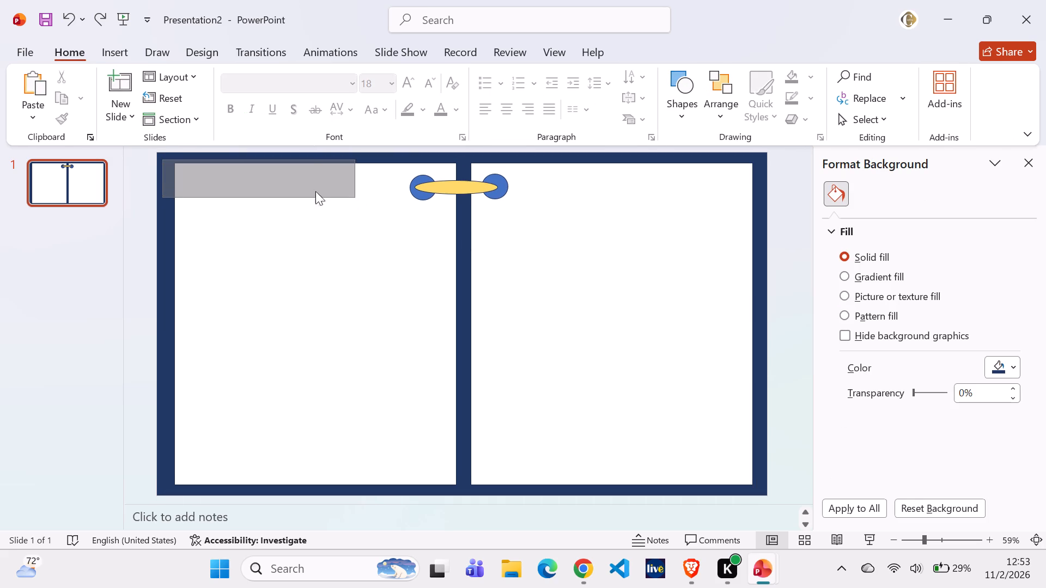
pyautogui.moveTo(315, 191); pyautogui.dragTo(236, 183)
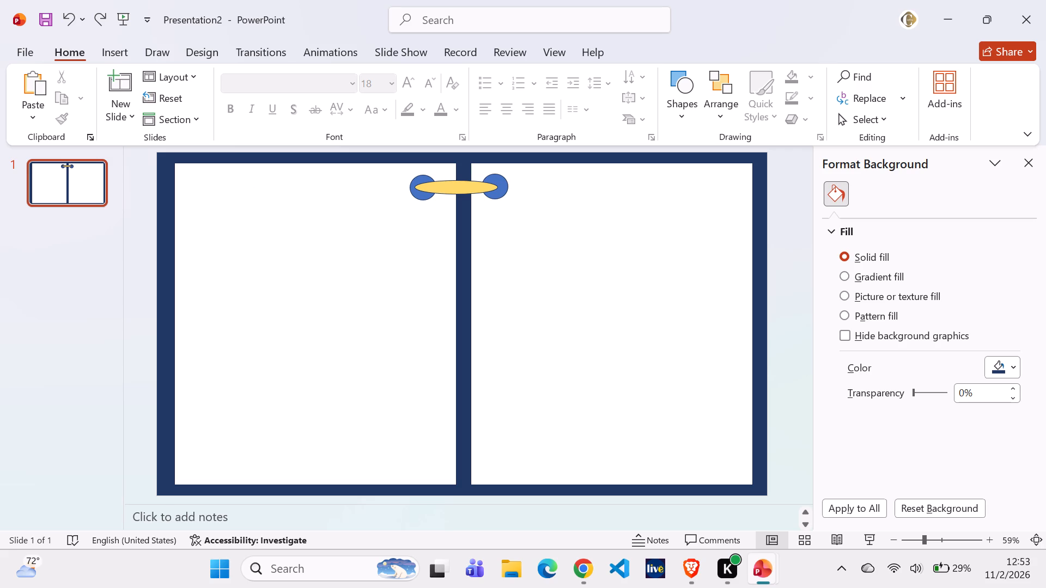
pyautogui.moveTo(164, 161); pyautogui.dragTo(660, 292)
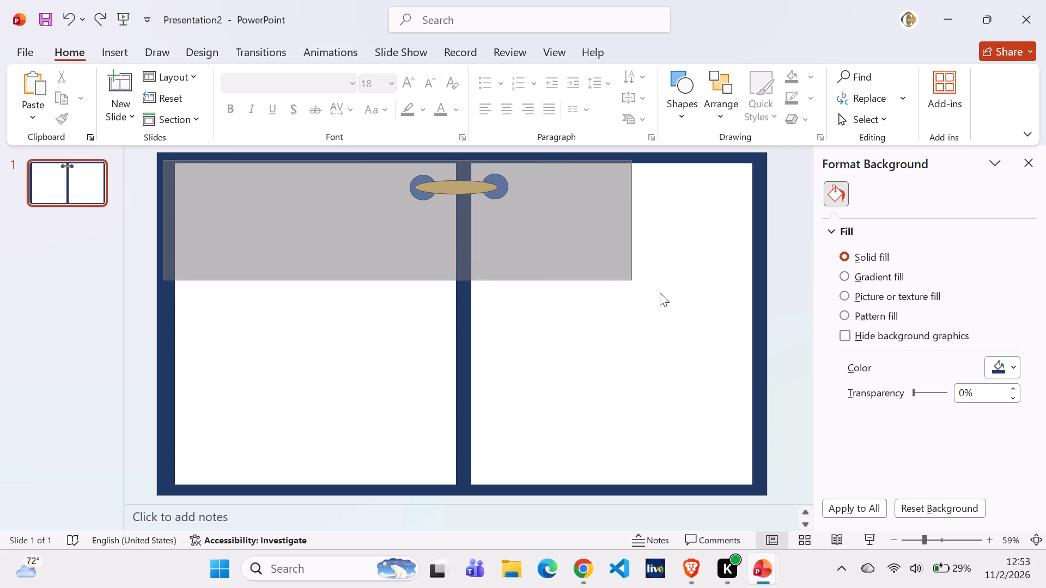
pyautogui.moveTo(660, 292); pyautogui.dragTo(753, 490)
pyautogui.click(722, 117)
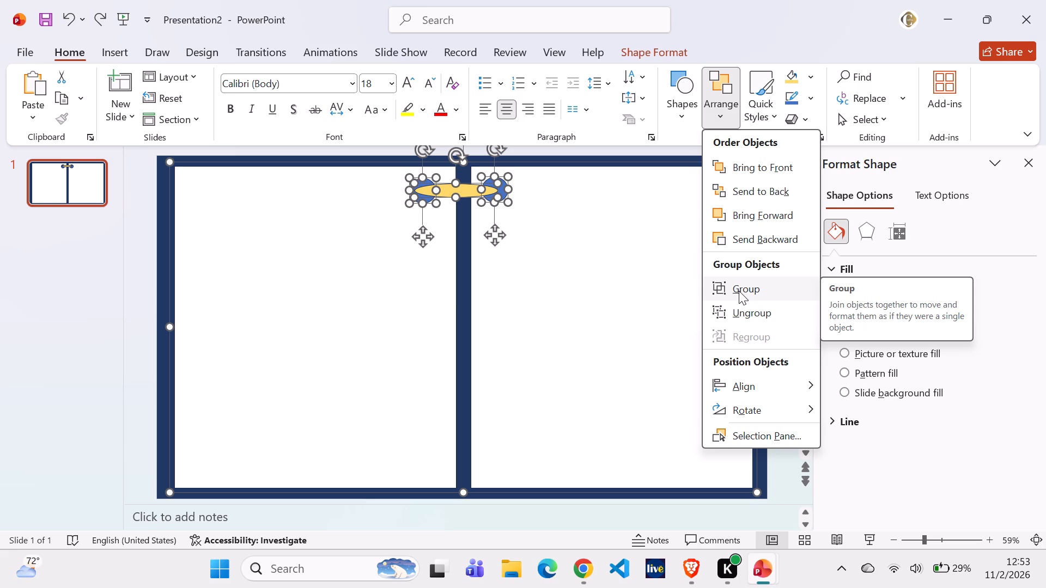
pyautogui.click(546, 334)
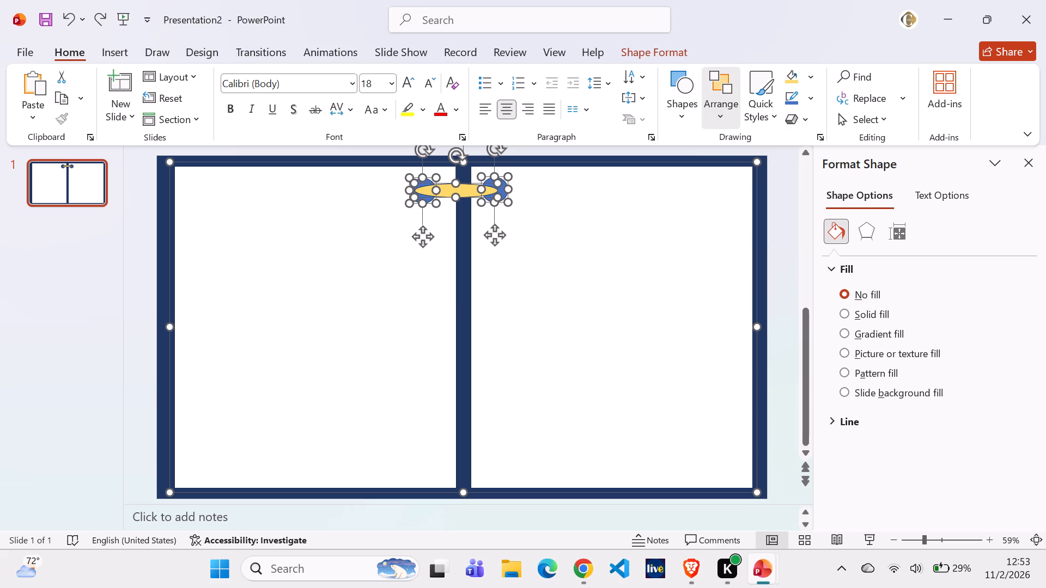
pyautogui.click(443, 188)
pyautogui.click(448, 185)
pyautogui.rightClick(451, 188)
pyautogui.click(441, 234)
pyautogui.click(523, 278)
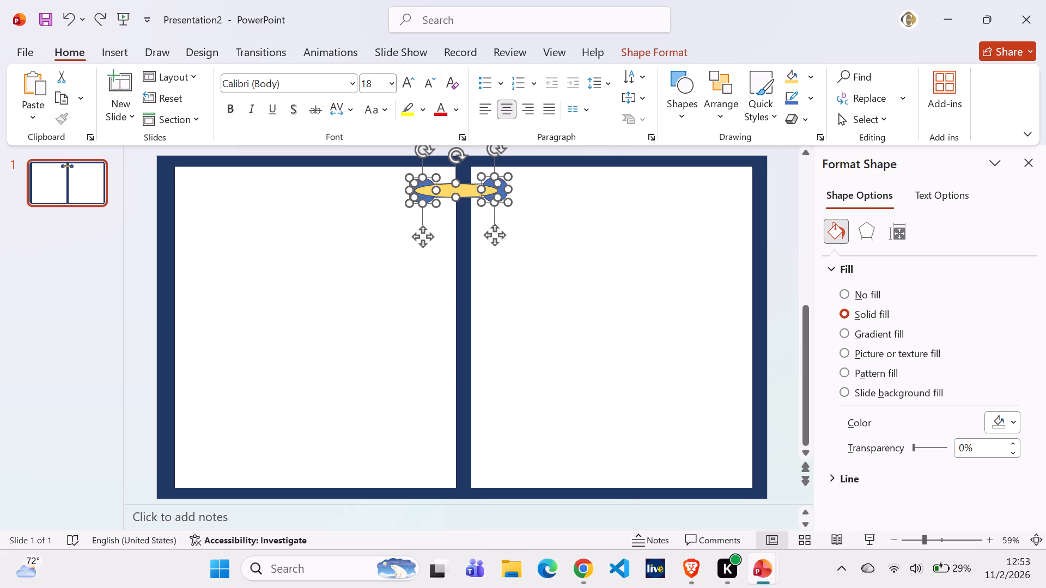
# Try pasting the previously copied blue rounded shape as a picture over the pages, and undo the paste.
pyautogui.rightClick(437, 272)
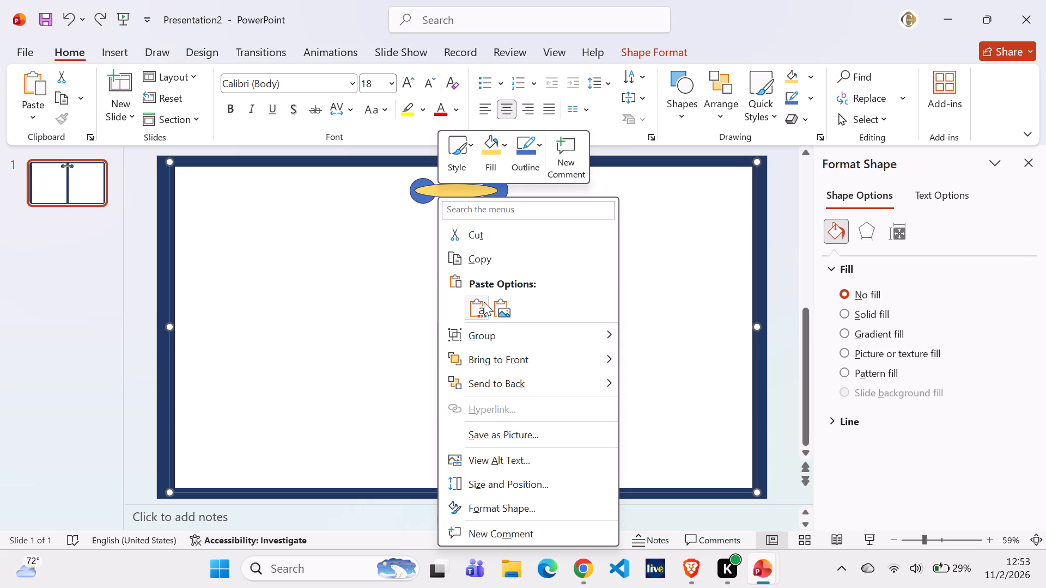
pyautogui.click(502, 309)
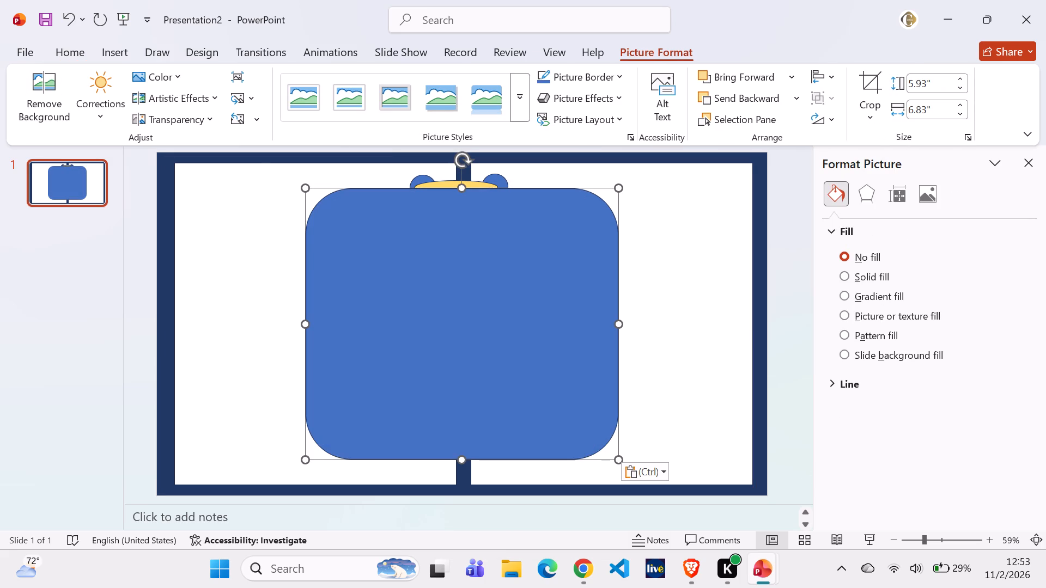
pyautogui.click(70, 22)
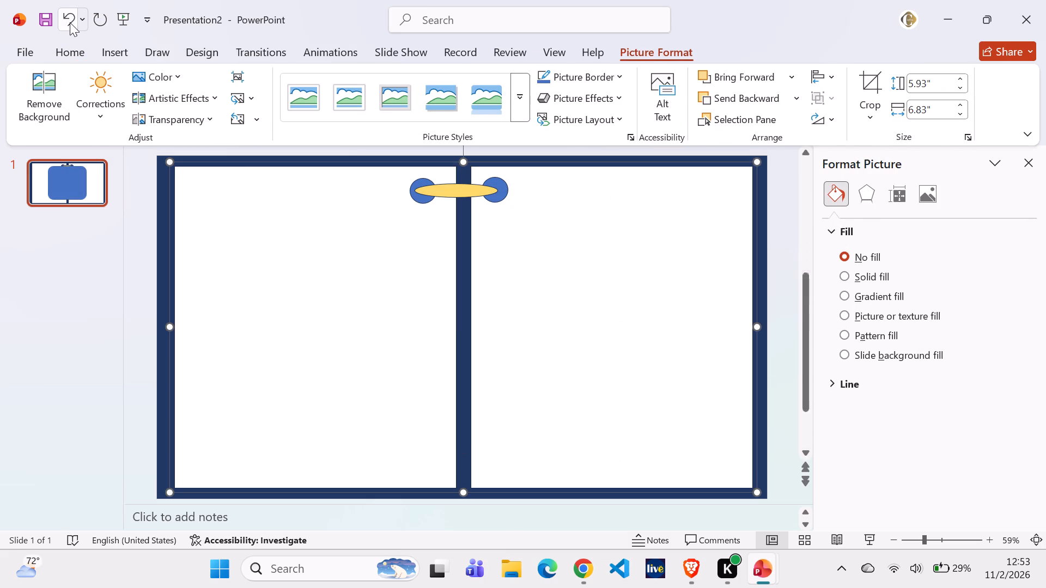
# Copy the gold oval, paste it as a picture about 0.3" by 1.82", and place it across the blue gap just below the original.
pyautogui.rightClick(441, 188)
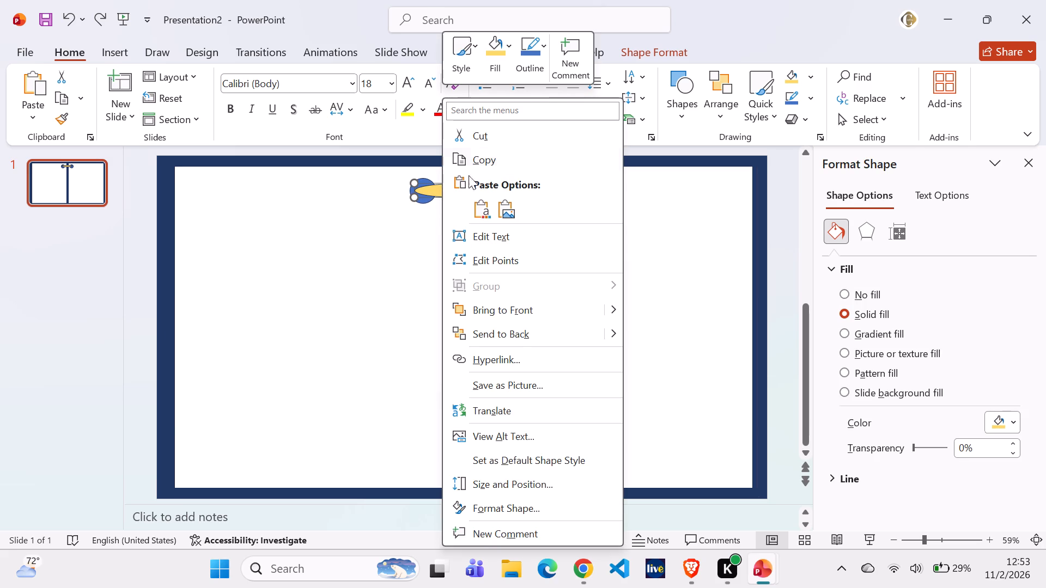
pyautogui.click(481, 166)
pyautogui.rightClick(436, 234)
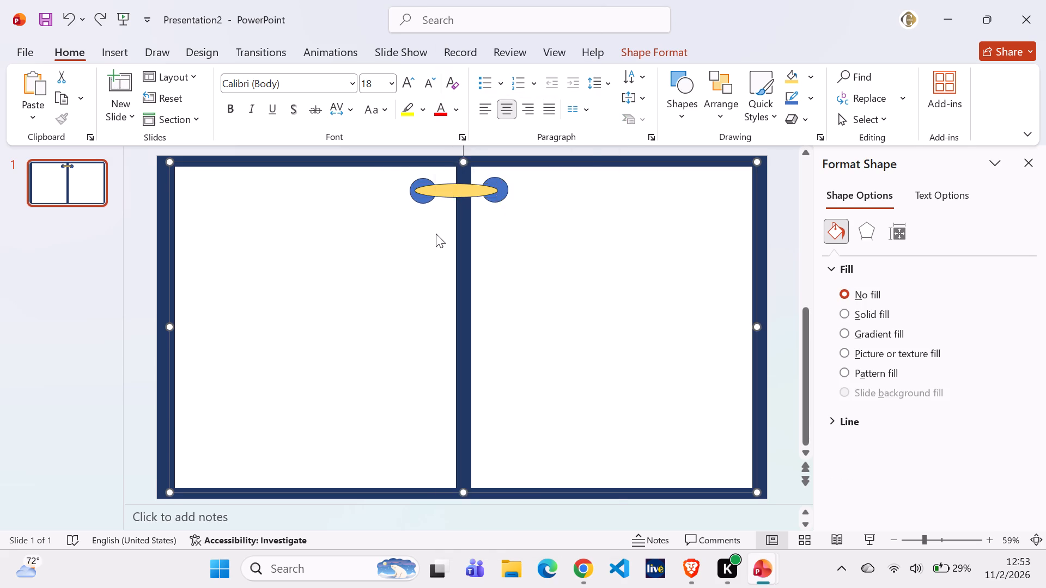
pyautogui.click(498, 310)
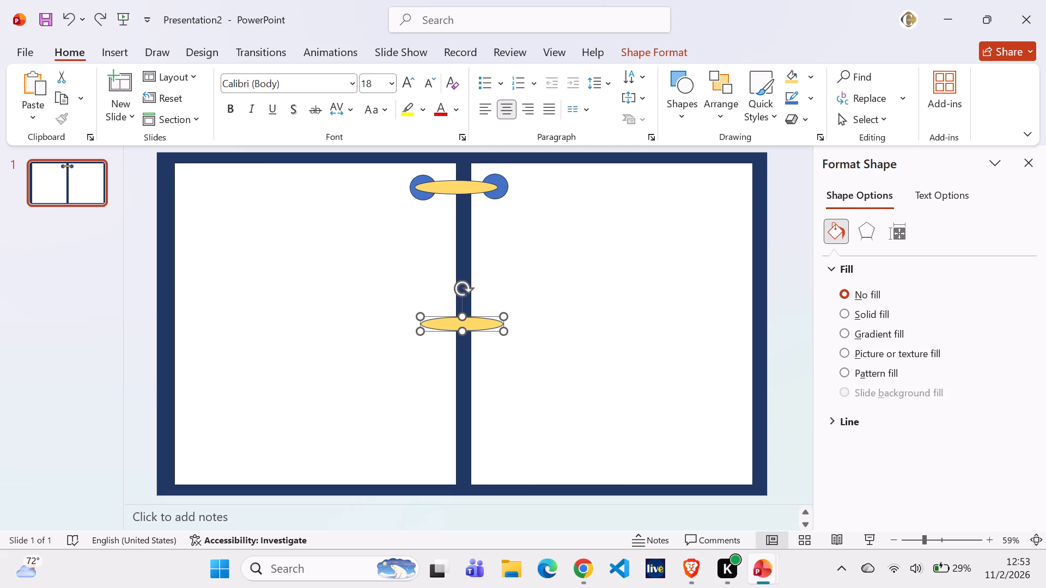
pyautogui.click(461, 319)
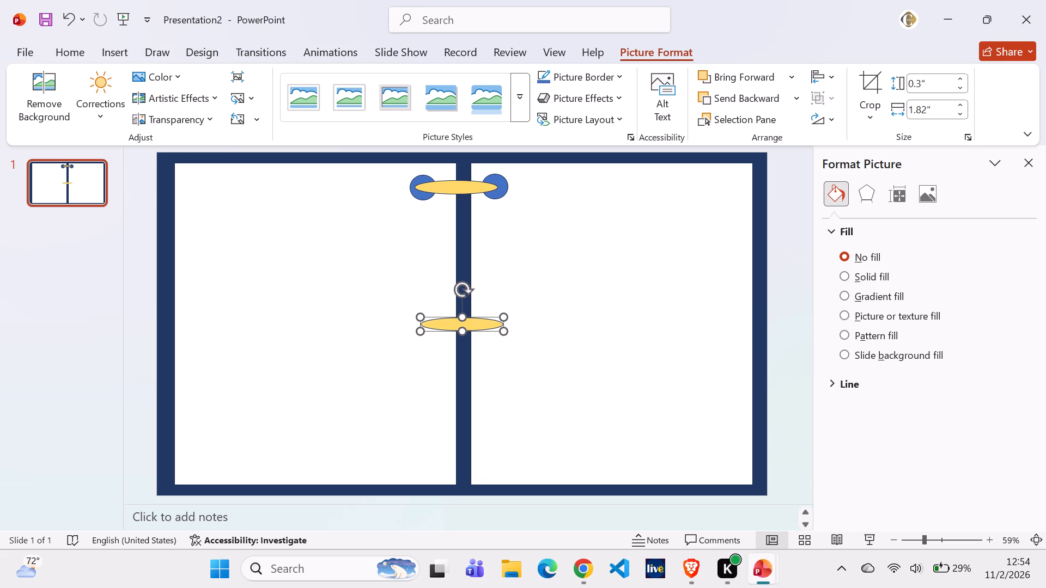
pyautogui.moveTo(459, 324); pyautogui.dragTo(459, 299)
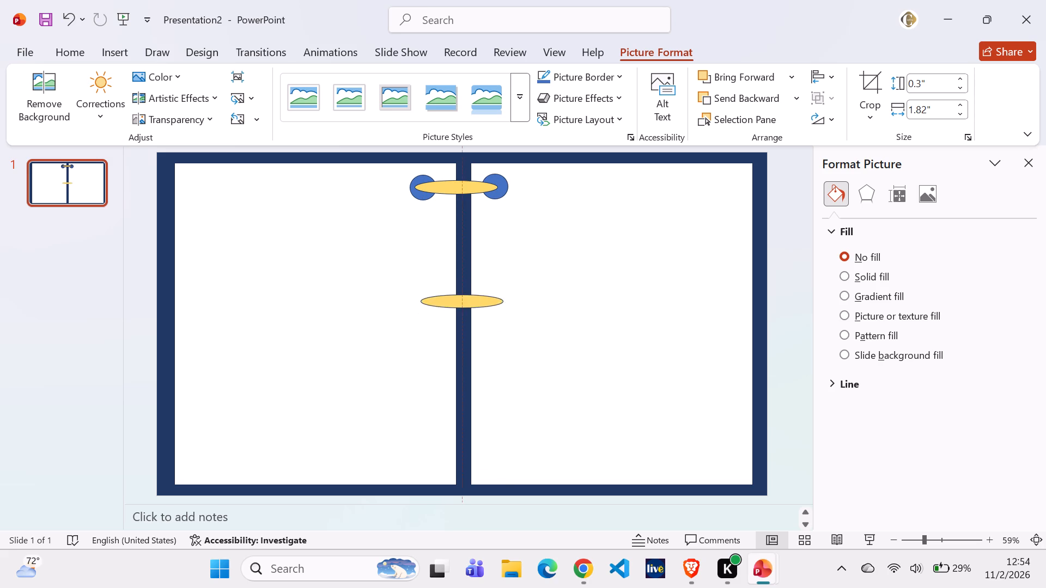
pyautogui.moveTo(459, 299); pyautogui.dragTo(451, 232)
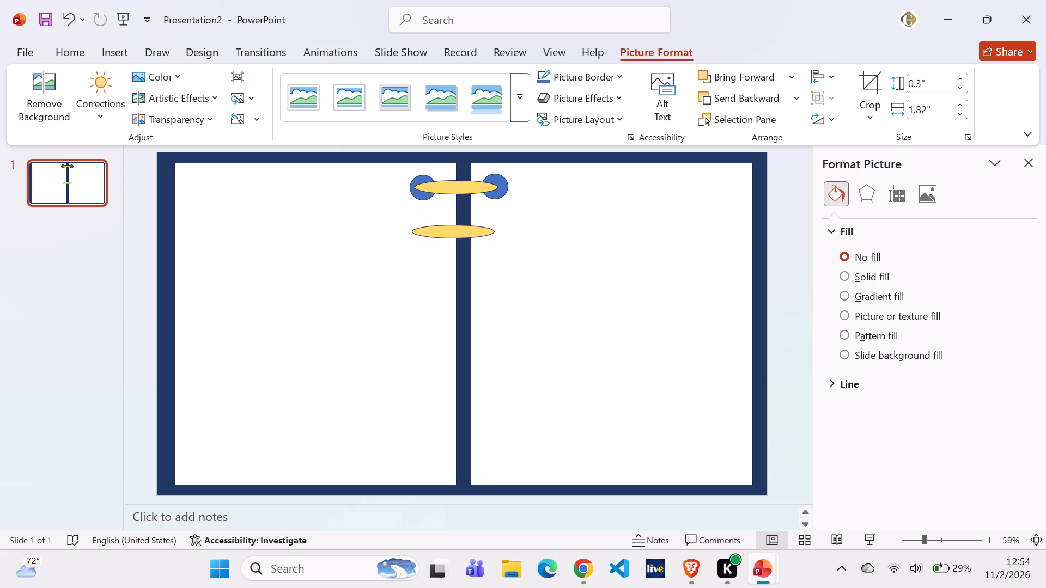
pyautogui.moveTo(451, 232); pyautogui.dragTo(459, 227)
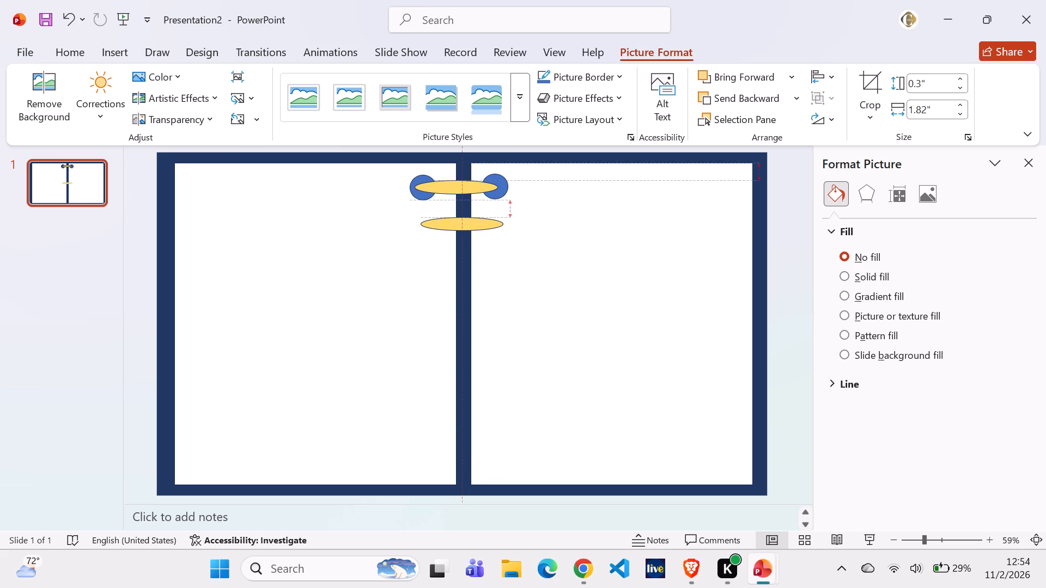
pyautogui.moveTo(459, 227); pyautogui.dragTo(457, 229)
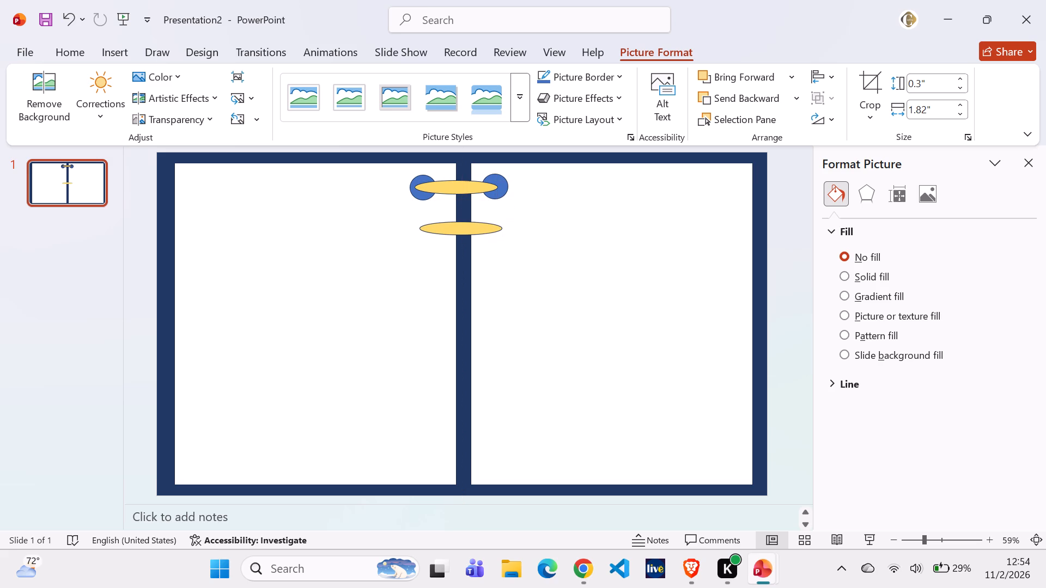
pyautogui.moveTo(457, 229); pyautogui.dragTo(457, 228)
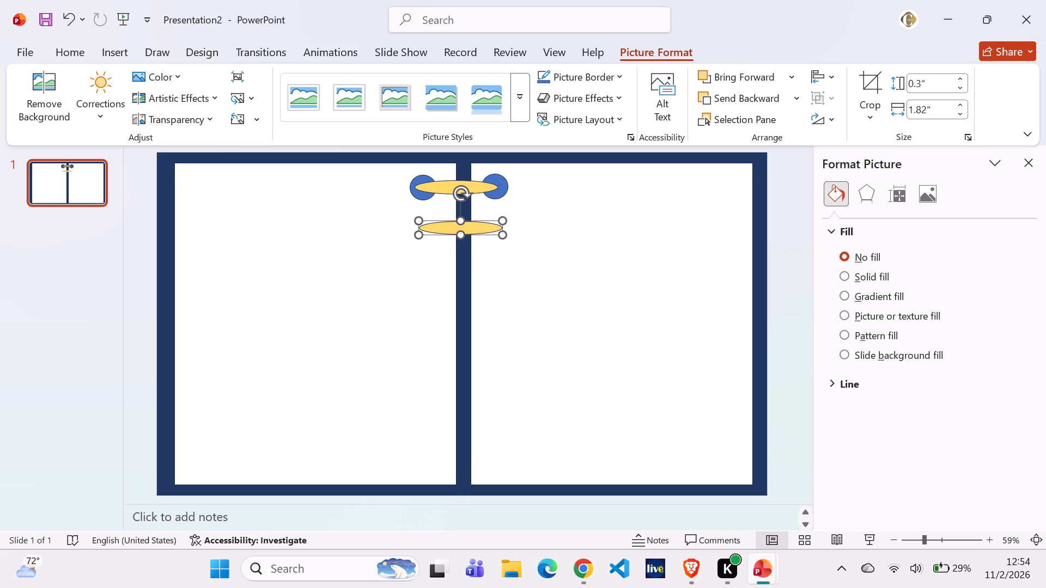
# Copy the upper ring's right circle, paste it as a picture about 0.56" by 0.59", and place it over the lower gold oval's right end.
pyautogui.click(503, 193)
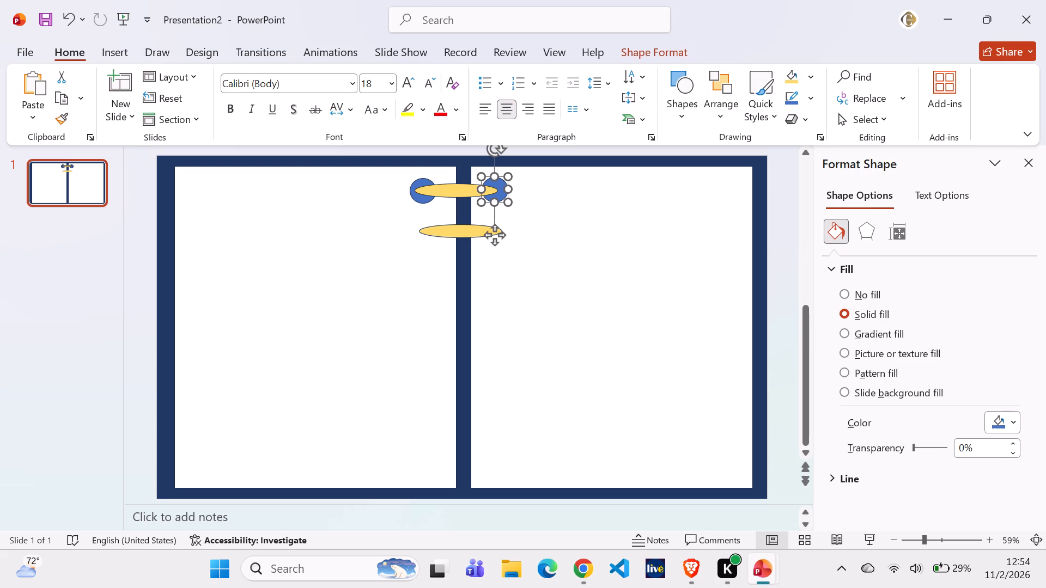
pyautogui.rightClick(503, 193)
pyautogui.click(537, 159)
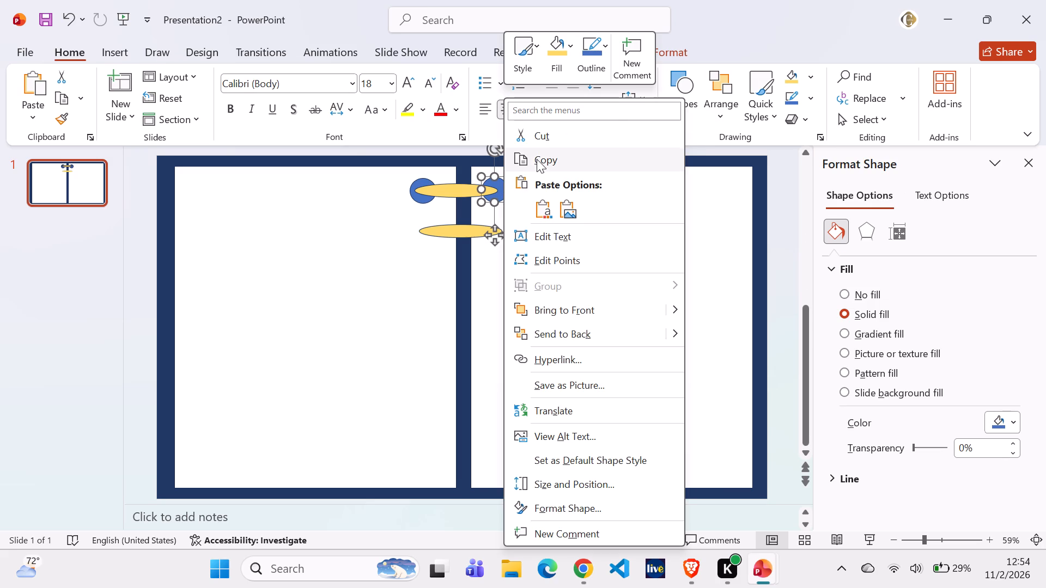
pyautogui.click(503, 231)
pyautogui.rightClick(502, 230)
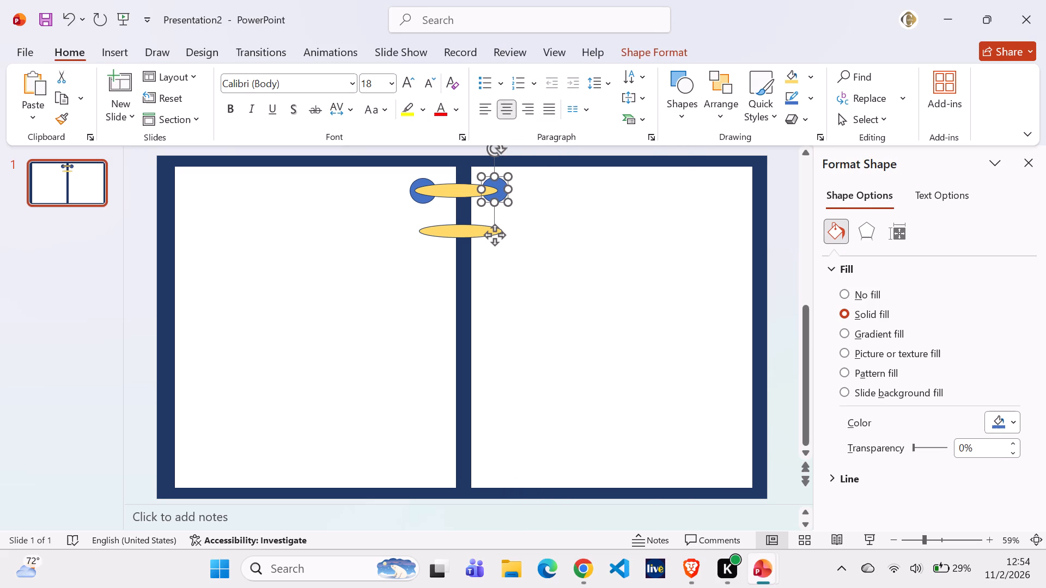
pyautogui.click(556, 209)
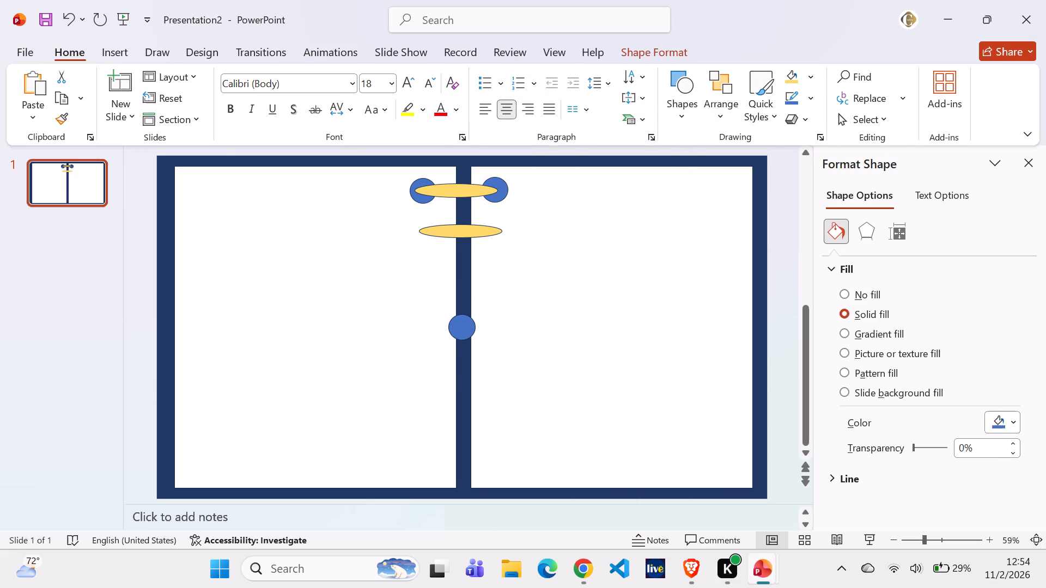
pyautogui.moveTo(463, 321); pyautogui.dragTo(473, 281)
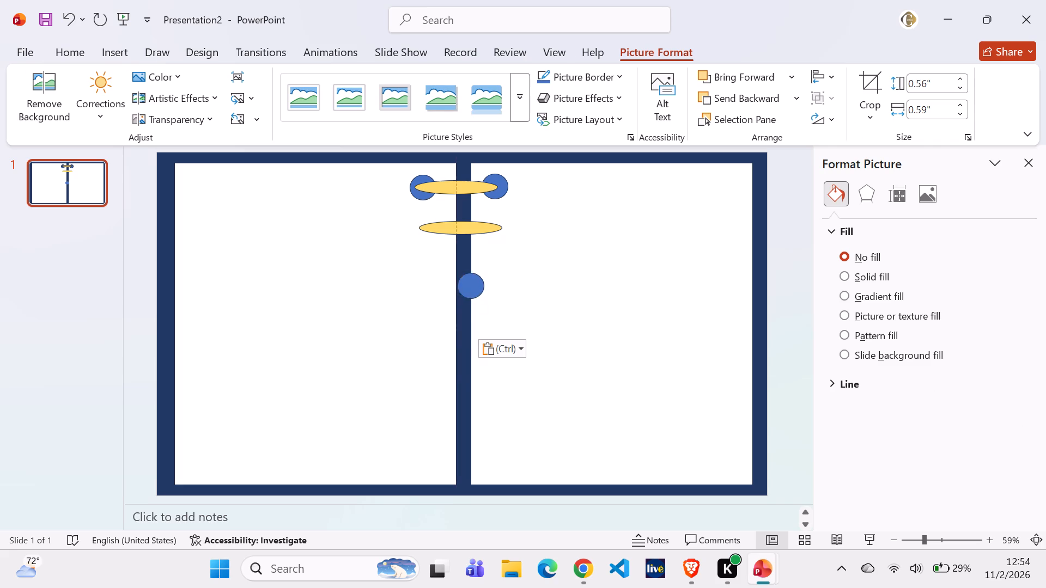
pyautogui.moveTo(473, 281); pyautogui.dragTo(491, 226)
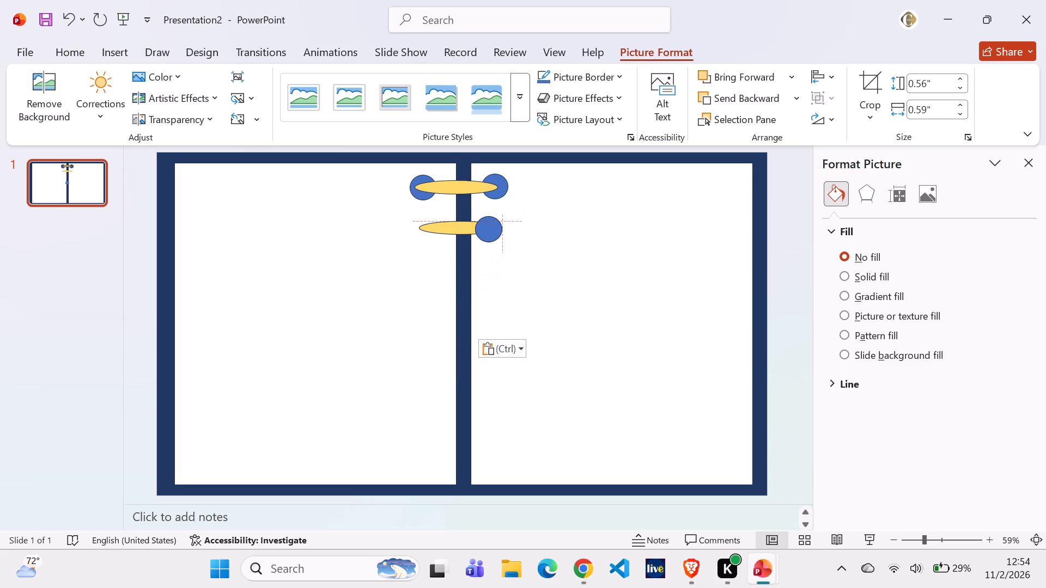
pyautogui.moveTo(491, 226); pyautogui.dragTo(492, 225)
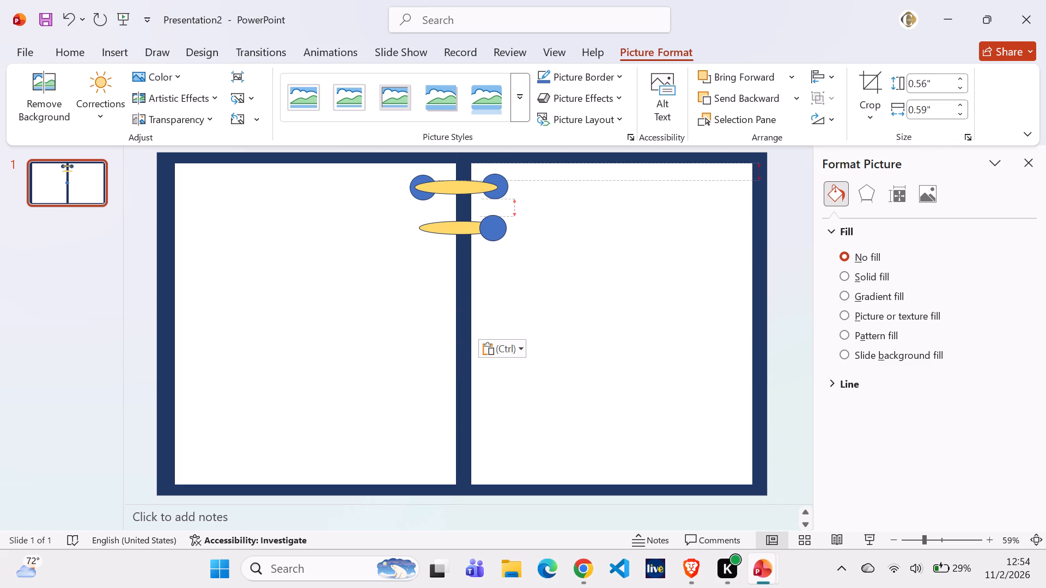
pyautogui.moveTo(492, 225); pyautogui.dragTo(493, 225)
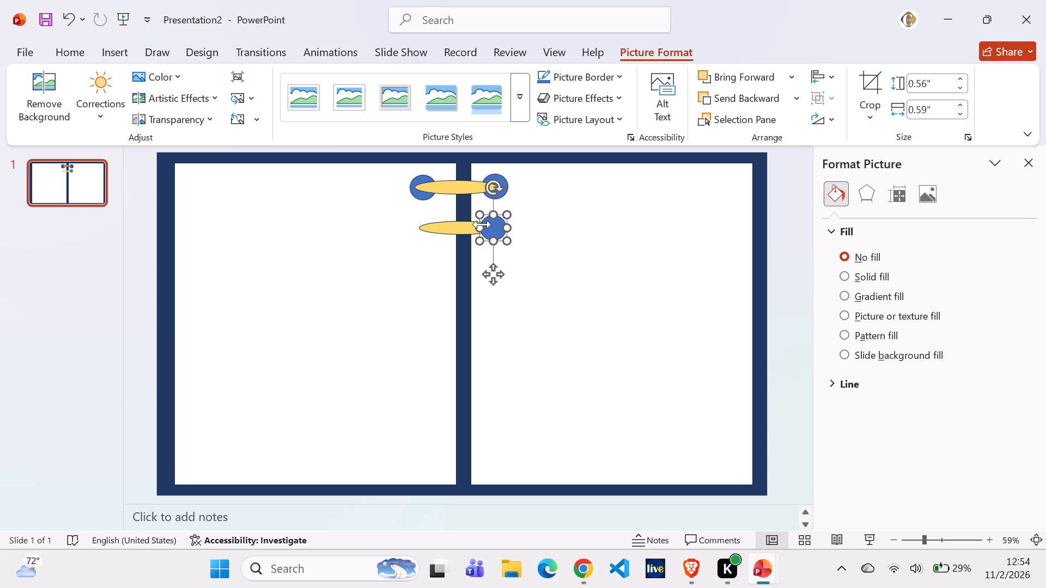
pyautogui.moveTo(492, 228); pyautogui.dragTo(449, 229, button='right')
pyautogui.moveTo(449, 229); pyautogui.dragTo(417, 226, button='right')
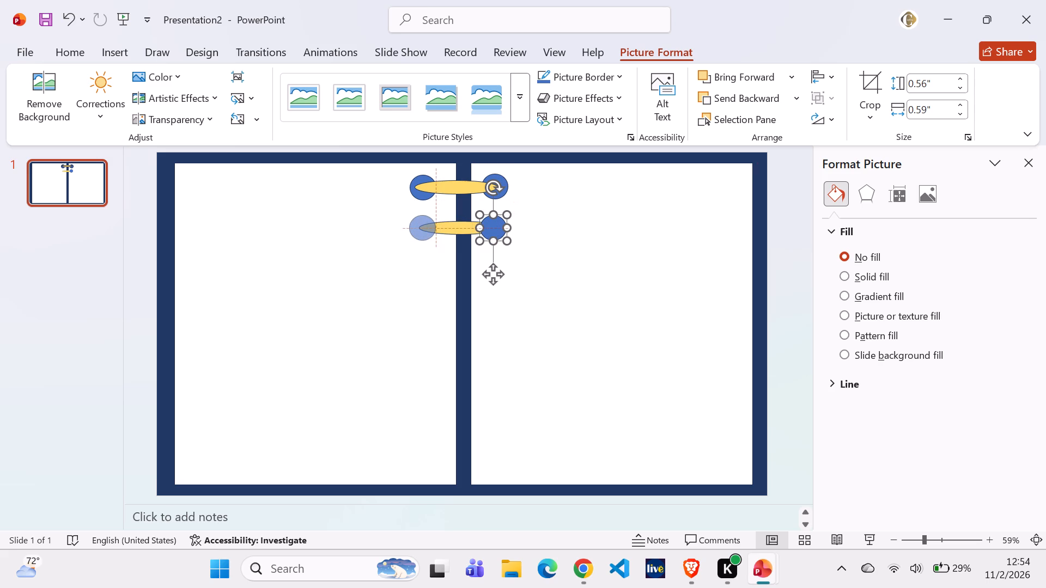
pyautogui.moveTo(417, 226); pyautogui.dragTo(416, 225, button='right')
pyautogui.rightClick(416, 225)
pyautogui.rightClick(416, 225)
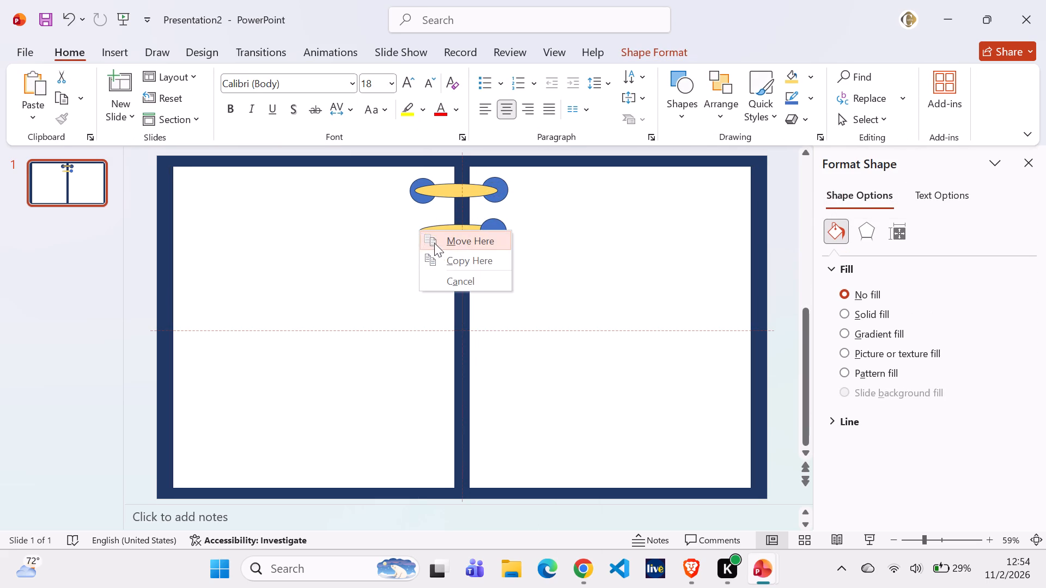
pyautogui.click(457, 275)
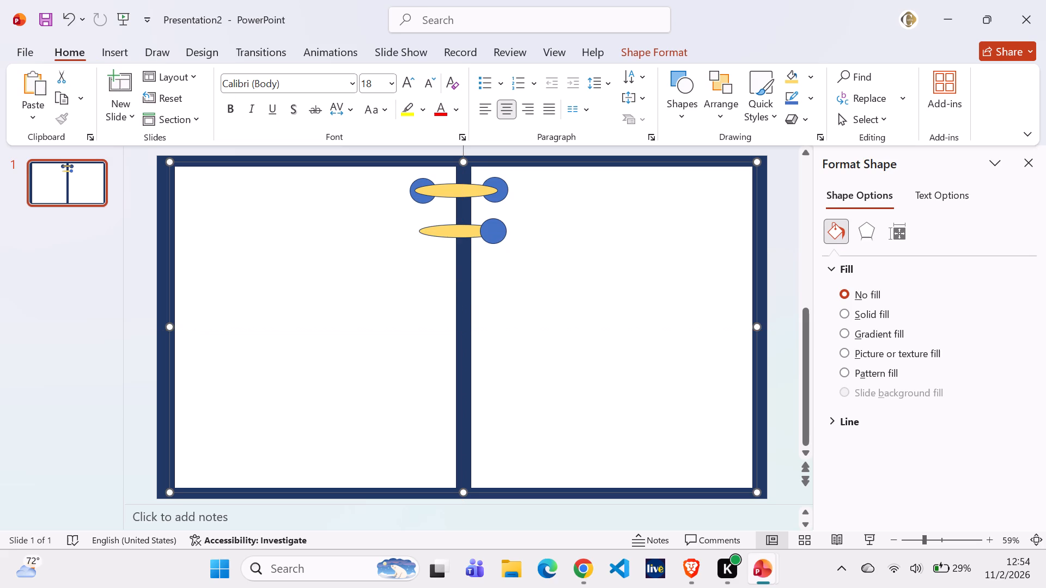
# Cut the lower gold oval picture from the slide.
pyautogui.click(453, 229)
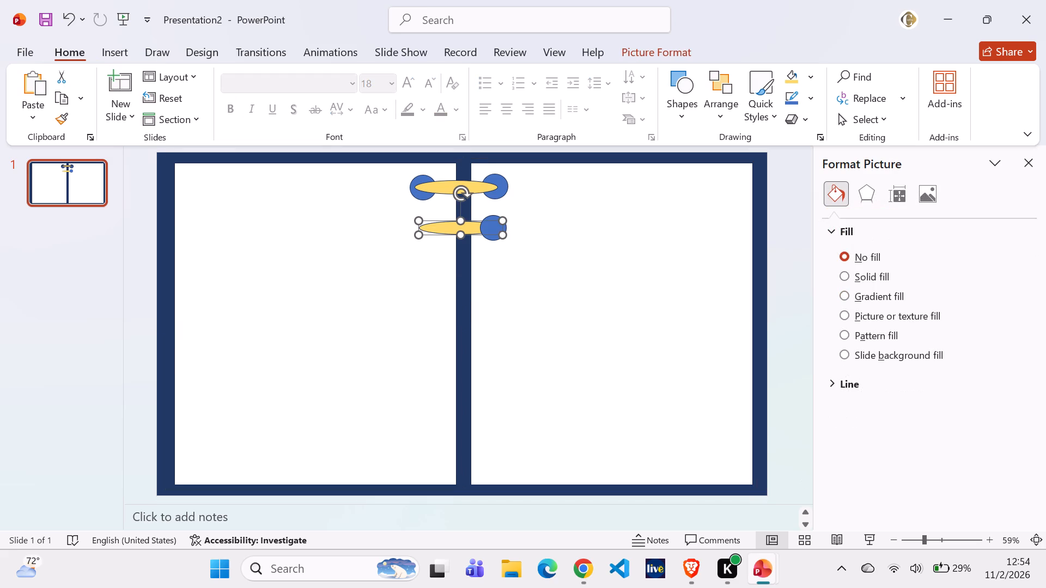
pyautogui.rightClick(444, 228)
pyautogui.click(487, 212)
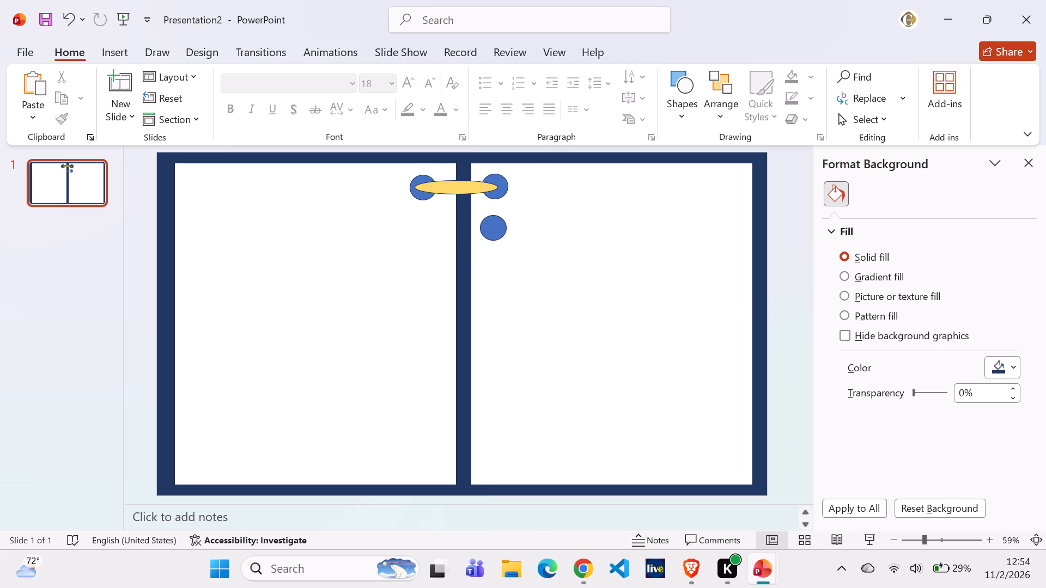
# Duplicate the lower circle onto the left page beneath the upper left circle, and align the right one level with it.
pyautogui.moveTo(493, 226); pyautogui.dragTo(483, 228, button='right')
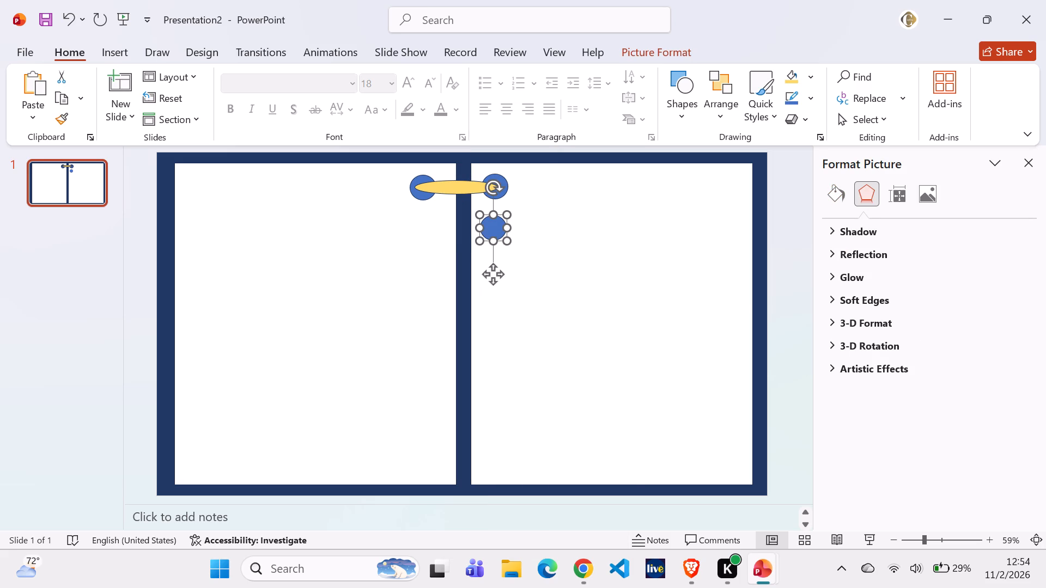
pyautogui.moveTo(483, 228); pyautogui.dragTo(422, 230, button='right')
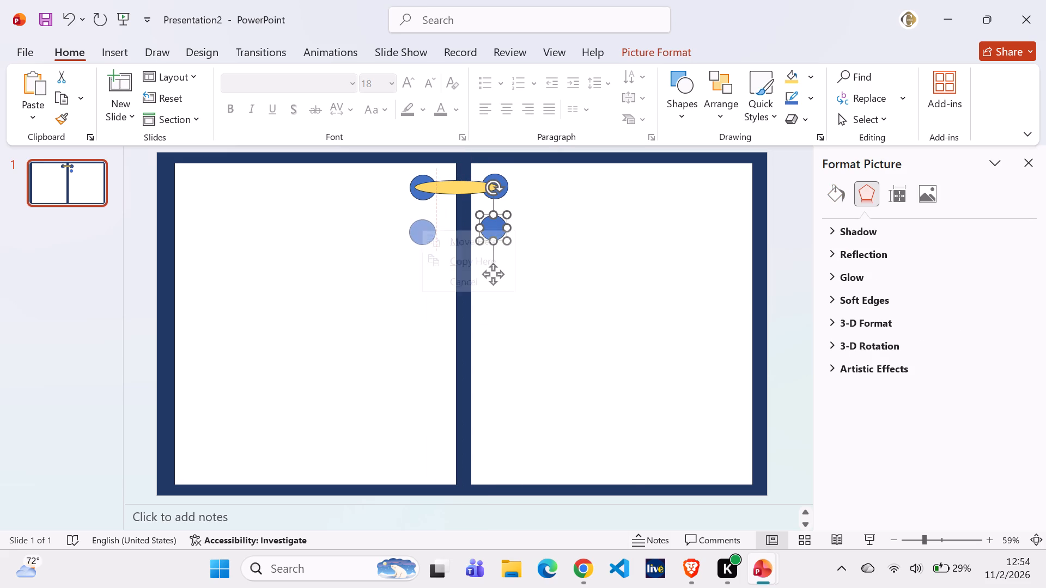
pyautogui.click(463, 259)
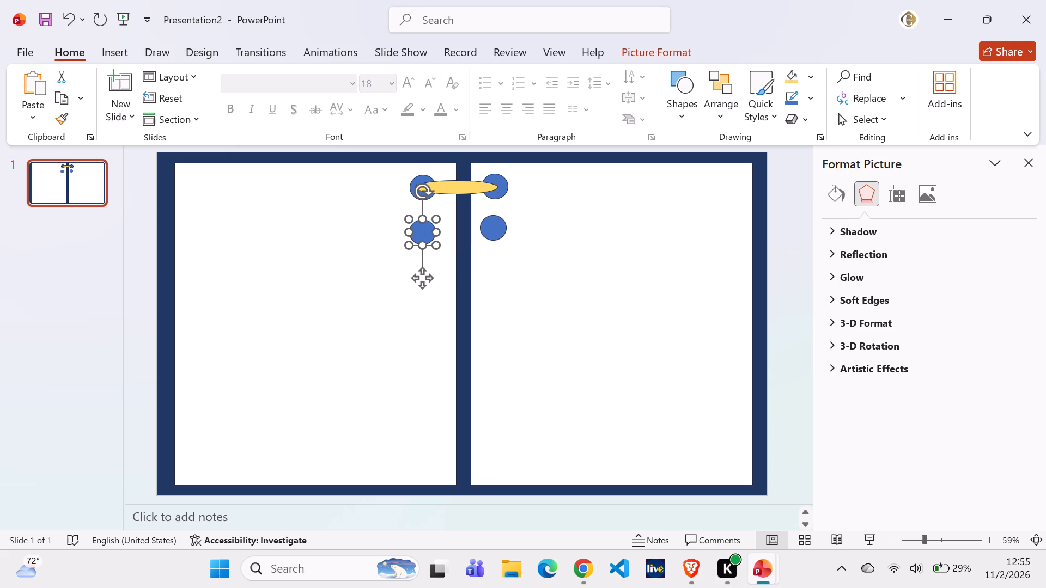
pyautogui.moveTo(496, 227); pyautogui.dragTo(498, 233)
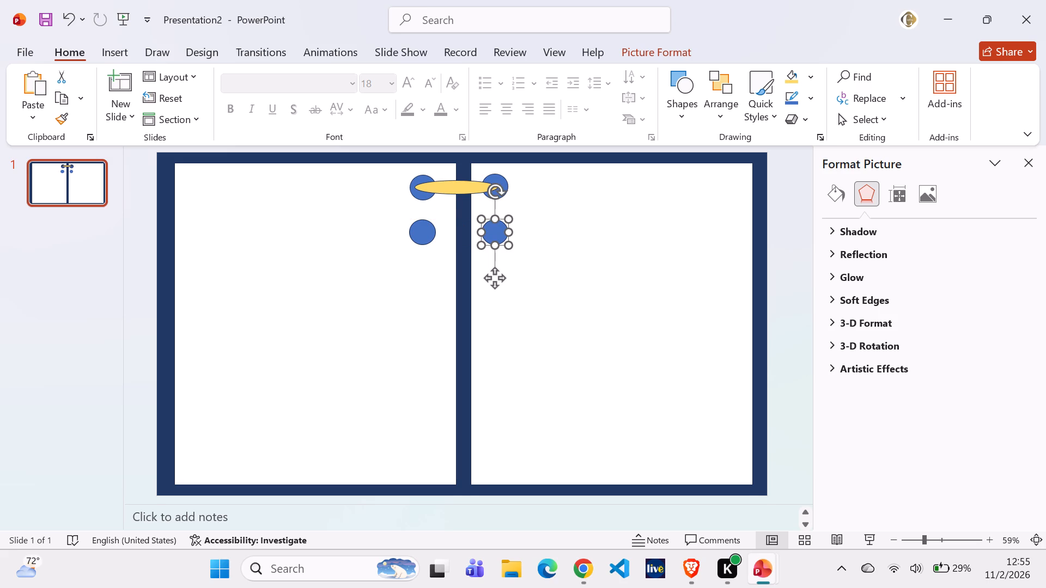
# Copy the upper gold oval, paste it as a picture about 0.31" by 1.82", and place it across the two lower circles.
pyautogui.click(455, 188)
pyautogui.rightClick(455, 188)
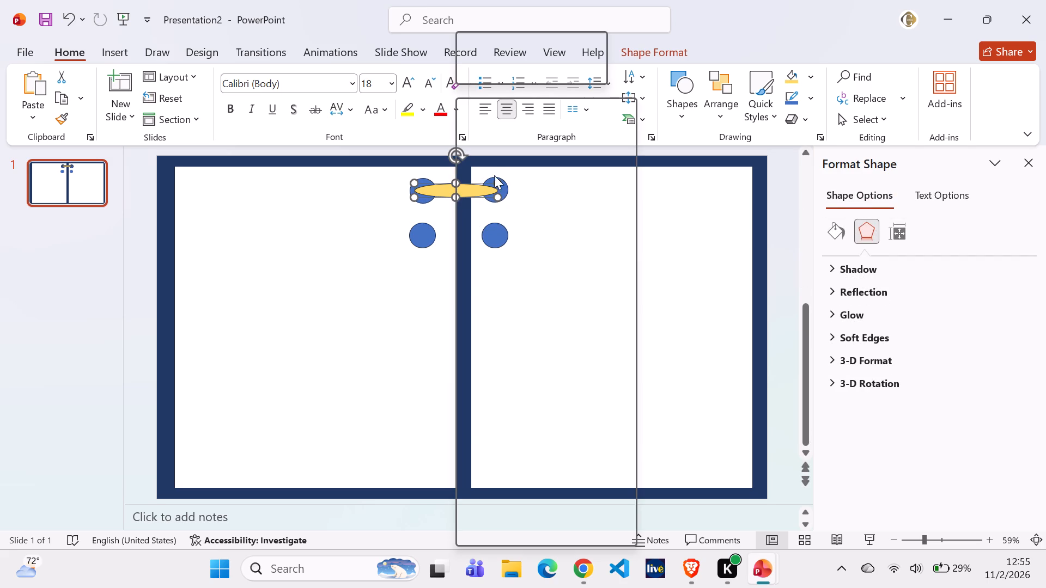
pyautogui.click(496, 163)
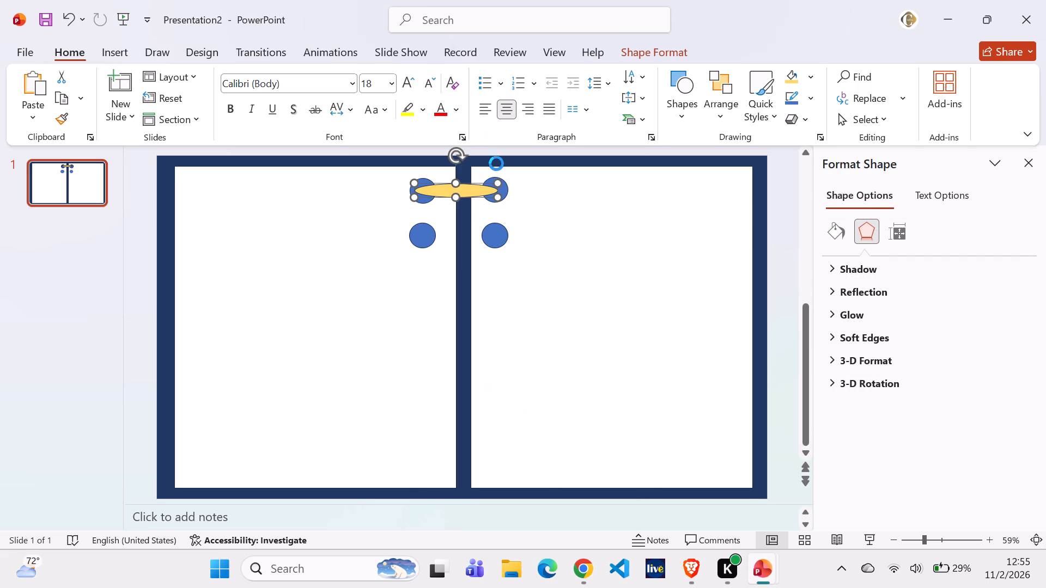
pyautogui.rightClick(459, 230)
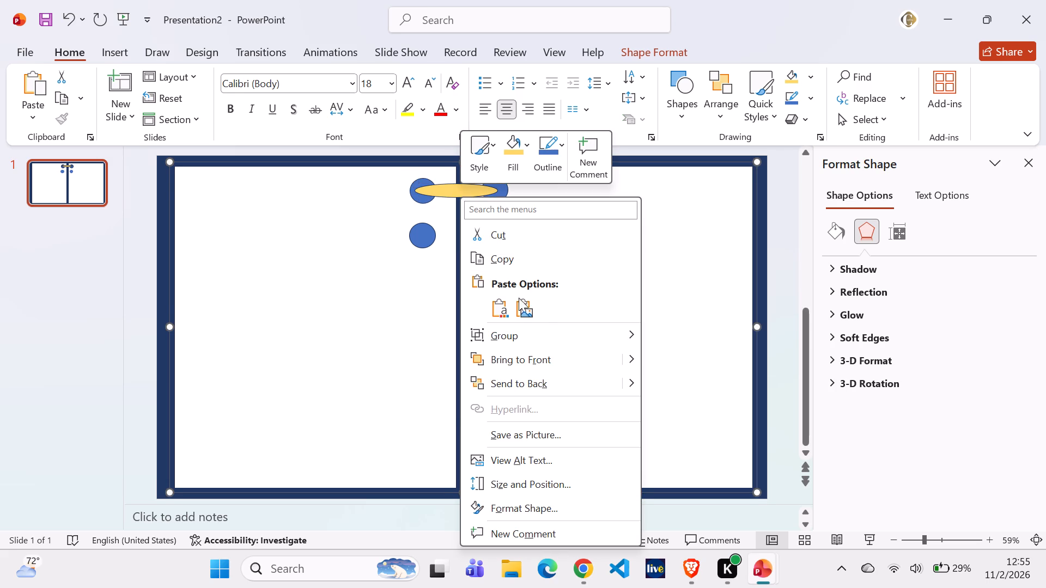
pyautogui.click(527, 310)
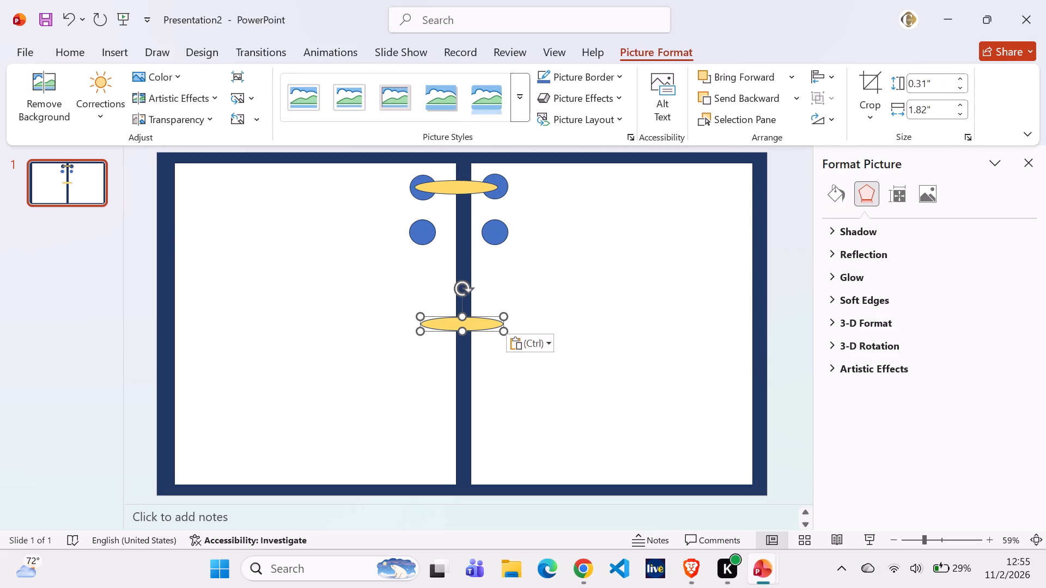
pyautogui.moveTo(461, 323); pyautogui.dragTo(462, 255)
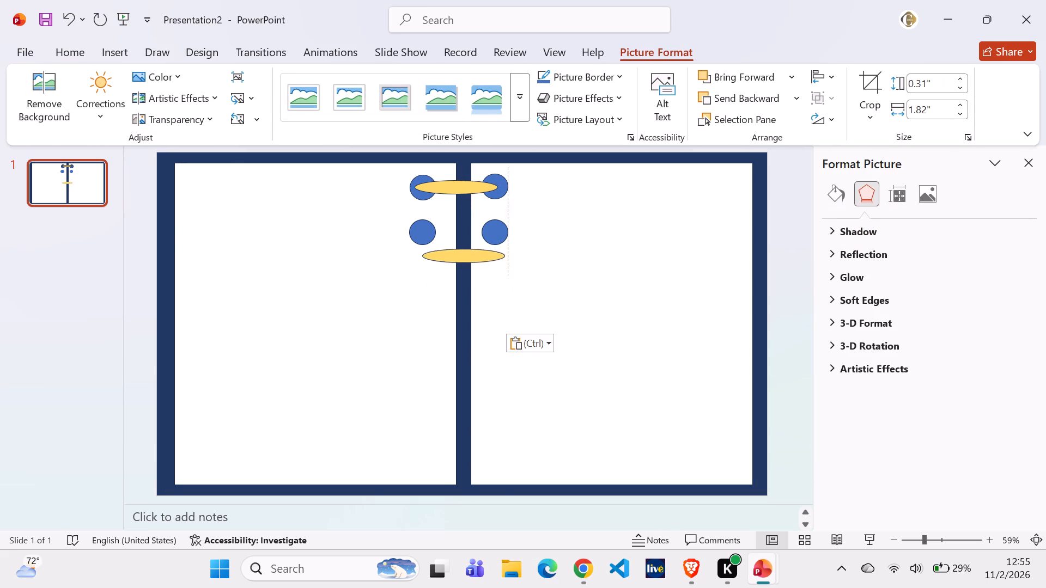
pyautogui.moveTo(462, 255); pyautogui.dragTo(459, 230)
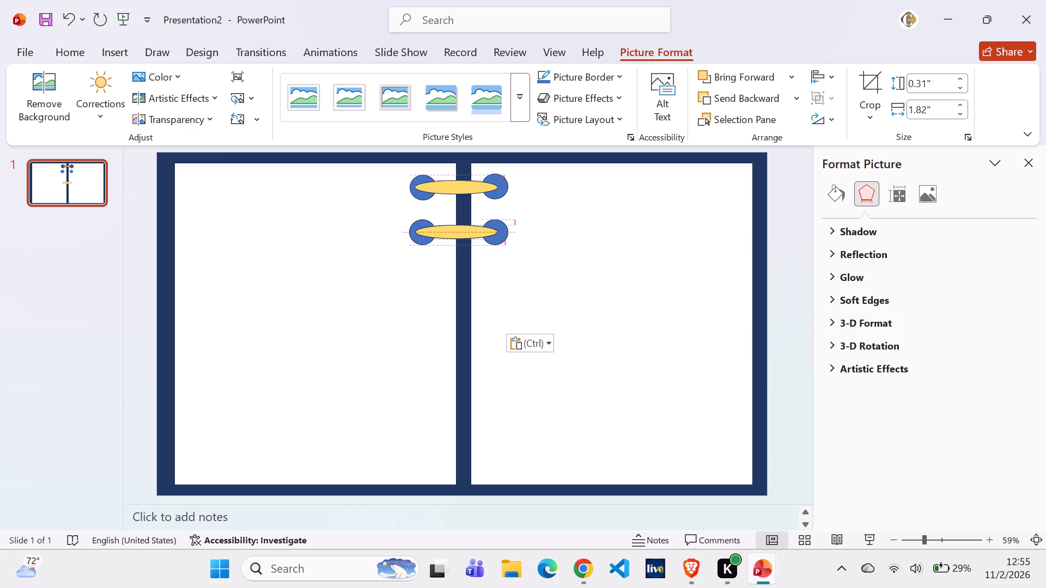
pyautogui.moveTo(459, 230); pyautogui.dragTo(461, 233)
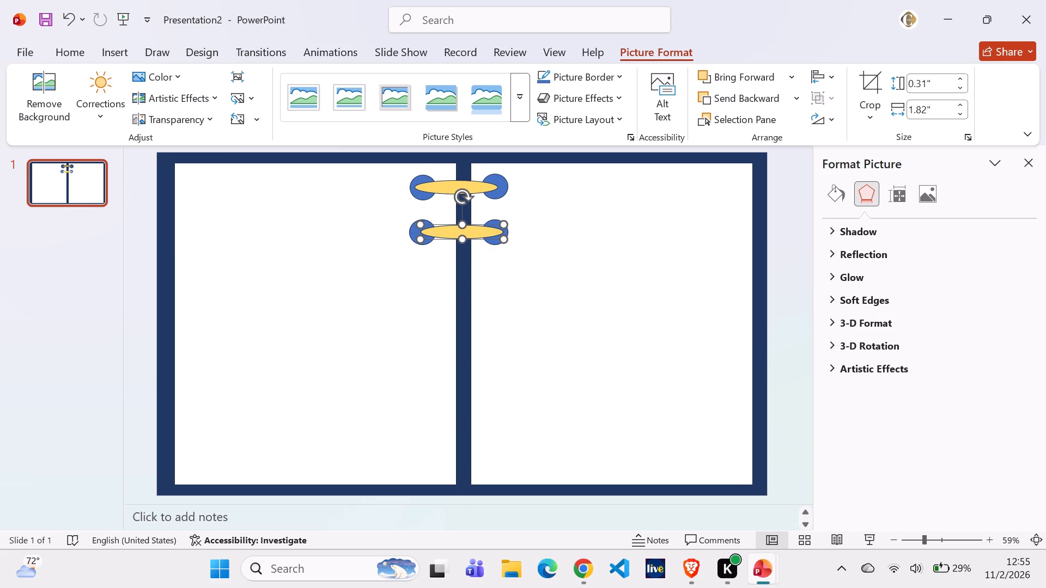
# Close the shape formatting pane.
pyautogui.click(430, 271)
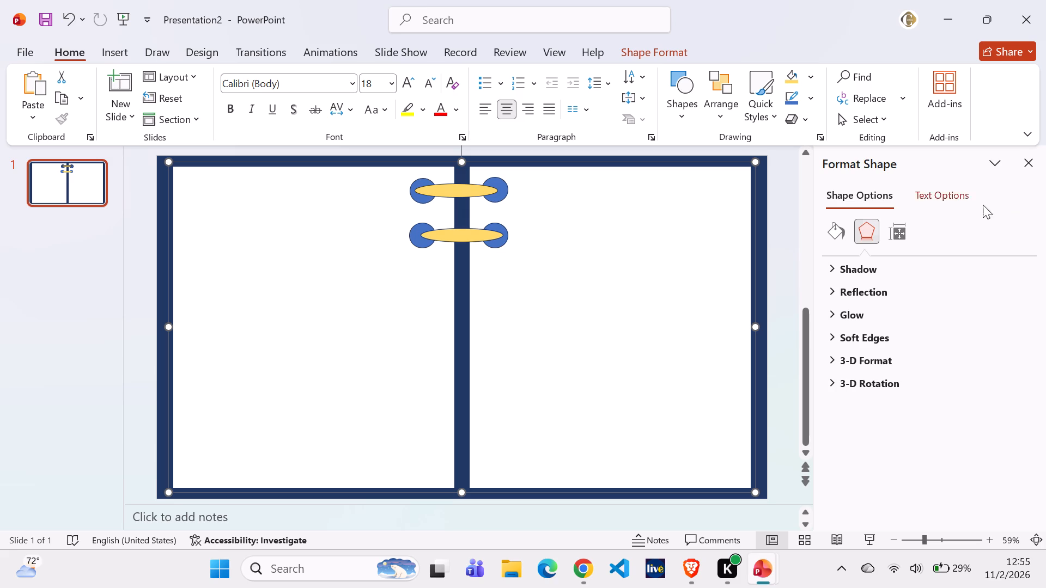
pyautogui.click(1036, 161)
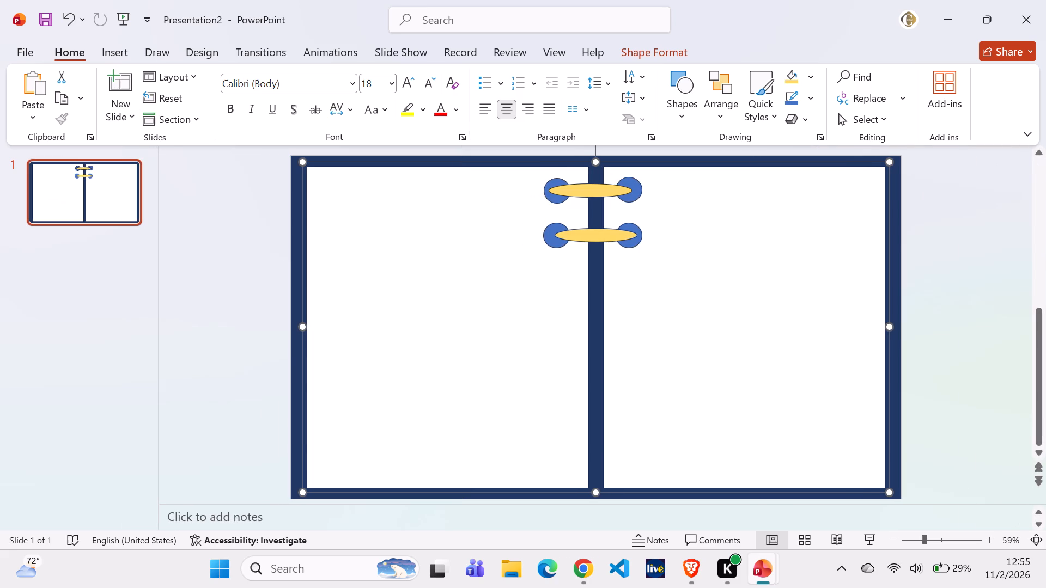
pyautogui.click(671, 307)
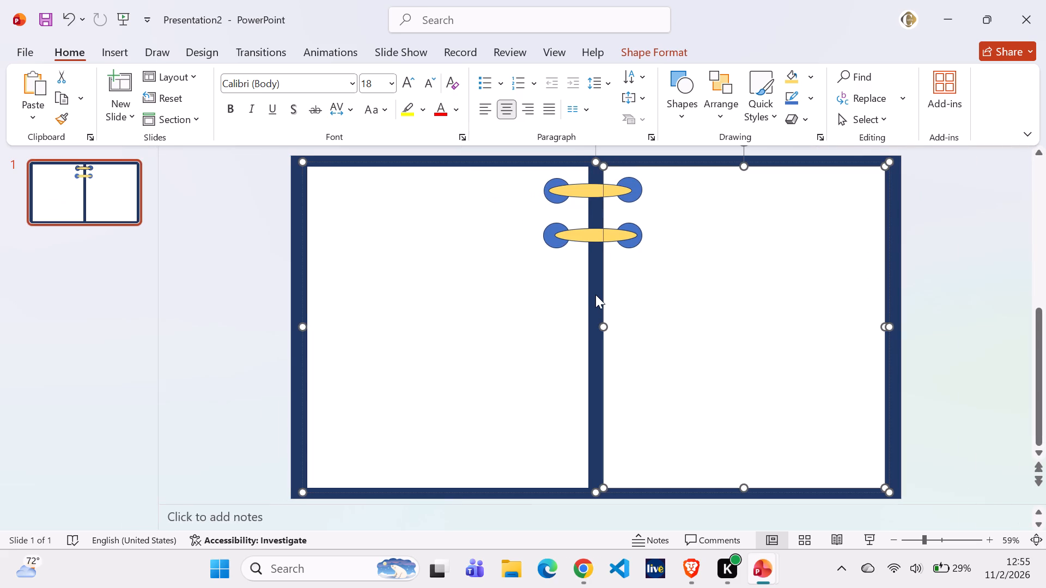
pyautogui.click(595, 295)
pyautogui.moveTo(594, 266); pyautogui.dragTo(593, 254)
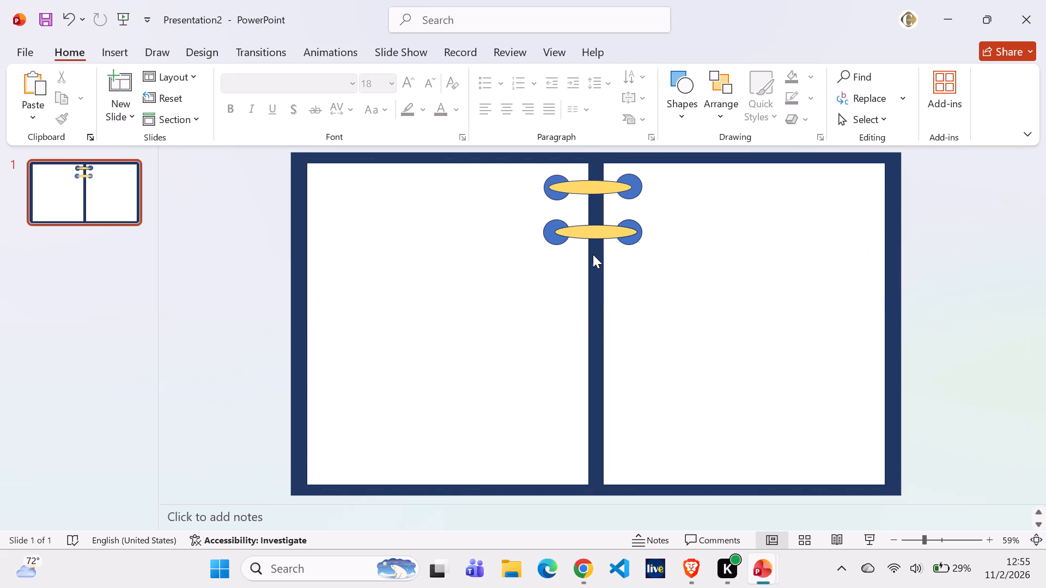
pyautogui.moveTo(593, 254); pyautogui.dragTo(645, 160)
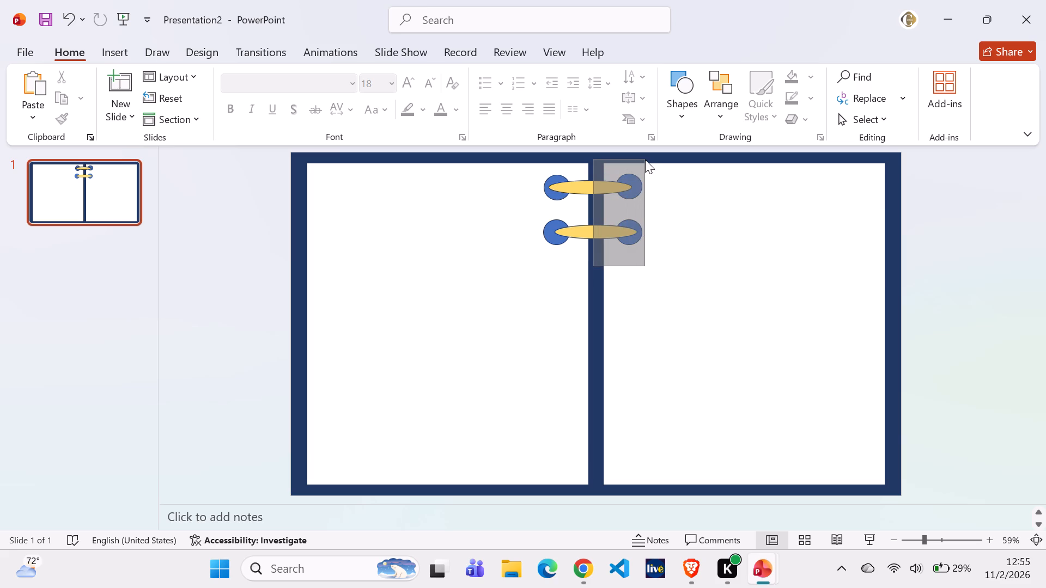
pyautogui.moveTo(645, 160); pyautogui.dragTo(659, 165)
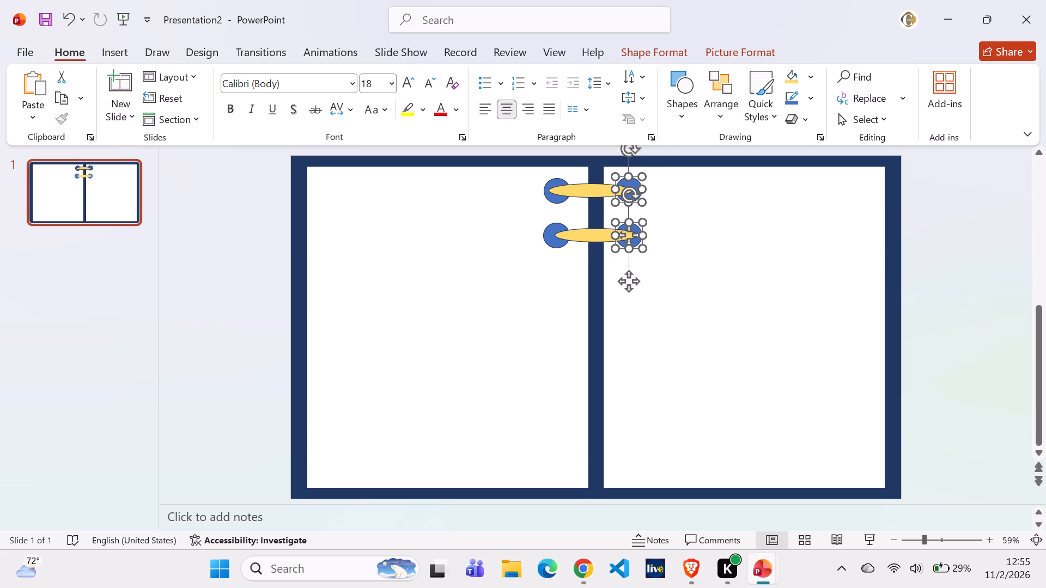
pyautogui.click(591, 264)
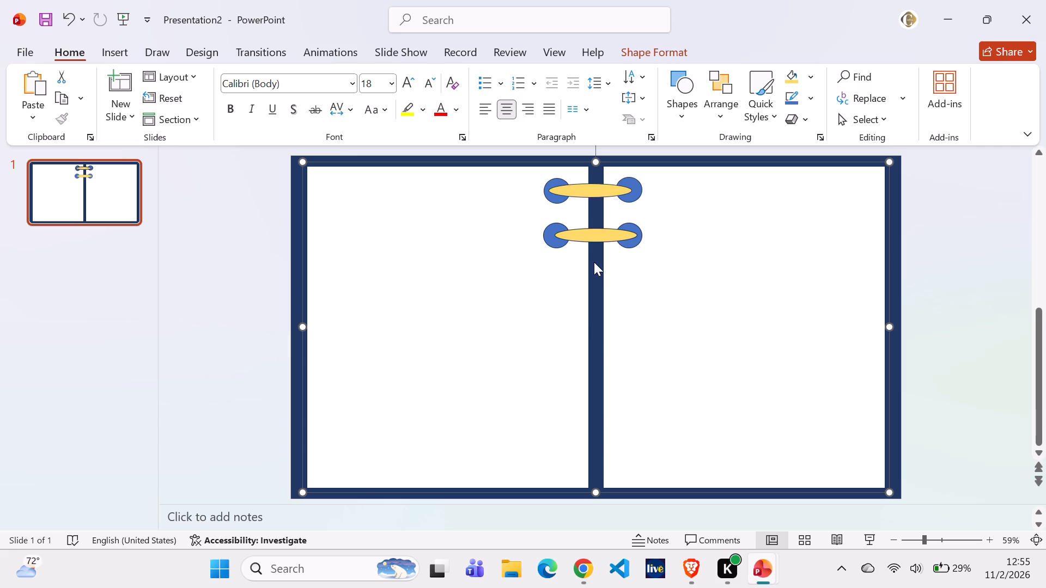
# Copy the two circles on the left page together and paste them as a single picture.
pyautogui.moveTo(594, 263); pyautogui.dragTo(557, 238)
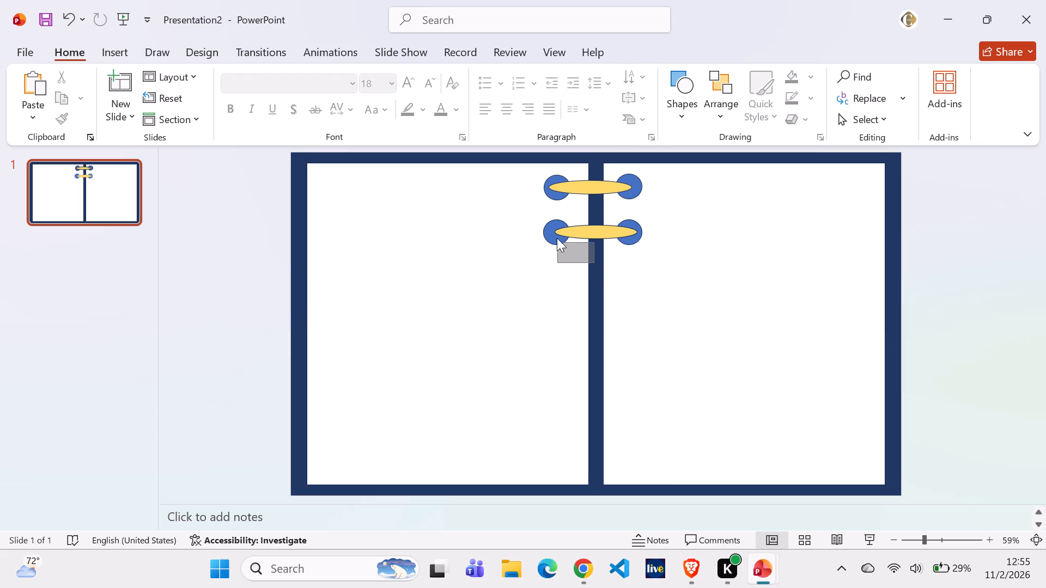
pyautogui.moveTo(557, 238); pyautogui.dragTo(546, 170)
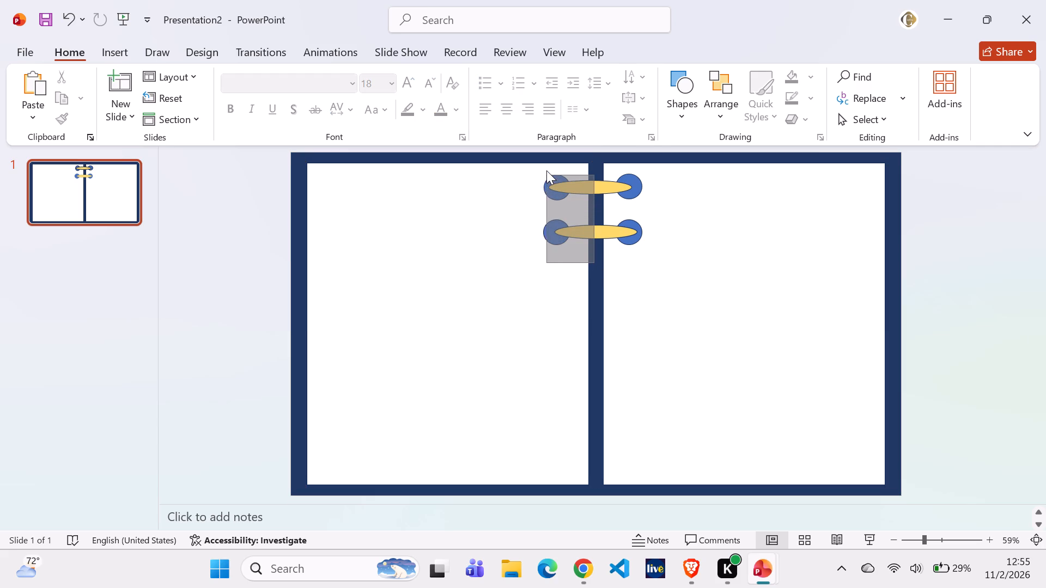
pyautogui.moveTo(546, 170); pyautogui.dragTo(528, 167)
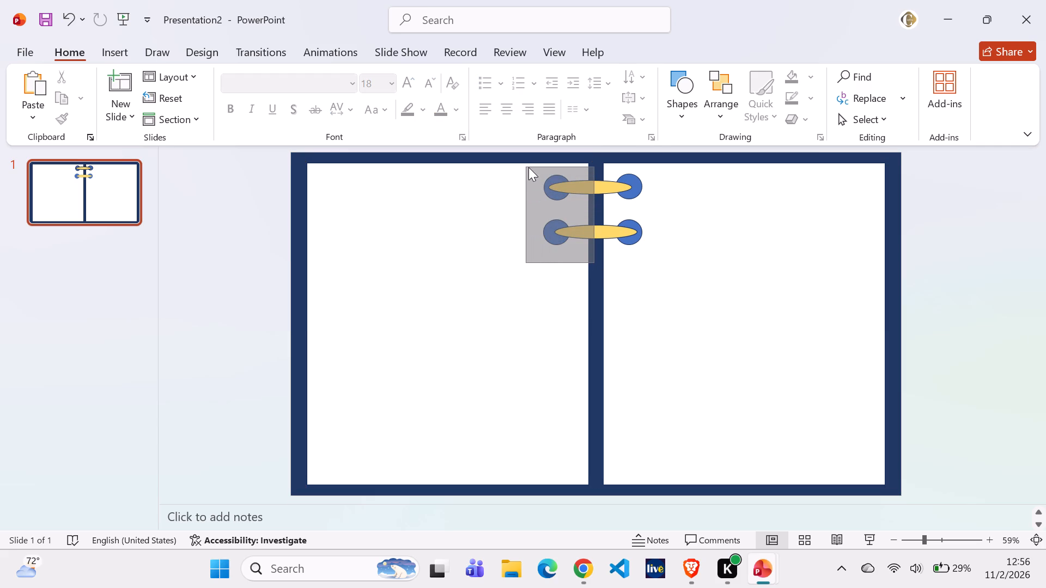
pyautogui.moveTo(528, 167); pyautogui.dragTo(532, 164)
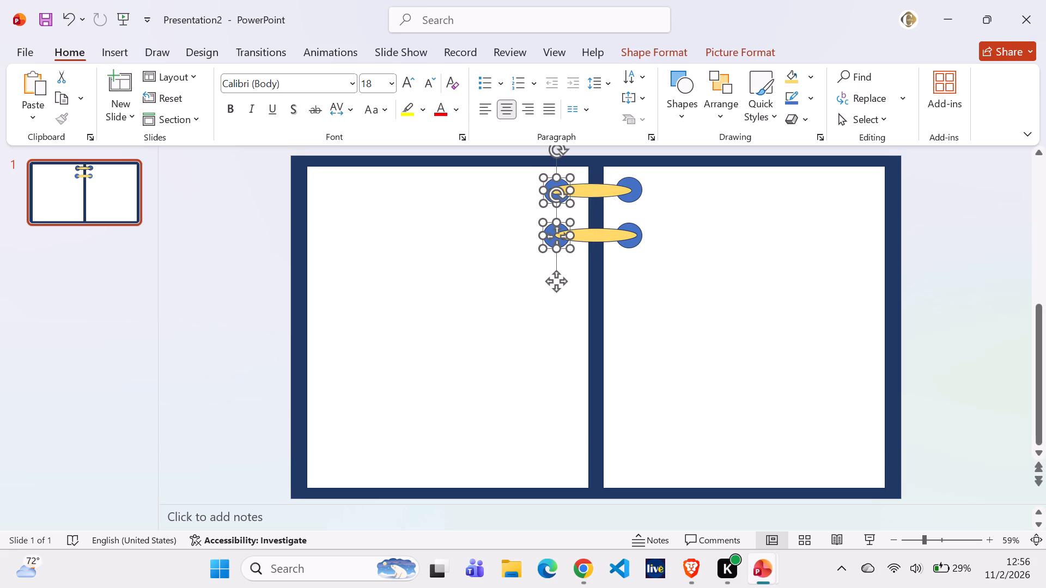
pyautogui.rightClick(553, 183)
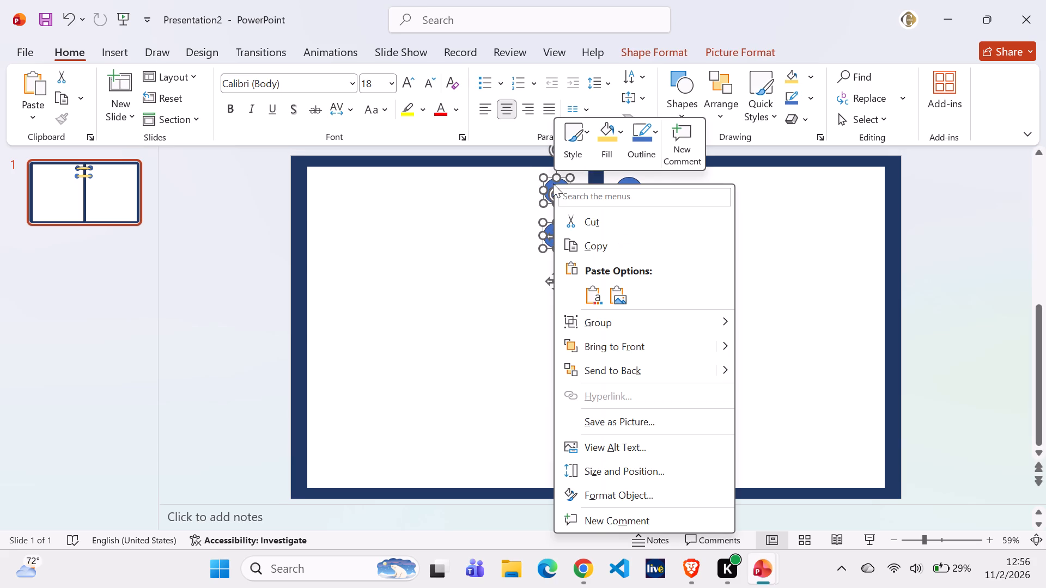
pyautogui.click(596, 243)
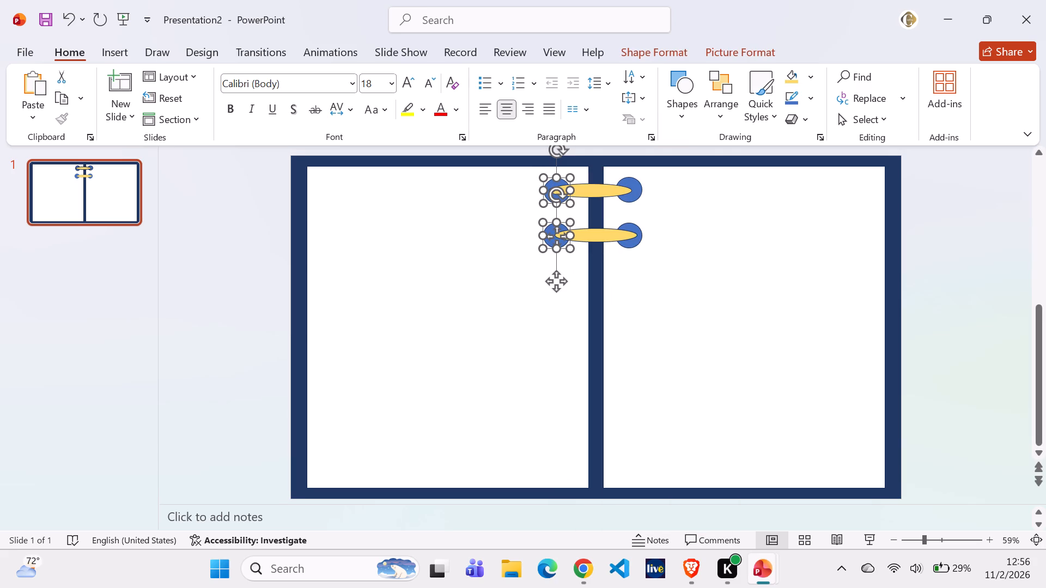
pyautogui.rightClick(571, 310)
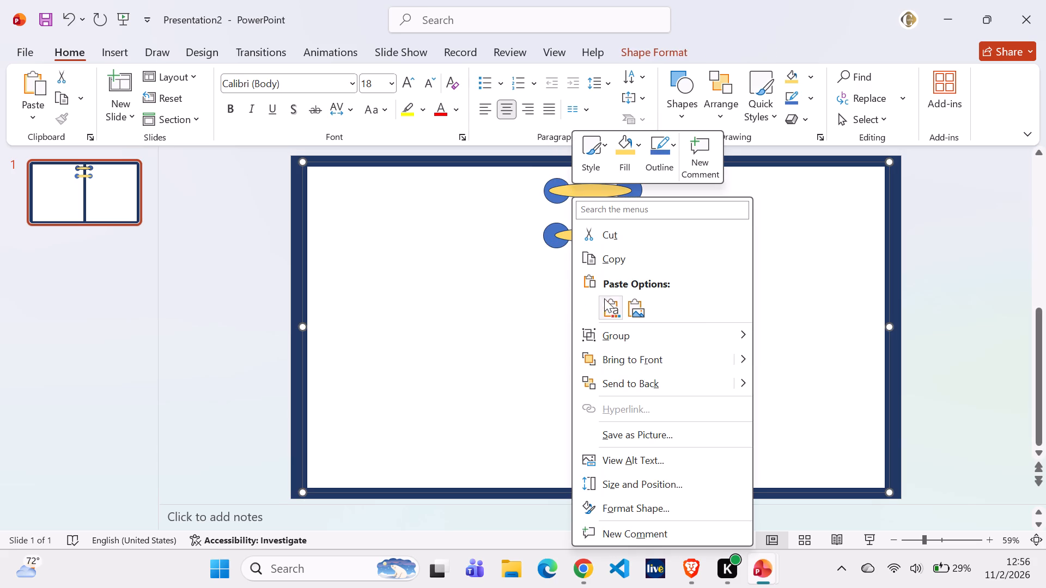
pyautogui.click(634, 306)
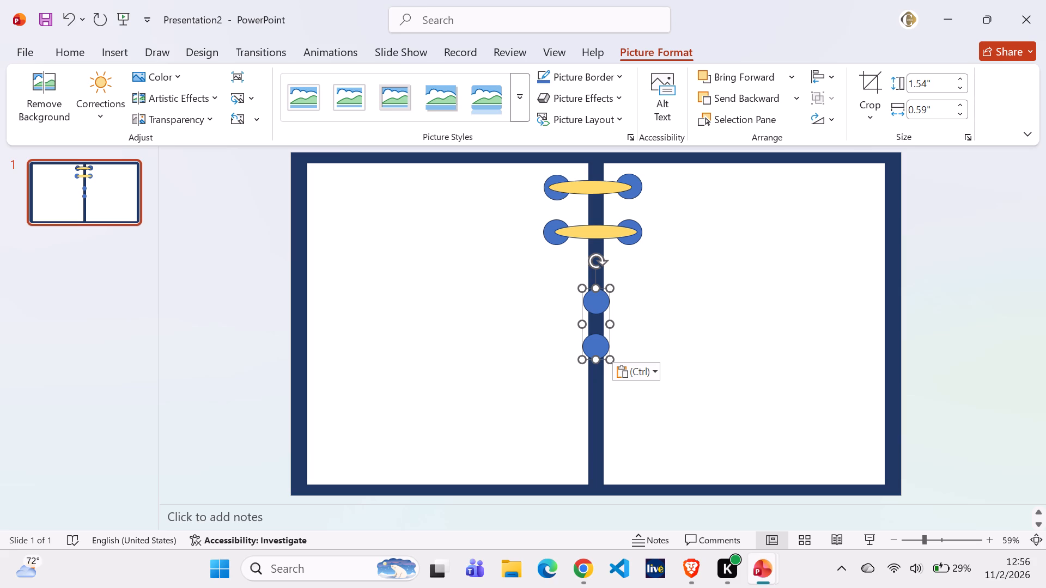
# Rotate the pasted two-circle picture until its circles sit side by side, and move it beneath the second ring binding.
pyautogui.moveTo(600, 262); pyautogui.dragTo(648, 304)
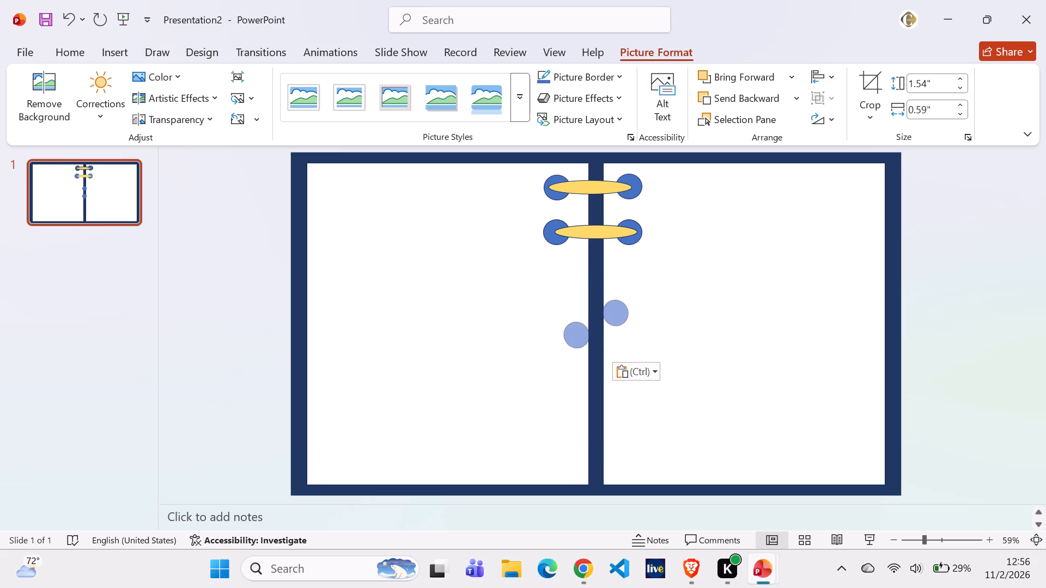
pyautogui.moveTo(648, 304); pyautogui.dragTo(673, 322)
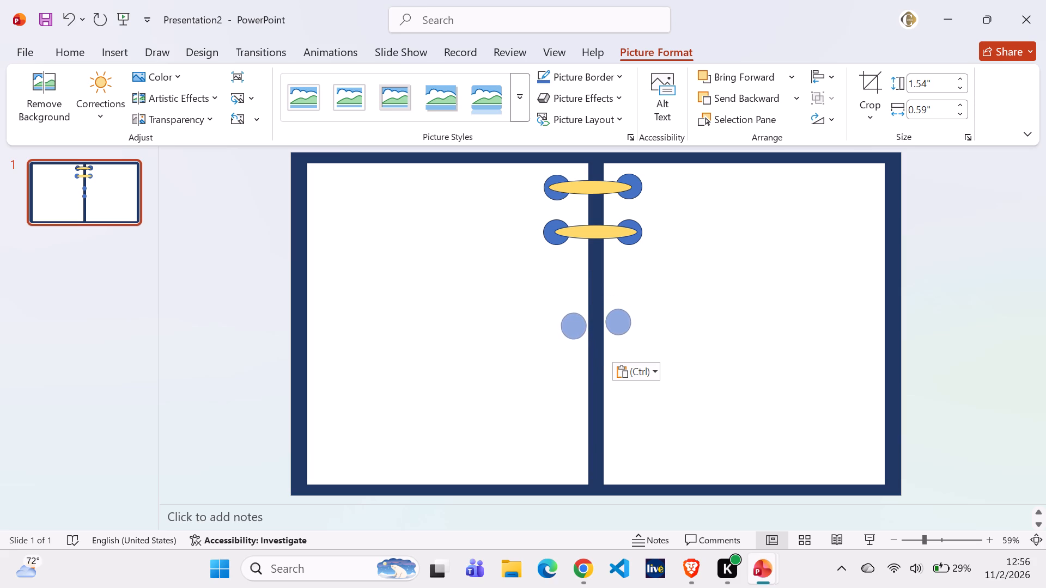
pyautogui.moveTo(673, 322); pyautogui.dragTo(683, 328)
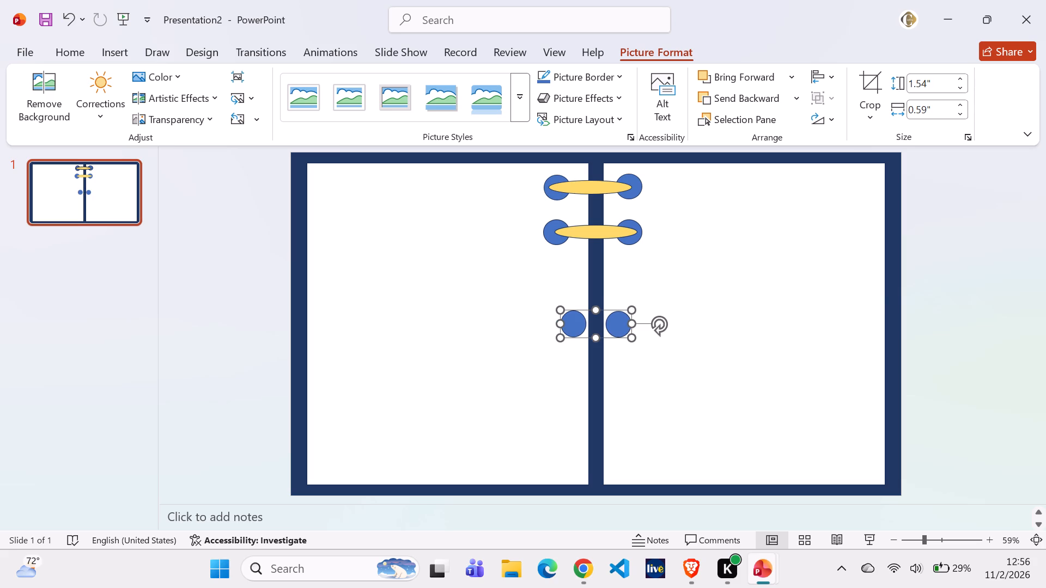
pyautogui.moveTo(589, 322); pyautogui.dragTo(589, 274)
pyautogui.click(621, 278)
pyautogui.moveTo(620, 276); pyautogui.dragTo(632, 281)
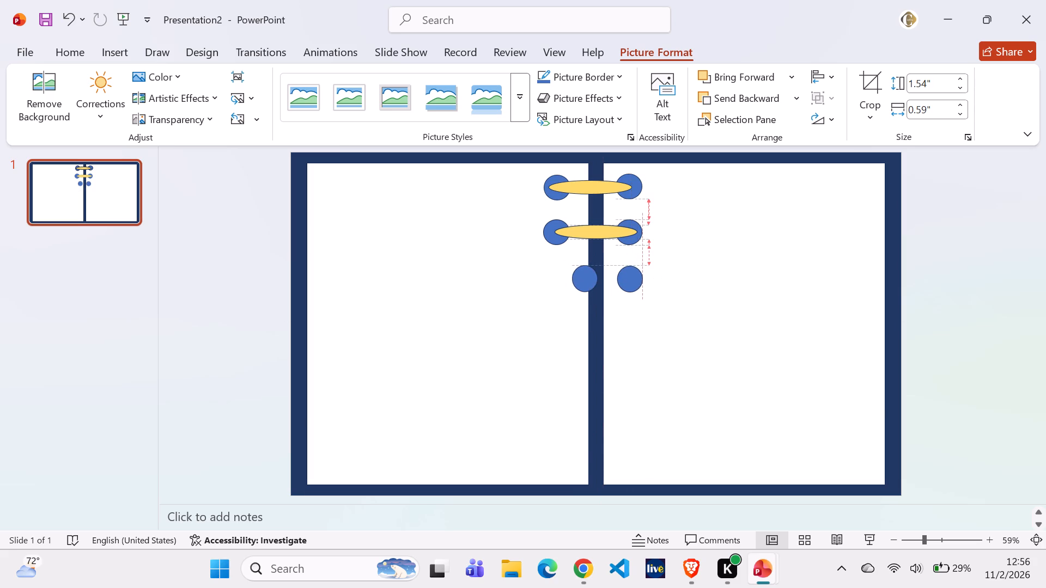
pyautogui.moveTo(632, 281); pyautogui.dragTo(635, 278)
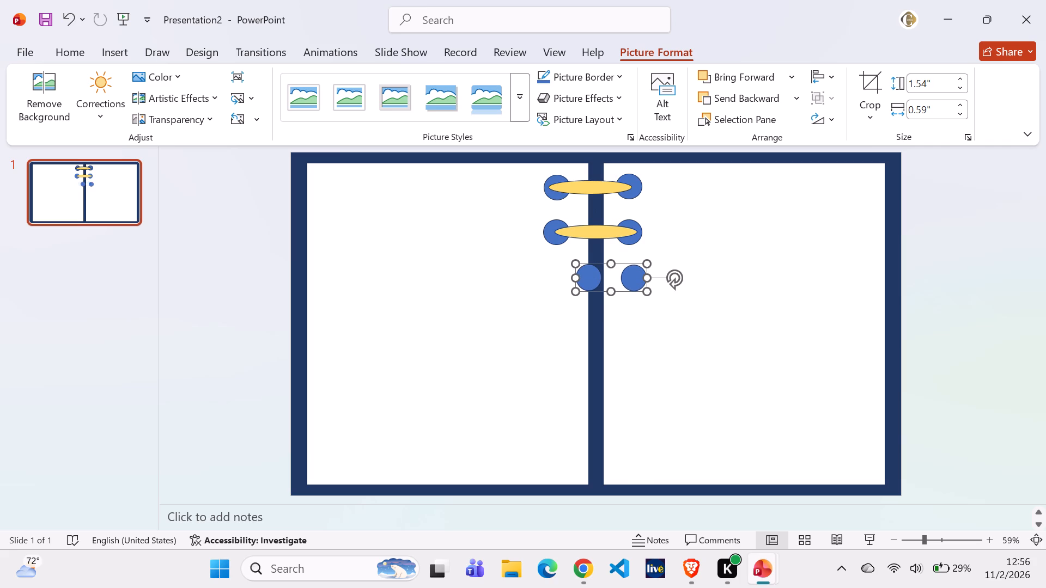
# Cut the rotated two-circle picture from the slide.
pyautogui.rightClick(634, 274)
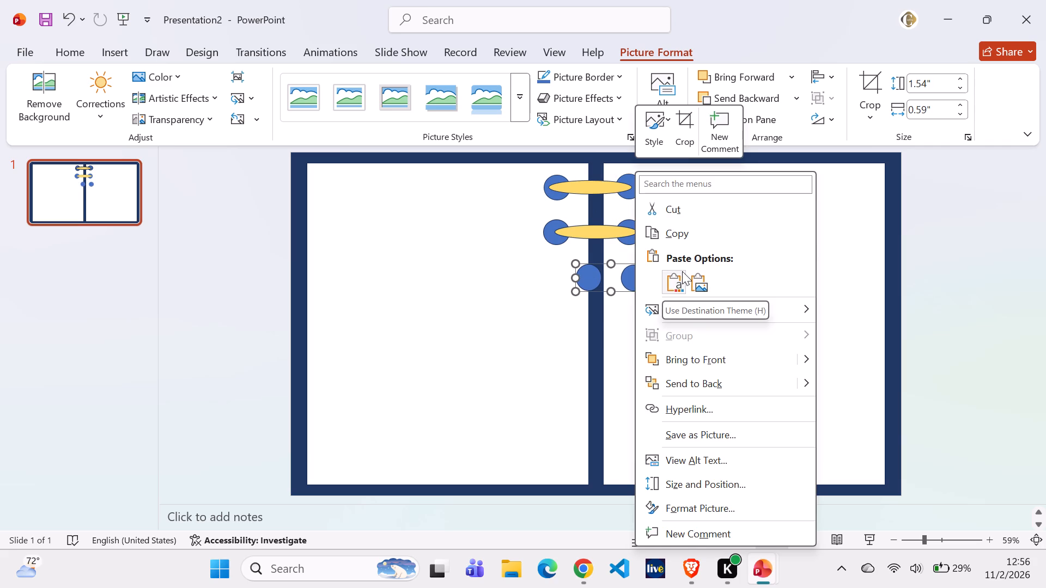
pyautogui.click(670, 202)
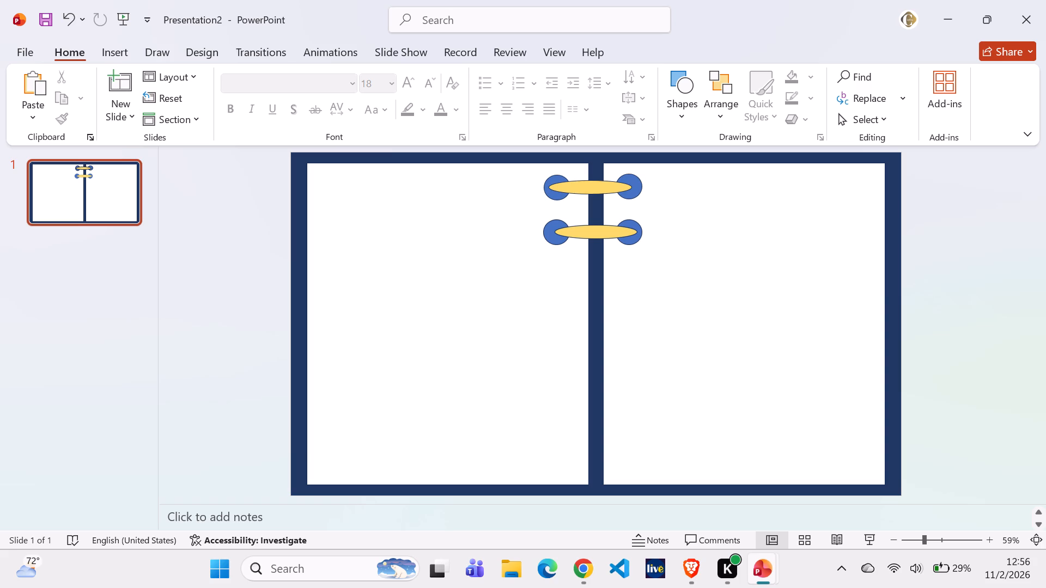
# Copy the upper right circle, paste it as a picture, and place it on the left page beneath the second ring's left circle.
pyautogui.click(630, 230)
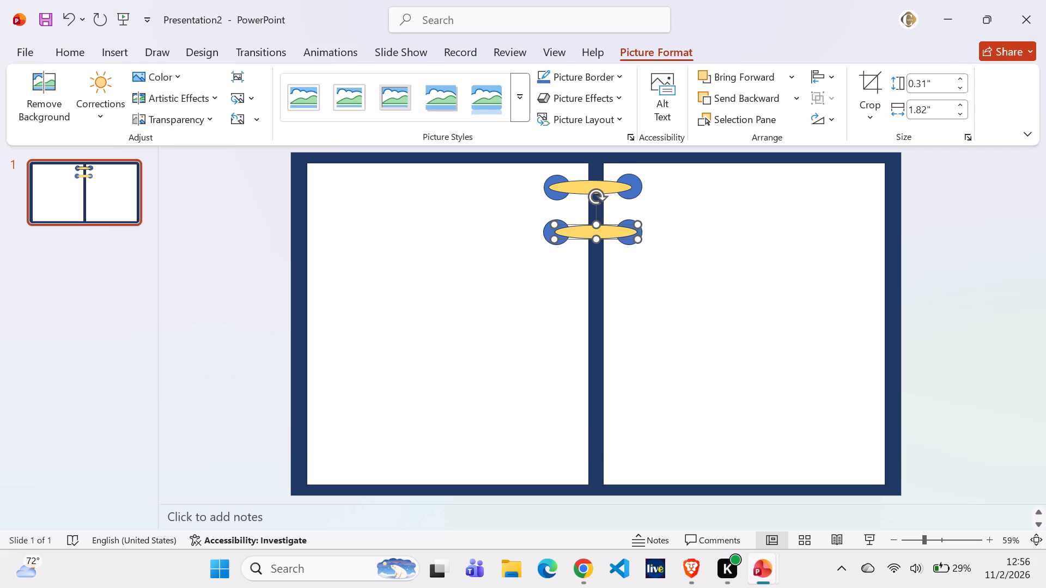
pyautogui.click(634, 240)
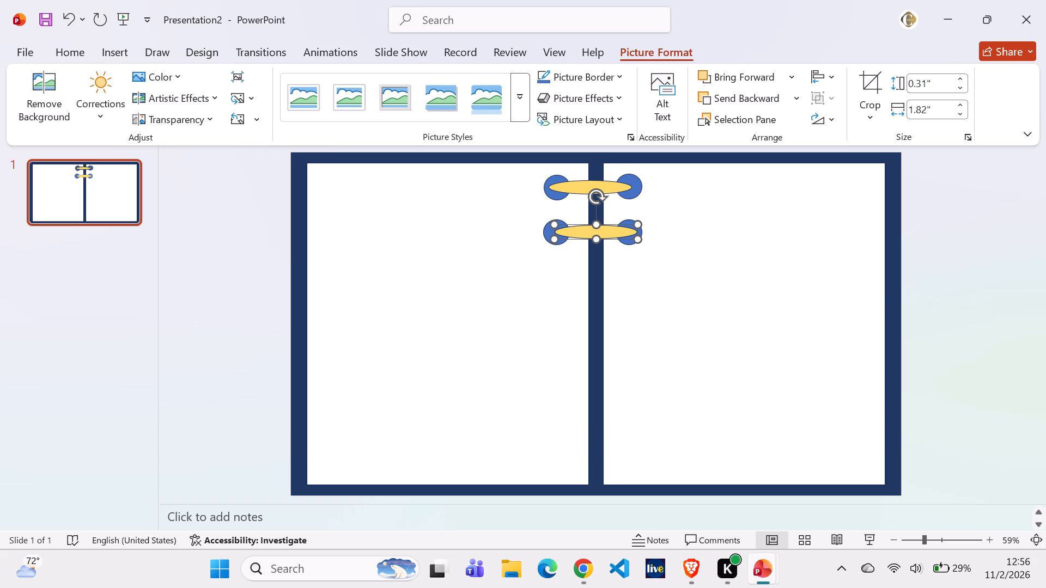
pyautogui.click(634, 230)
pyautogui.click(631, 184)
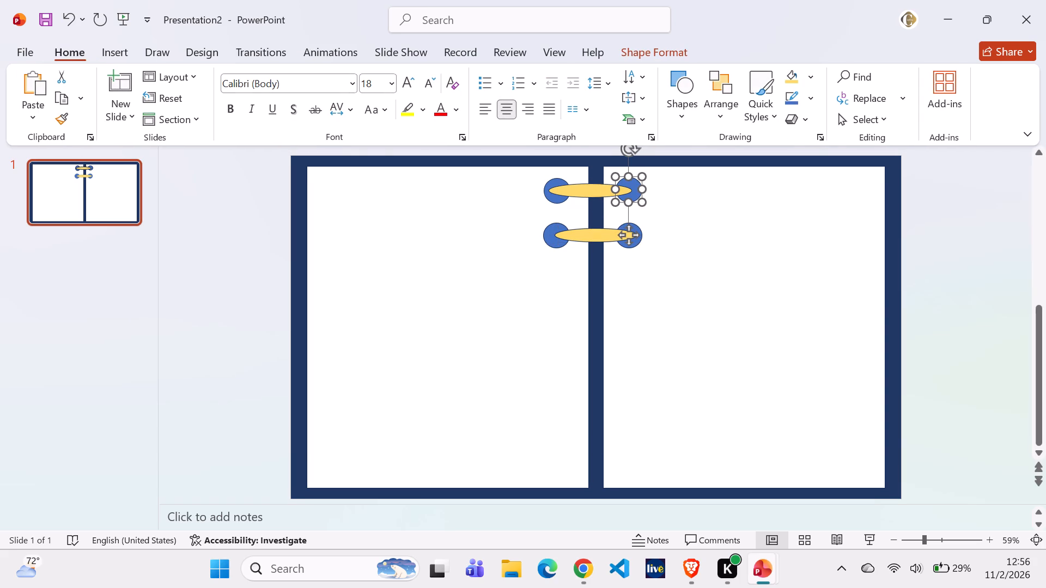
pyautogui.rightClick(631, 184)
pyautogui.click(678, 168)
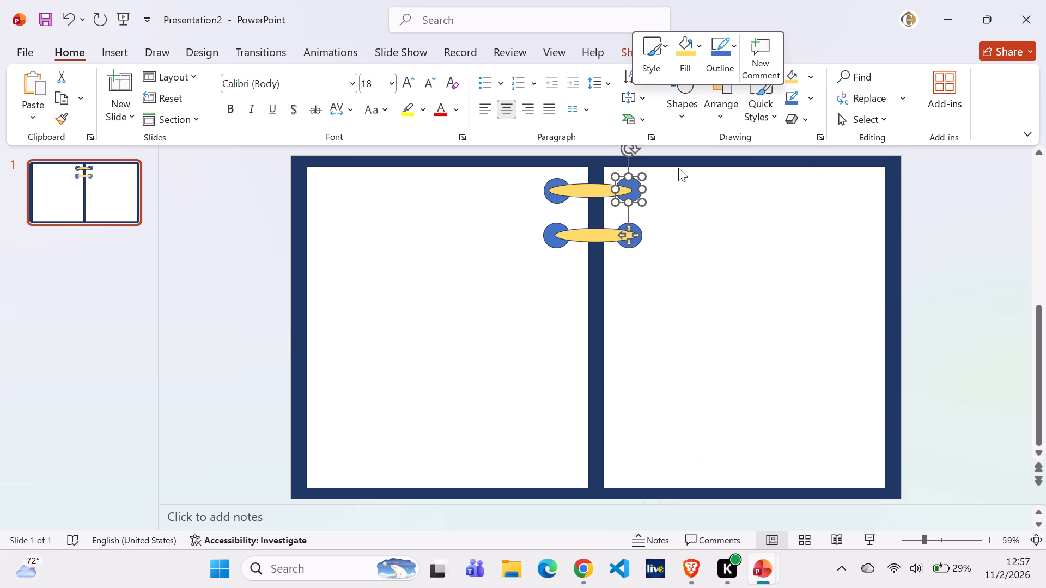
pyautogui.rightClick(402, 300)
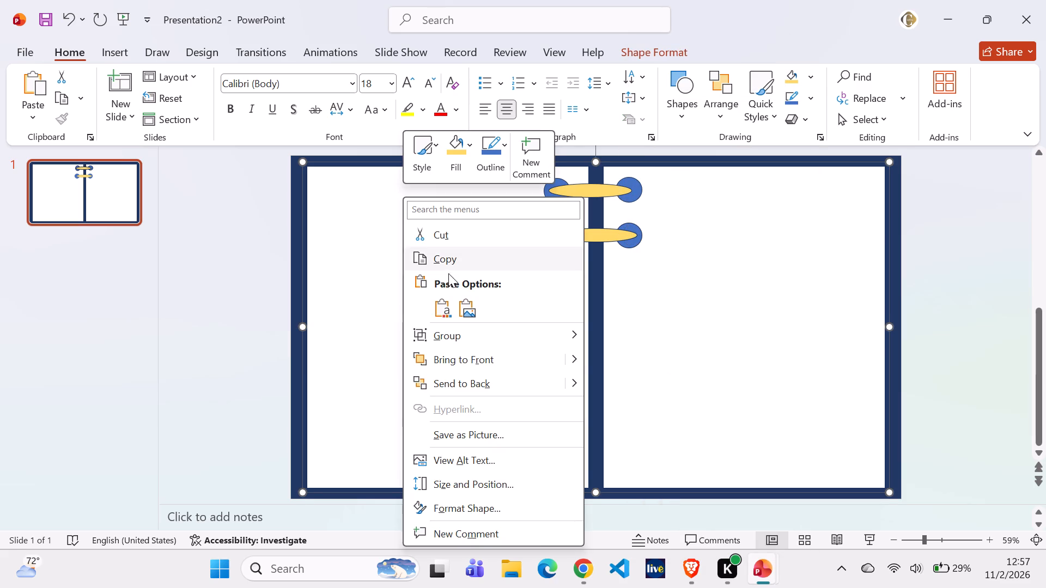
pyautogui.click(470, 310)
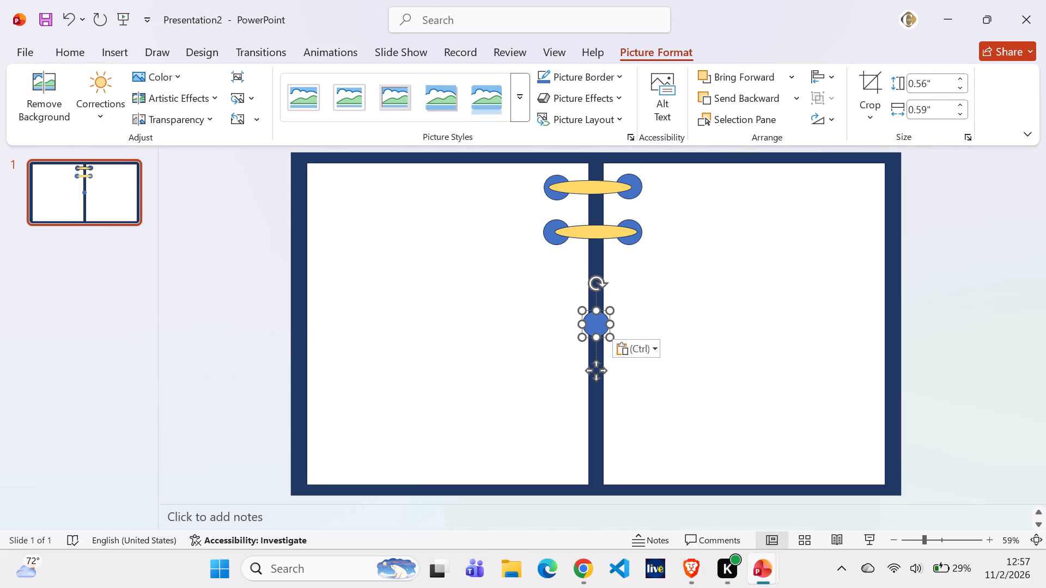
pyautogui.moveTo(595, 325); pyautogui.dragTo(555, 288)
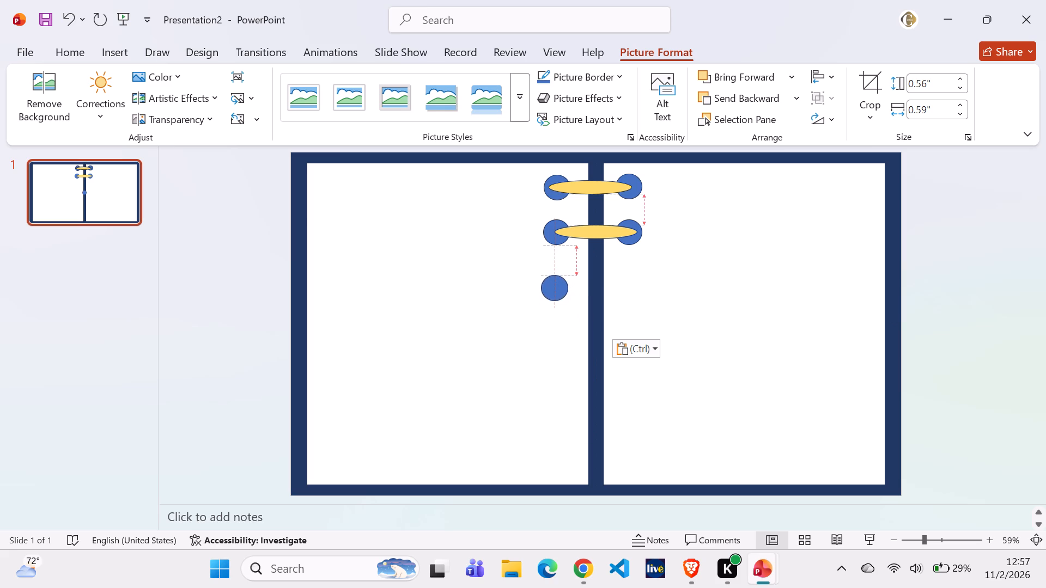
pyautogui.moveTo(555, 288); pyautogui.dragTo(558, 277)
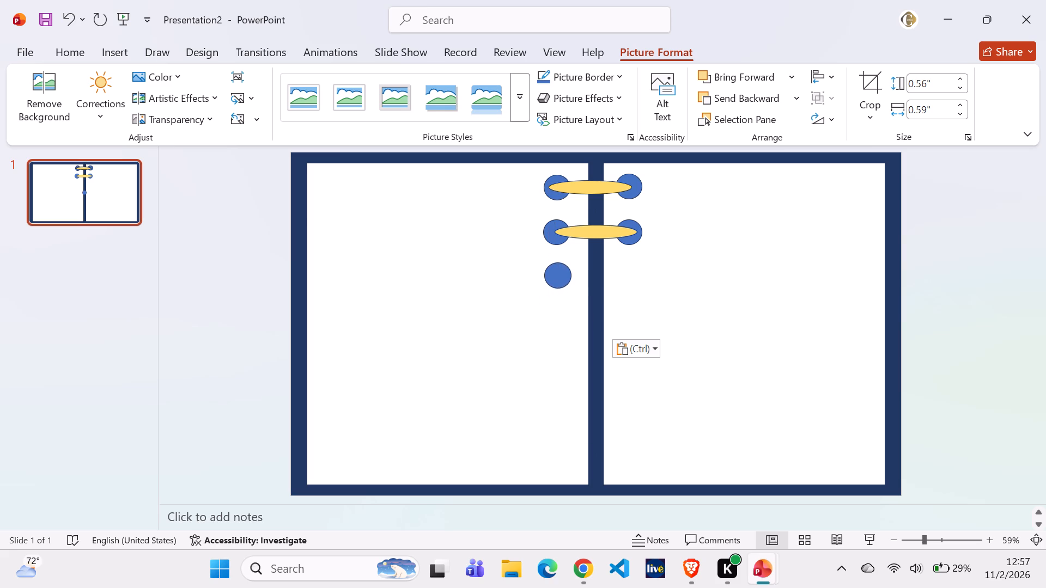
pyautogui.moveTo(558, 277); pyautogui.dragTo(558, 278)
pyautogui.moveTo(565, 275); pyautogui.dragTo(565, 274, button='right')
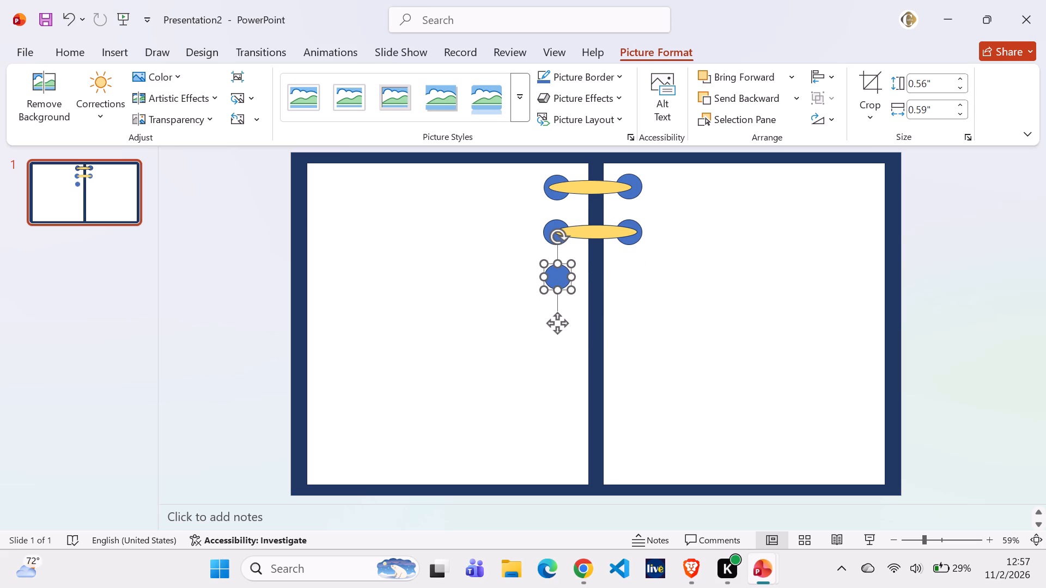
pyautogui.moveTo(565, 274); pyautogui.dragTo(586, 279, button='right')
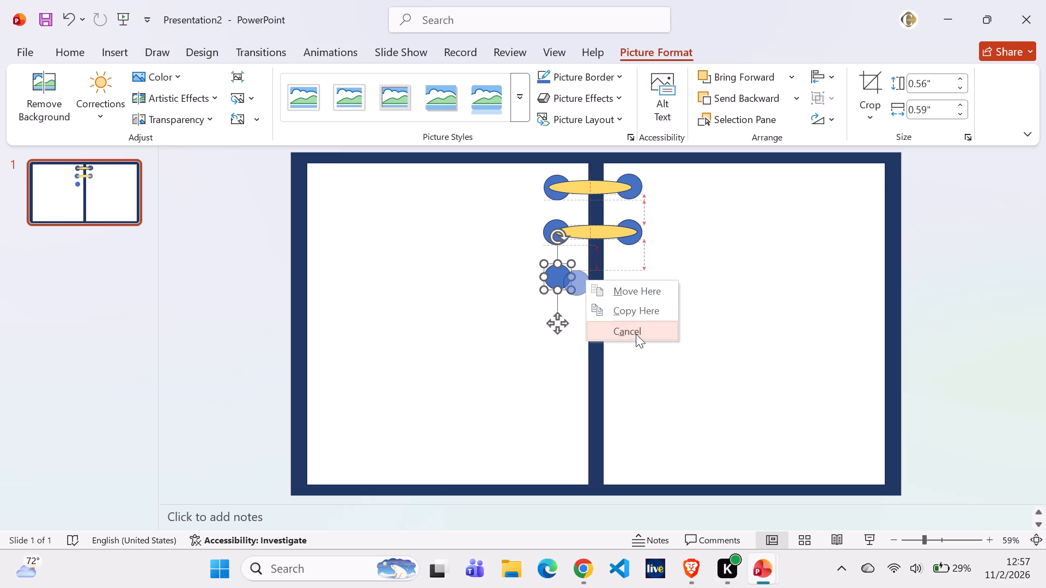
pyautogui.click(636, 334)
# Duplicate the third left circle onto the right page, level with it and beneath the second ring's right circle.
pyautogui.moveTo(560, 279); pyautogui.dragTo(635, 276, button='right')
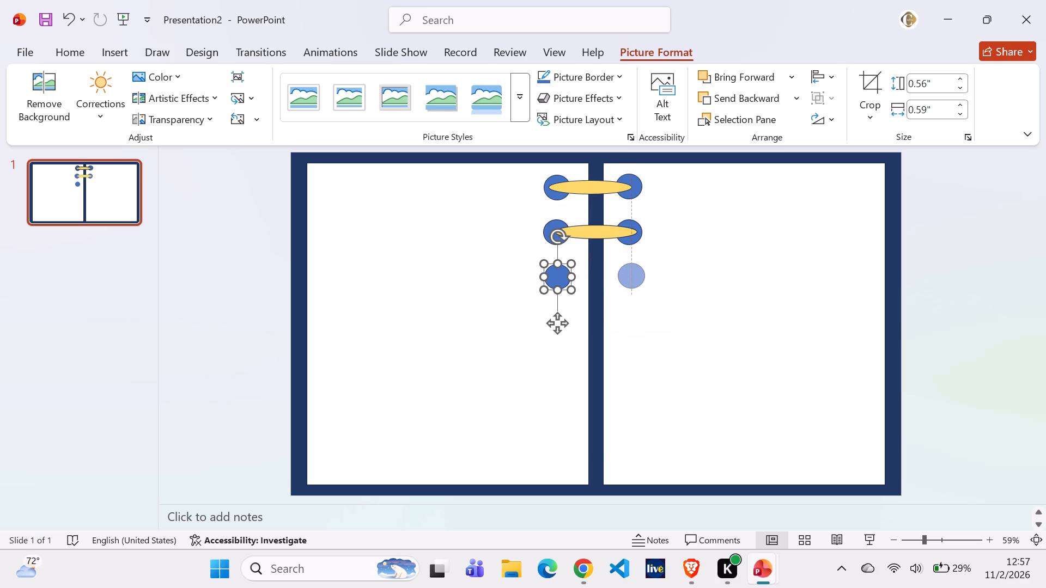
pyautogui.moveTo(635, 276); pyautogui.dragTo(635, 277, button='right')
pyautogui.moveTo(635, 277); pyautogui.dragTo(634, 278, button='right')
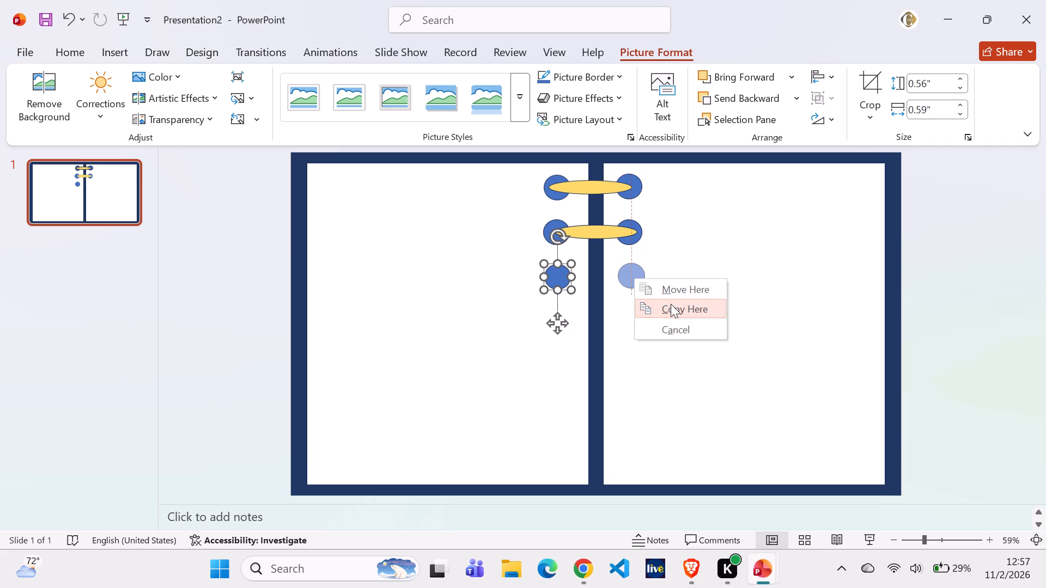
pyautogui.click(671, 304)
# Paste the copied circle as a picture again and align it on the left page beneath the third left circle.
pyautogui.click(556, 321)
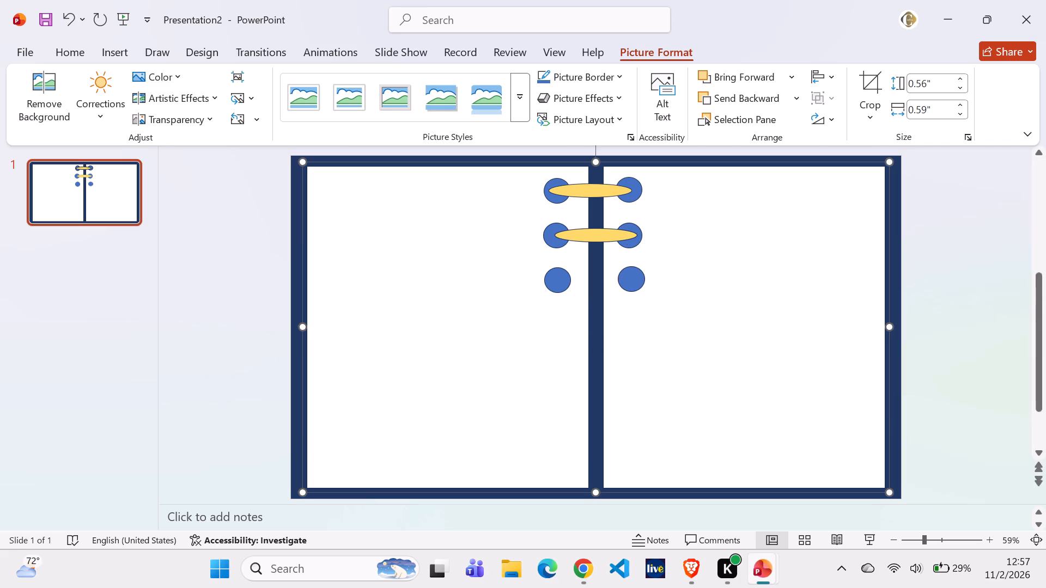
pyautogui.rightClick(561, 331)
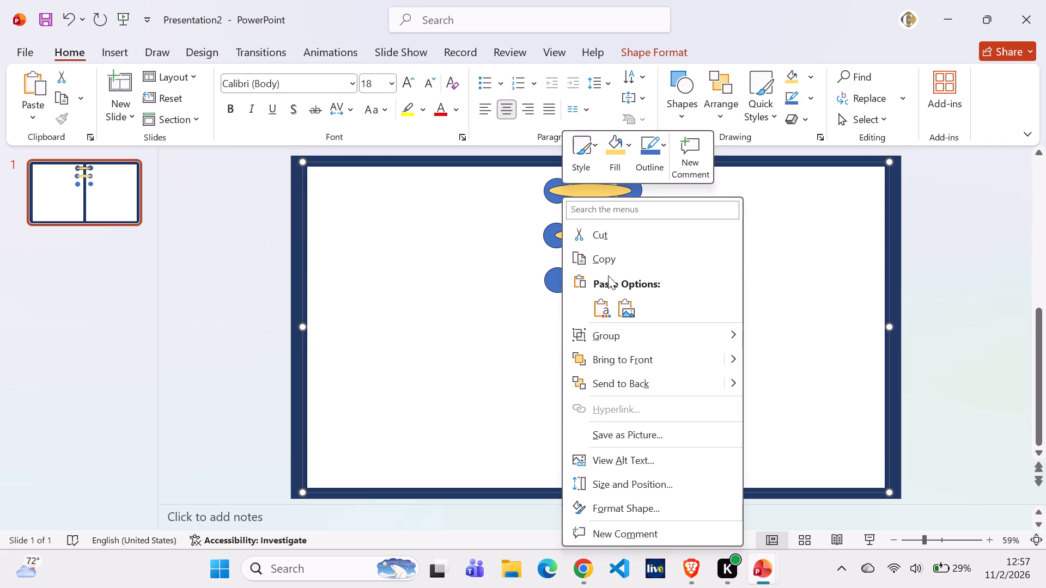
pyautogui.click(627, 312)
pyautogui.moveTo(599, 329); pyautogui.dragTo(568, 329)
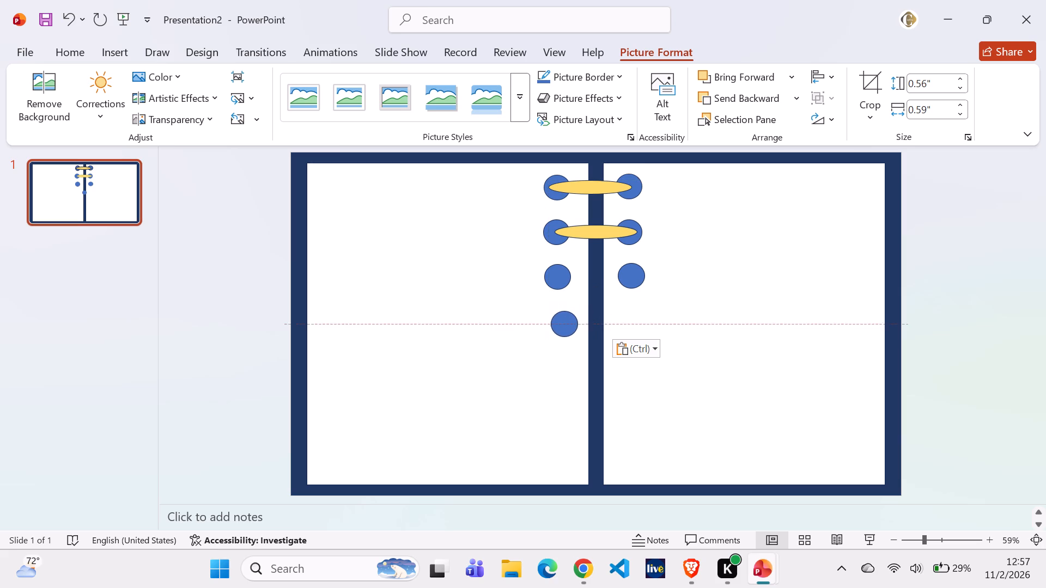
pyautogui.moveTo(568, 329); pyautogui.dragTo(564, 324)
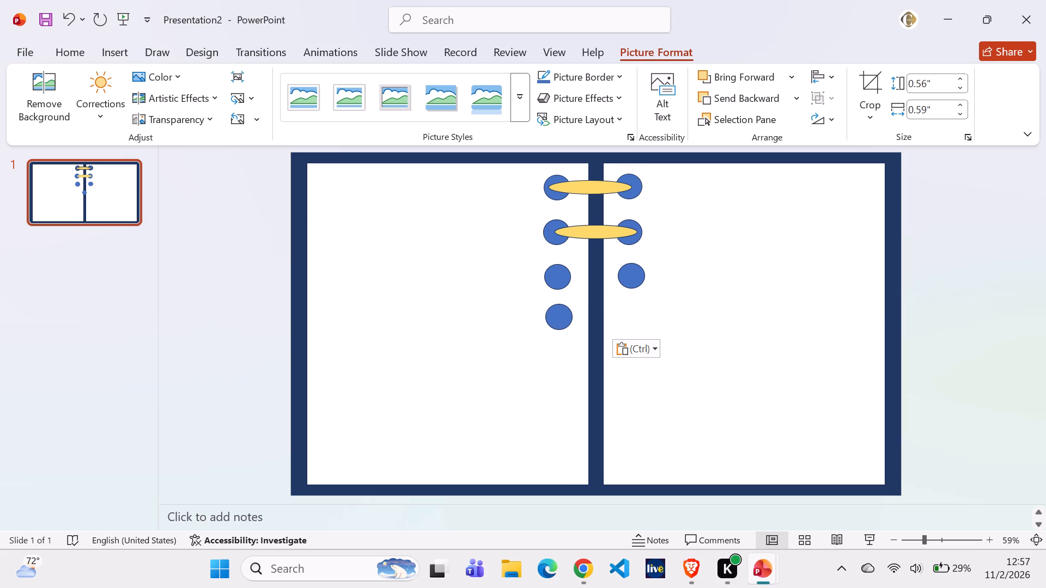
pyautogui.moveTo(564, 324); pyautogui.dragTo(564, 323)
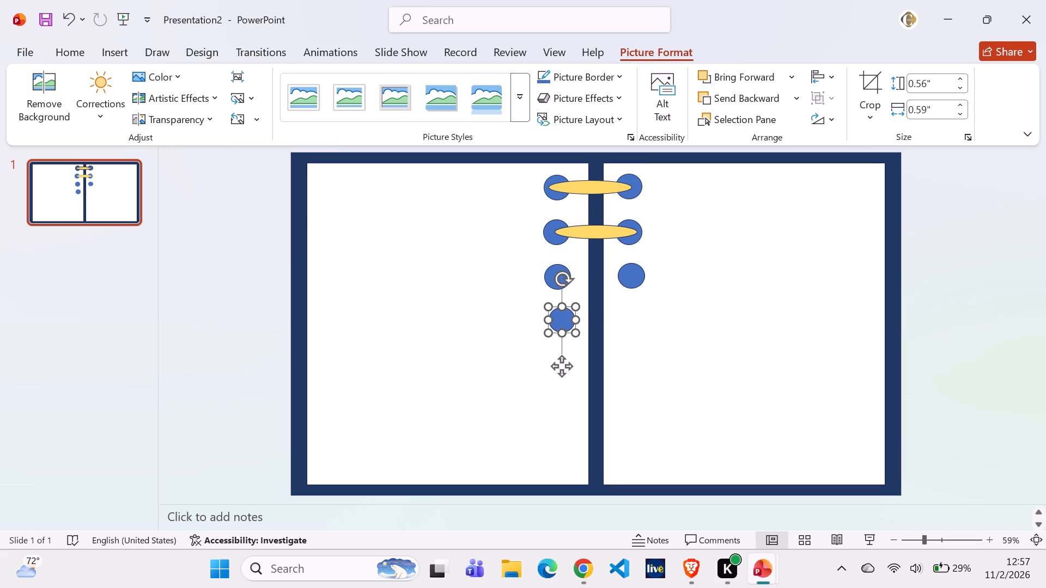
pyautogui.click(563, 321)
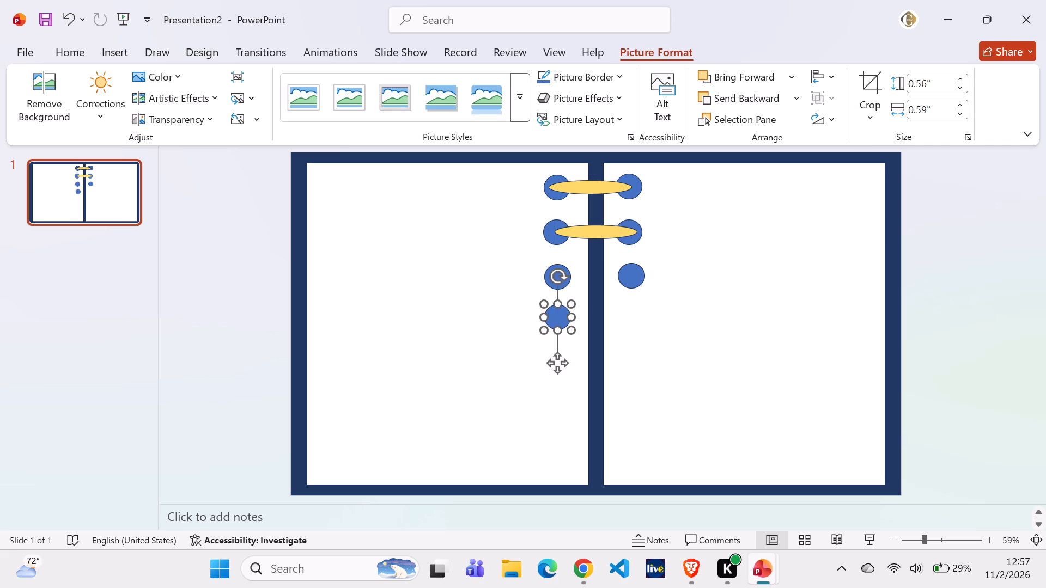
# Duplicate the fourth left circle onto the right page, roughly level with it and beneath the third right circle.
pyautogui.moveTo(561, 316); pyautogui.dragTo(597, 317, button='right')
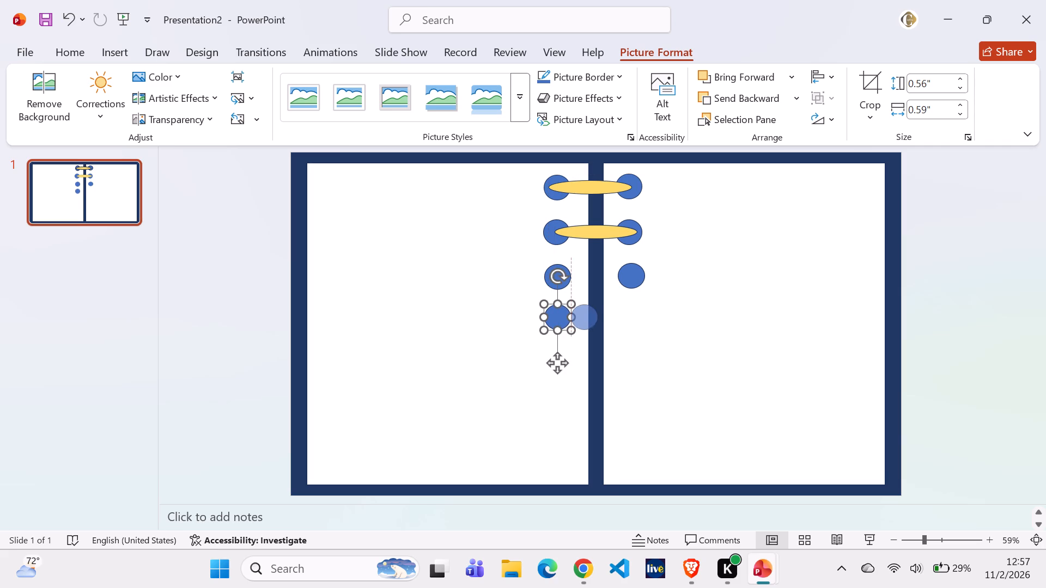
pyautogui.moveTo(597, 317); pyautogui.dragTo(636, 323, button='right')
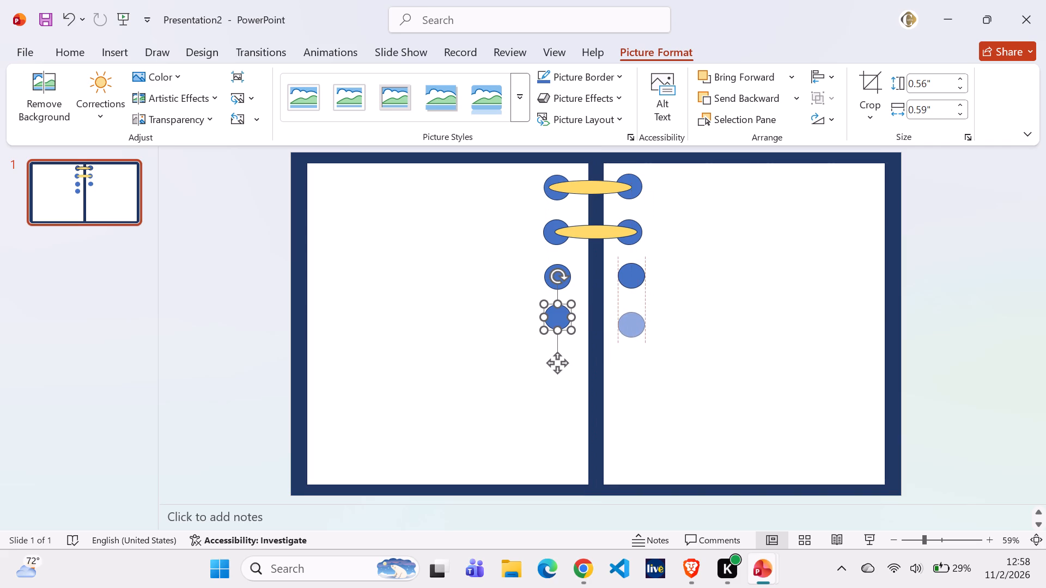
pyautogui.moveTo(636, 323); pyautogui.dragTo(636, 317, button='right')
pyautogui.click(676, 348)
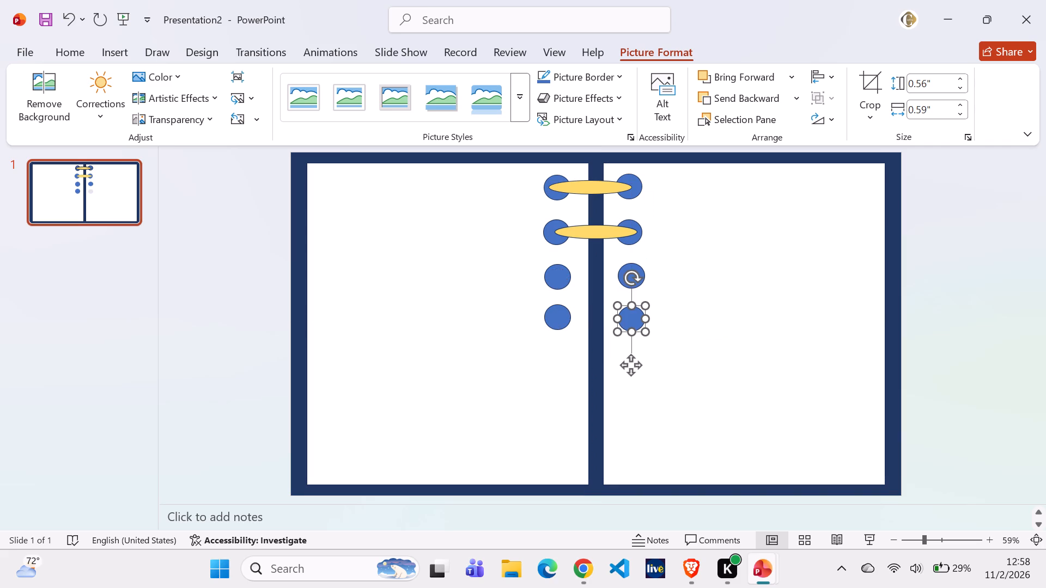
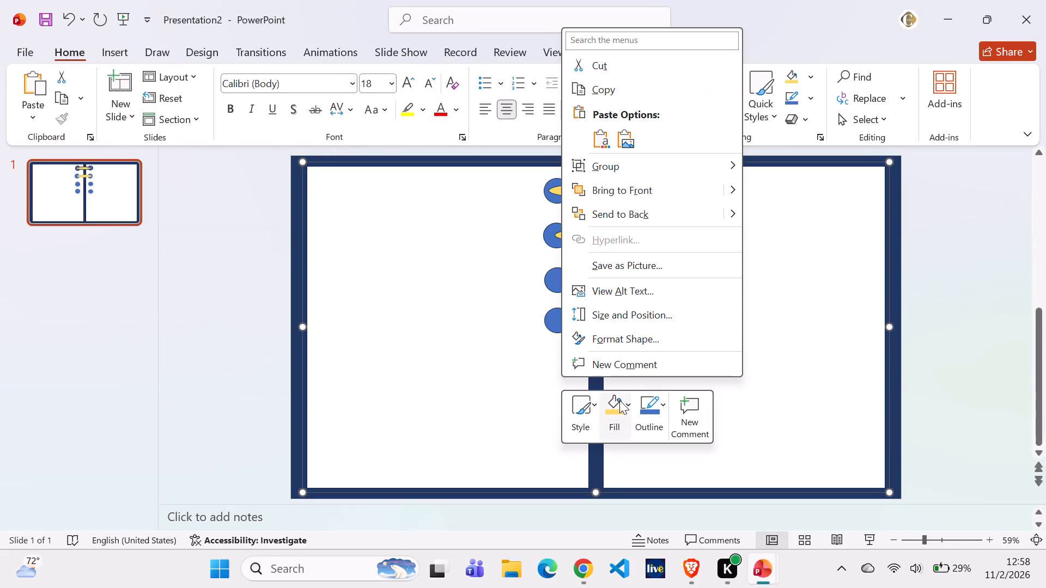
# Paste the copied circle as a picture and align it on the left page beneath the fourth left circle.
pyautogui.click(624, 137)
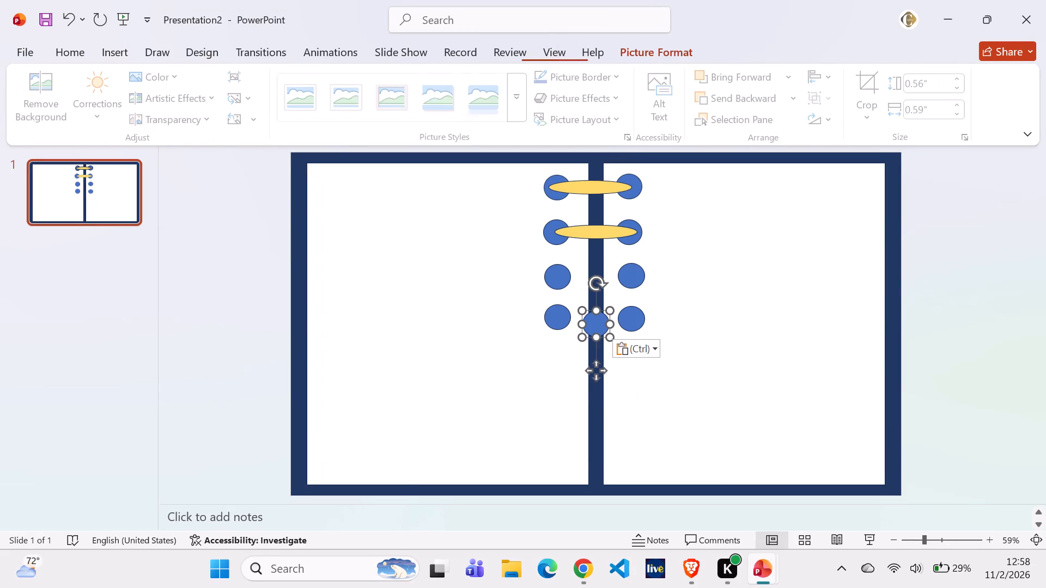
pyautogui.moveTo(595, 322); pyautogui.dragTo(583, 346)
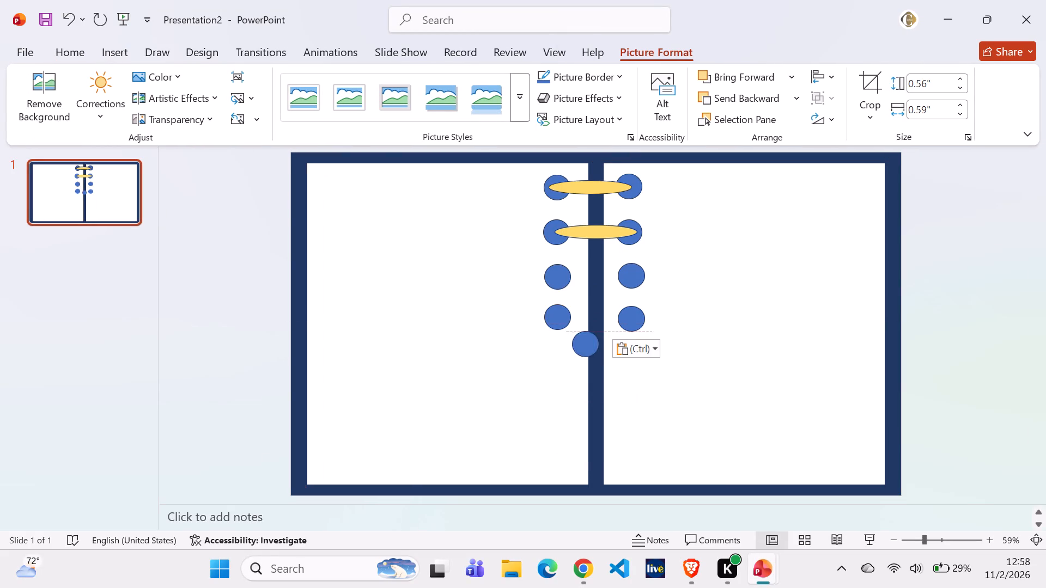
pyautogui.moveTo(583, 346); pyautogui.dragTo(560, 367)
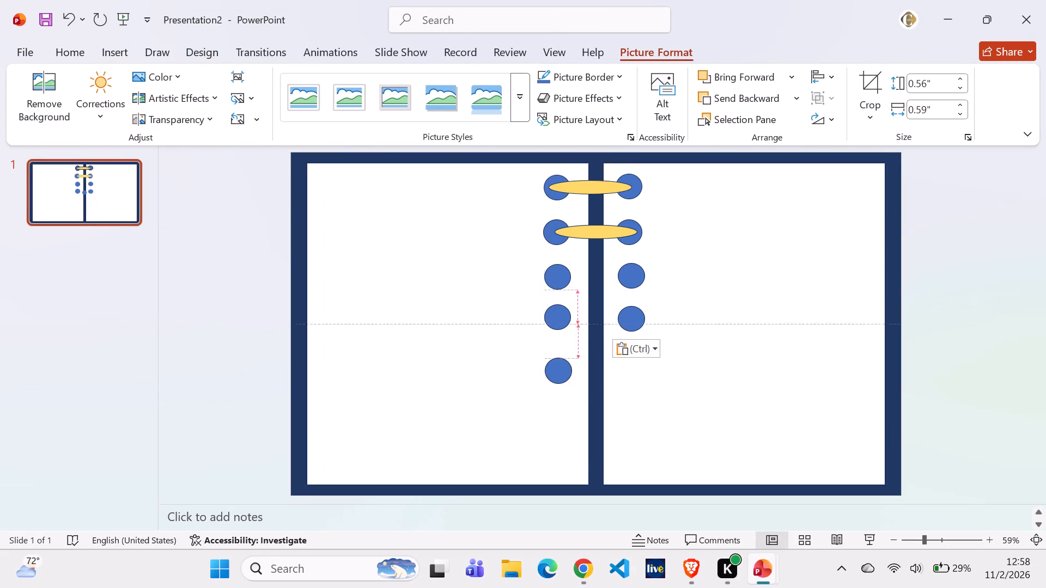
pyautogui.moveTo(560, 367); pyautogui.dragTo(558, 360)
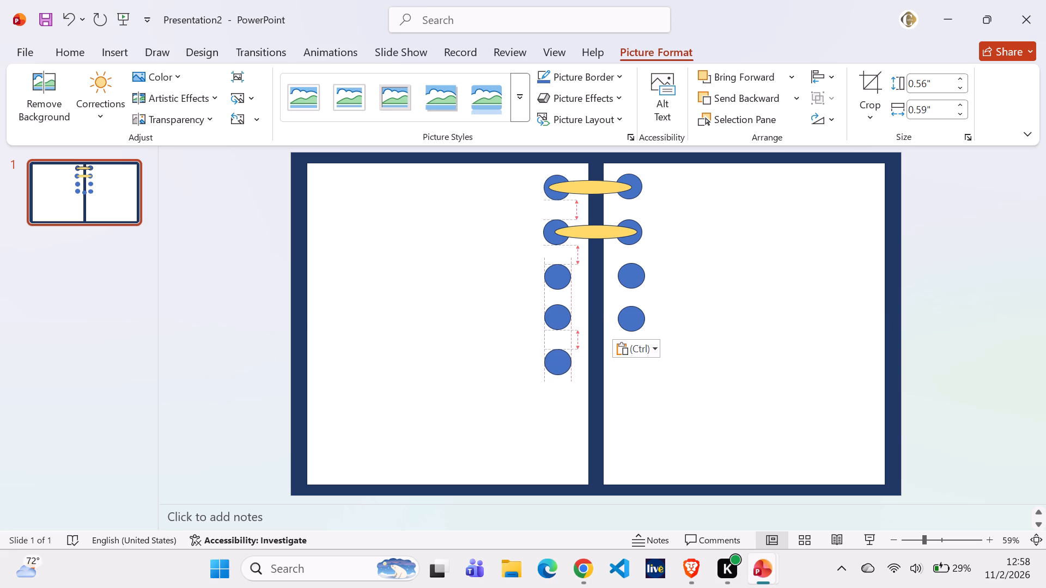
pyautogui.moveTo(558, 360); pyautogui.dragTo(560, 356)
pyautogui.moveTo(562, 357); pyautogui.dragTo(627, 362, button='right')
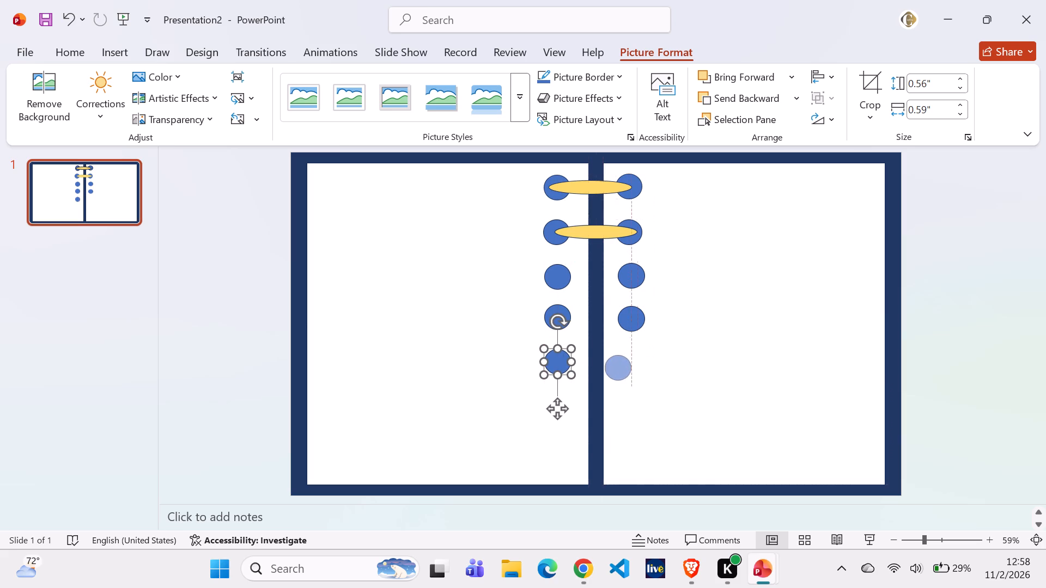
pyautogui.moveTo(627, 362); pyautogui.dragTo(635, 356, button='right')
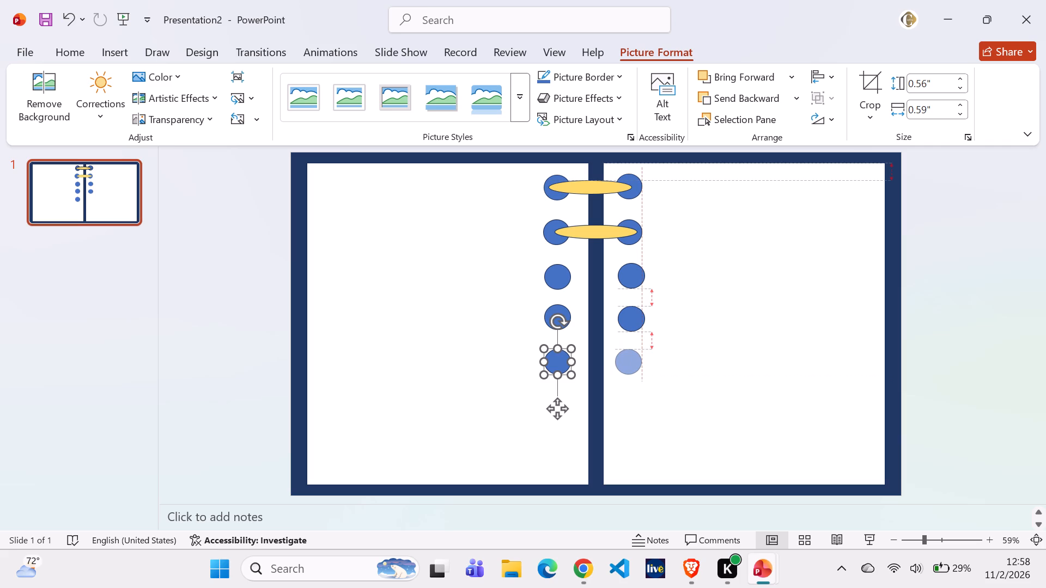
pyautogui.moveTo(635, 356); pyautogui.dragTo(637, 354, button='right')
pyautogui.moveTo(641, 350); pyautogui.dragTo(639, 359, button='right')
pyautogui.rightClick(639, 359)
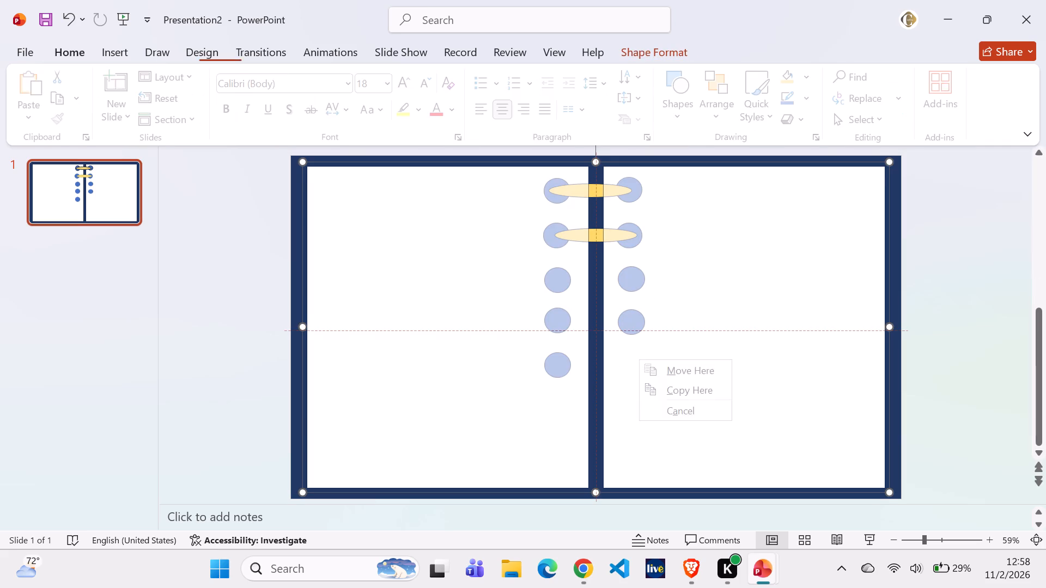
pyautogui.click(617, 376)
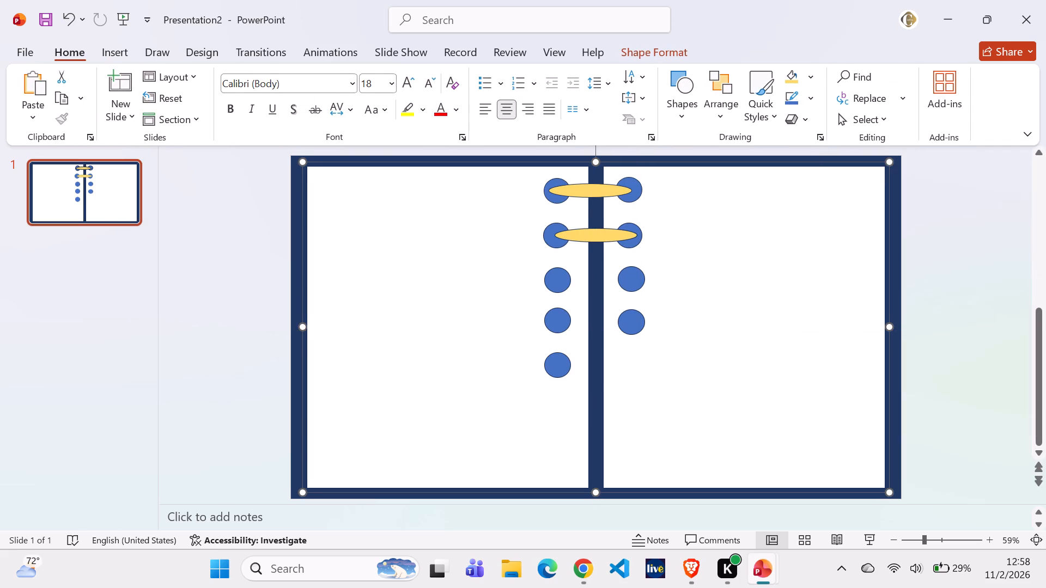
# Duplicate the fifth left circle onto the right page, level with it and beneath the fourth right circle.
pyautogui.moveTo(560, 364); pyautogui.dragTo(634, 364, button='right')
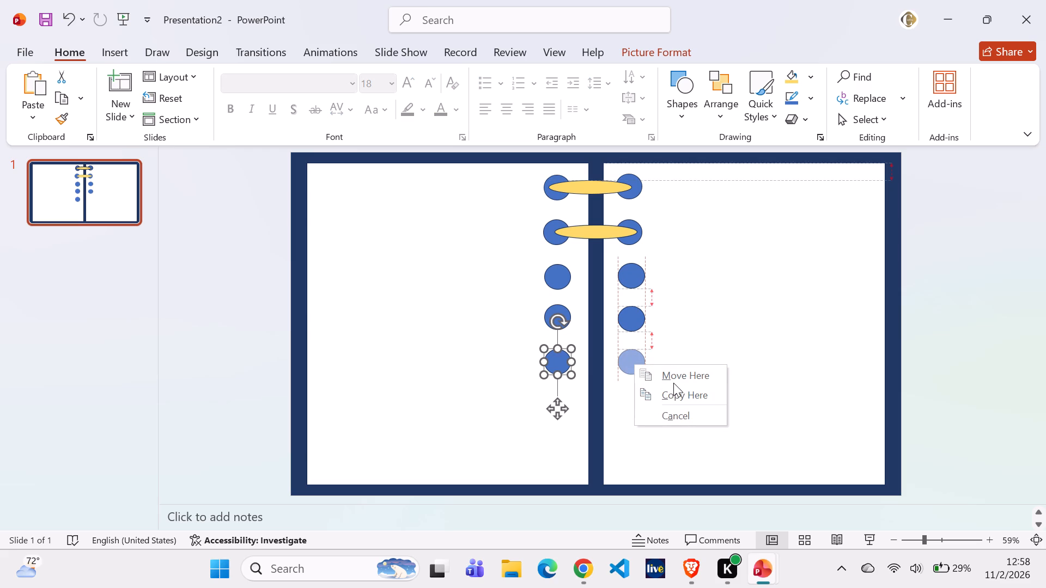
pyautogui.click(673, 392)
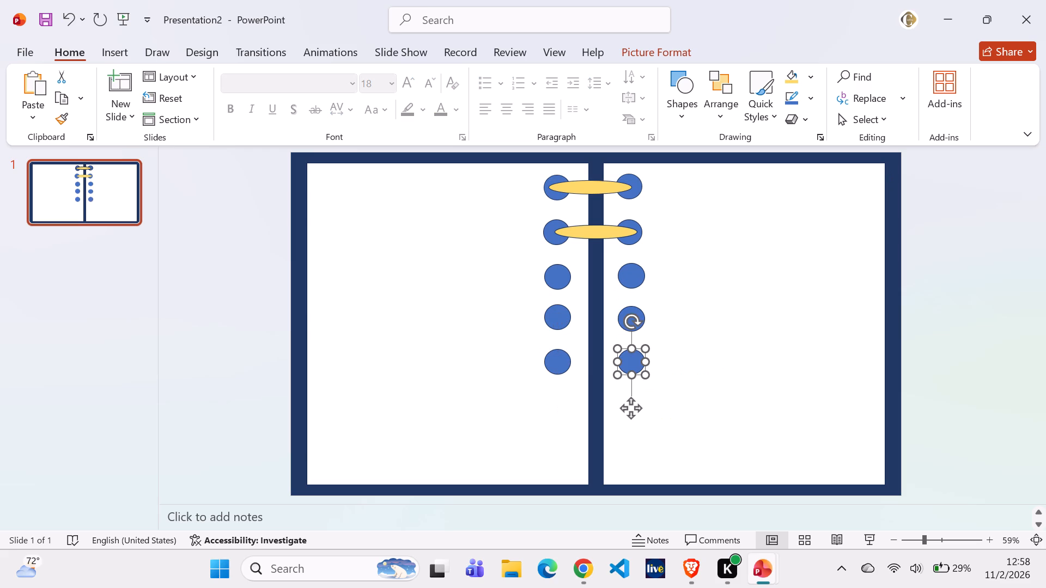
pyautogui.click(666, 423)
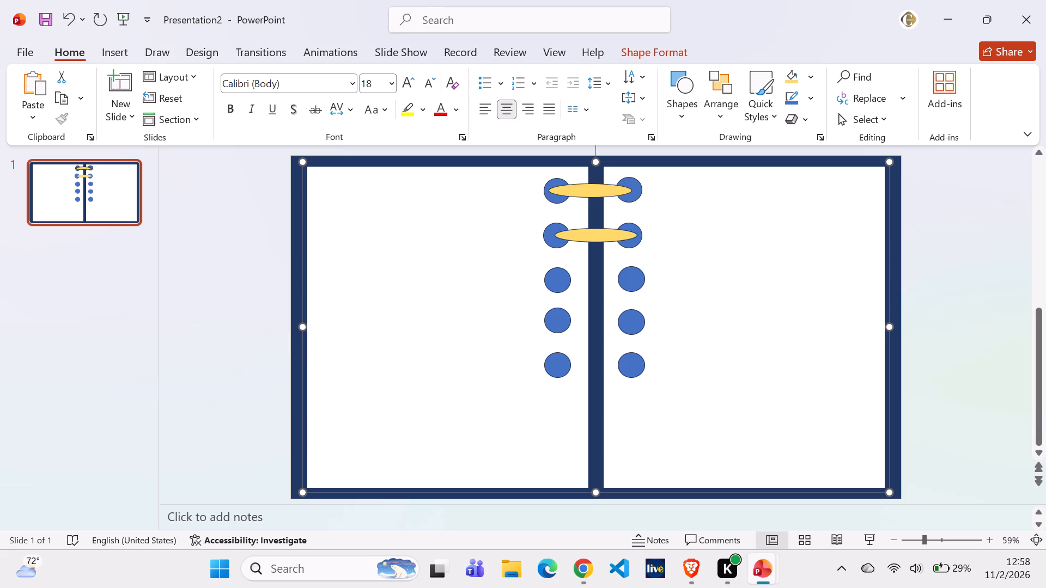
# Paste the copied circle as a picture again and align it on the left page beneath the fifth left circle.
pyautogui.rightClick(551, 415)
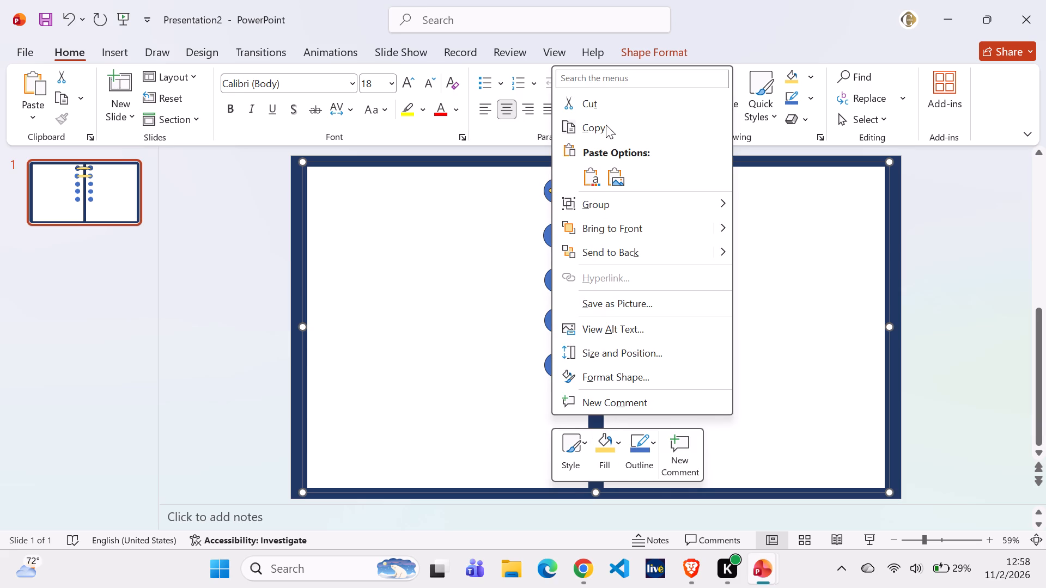
pyautogui.click(616, 170)
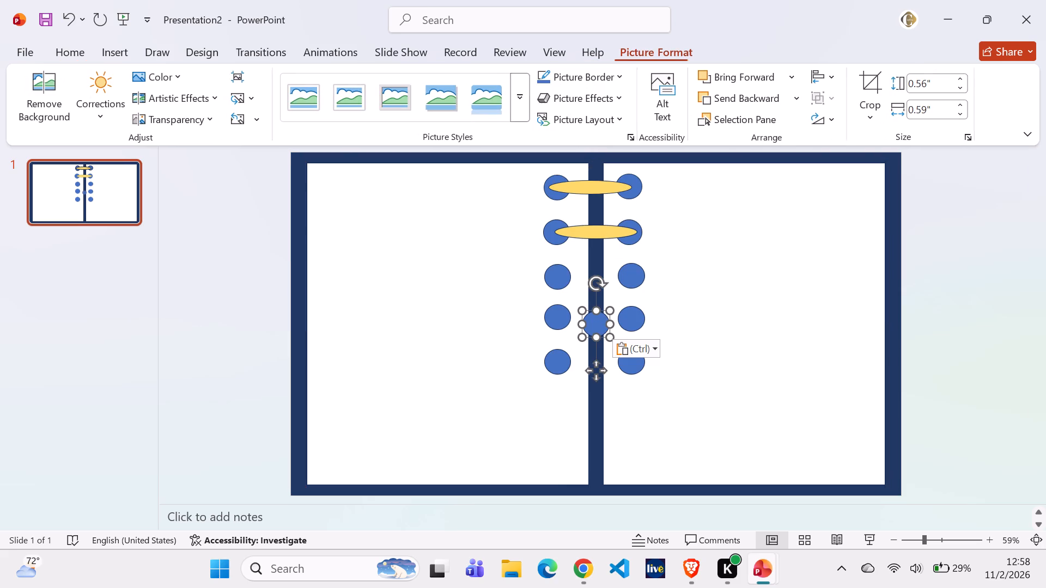
pyautogui.moveTo(597, 326); pyautogui.dragTo(565, 416)
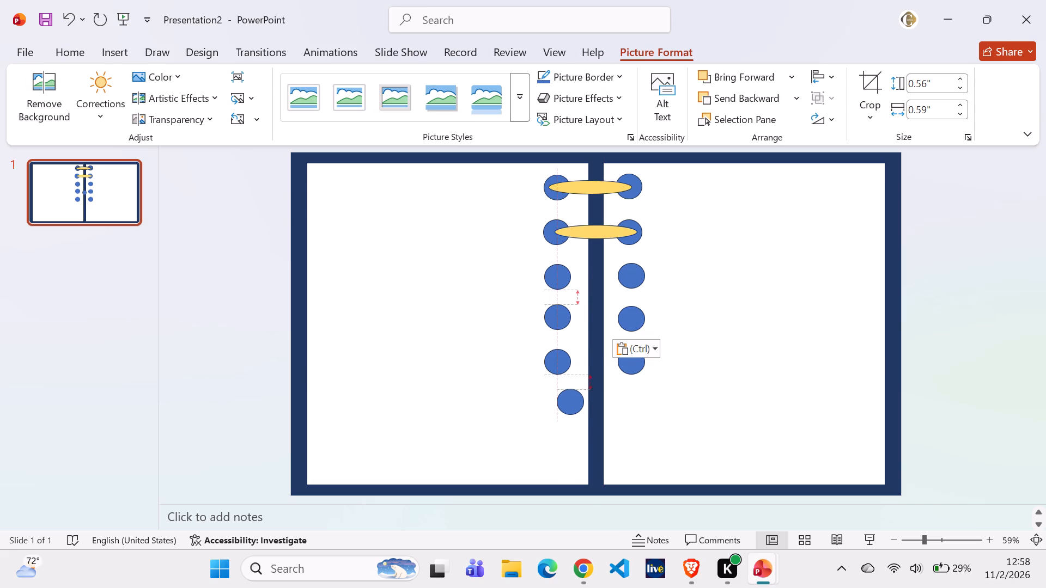
pyautogui.moveTo(565, 416); pyautogui.dragTo(560, 408)
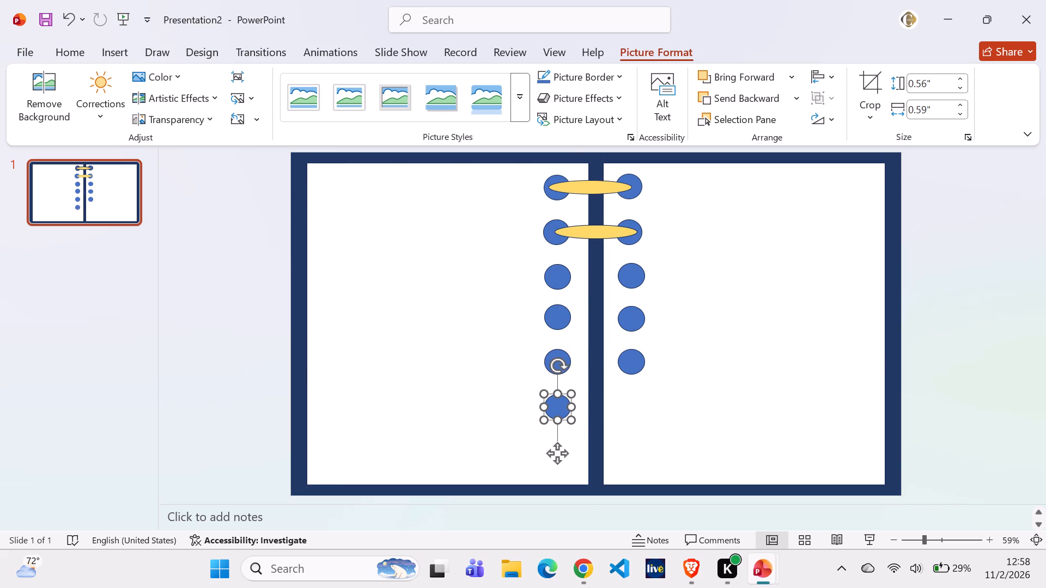
# Duplicate the sixth left circle onto the right page, roughly level with it and directly beneath the fifth right circle.
pyautogui.moveTo(559, 413); pyautogui.dragTo(621, 410, button='right')
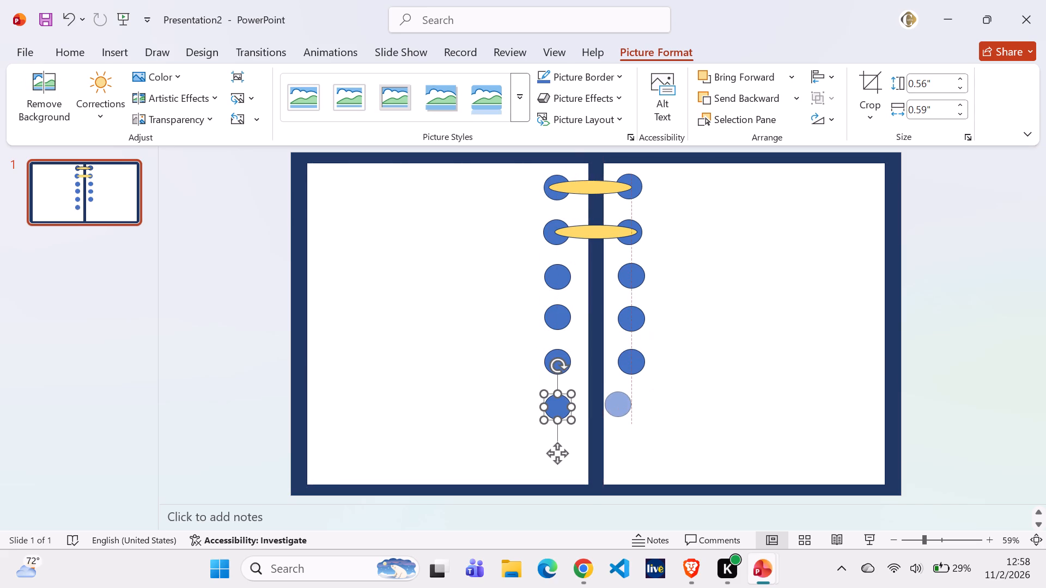
pyautogui.moveTo(621, 410); pyautogui.dragTo(633, 413, button='right')
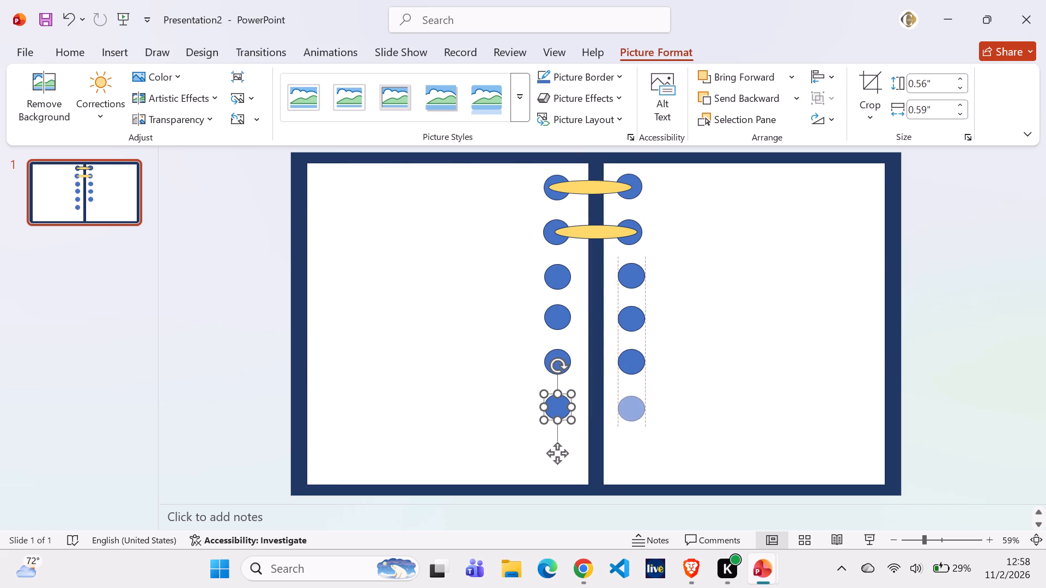
pyautogui.moveTo(633, 413); pyautogui.dragTo(647, 409, button='right')
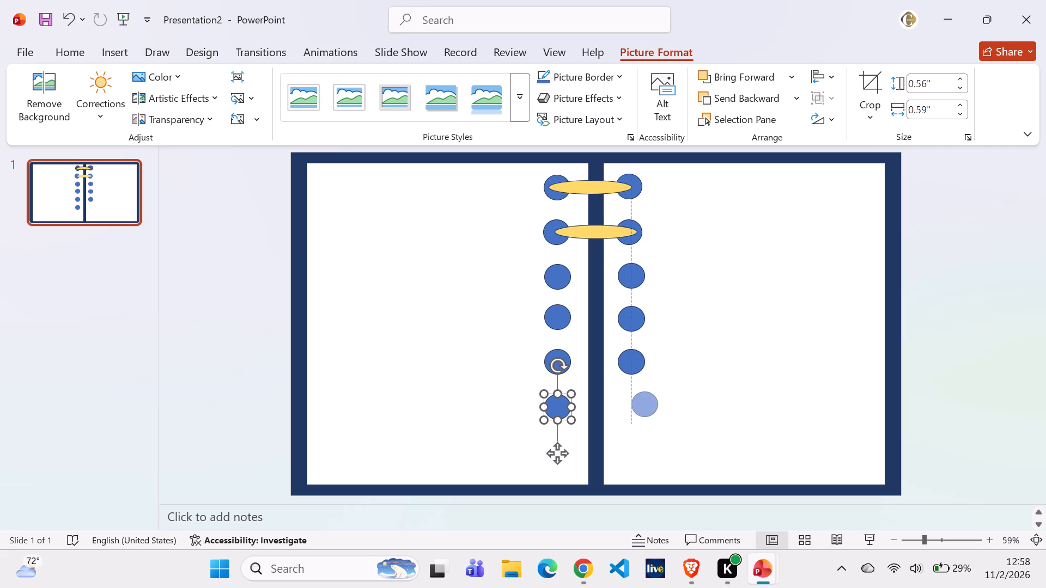
pyautogui.moveTo(647, 409); pyautogui.dragTo(640, 411, button='right')
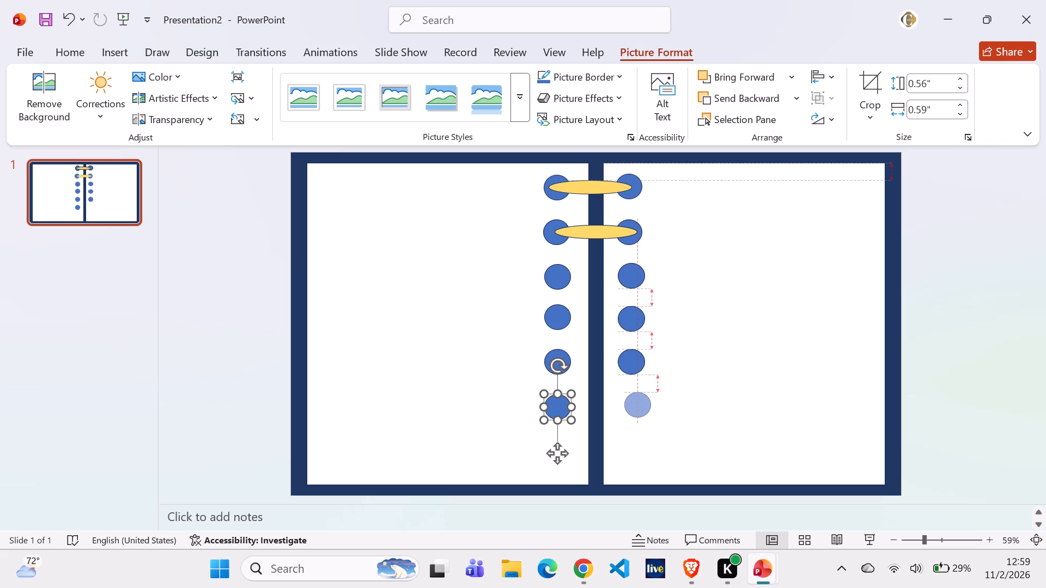
pyautogui.moveTo(640, 411); pyautogui.dragTo(637, 412, button='right')
pyautogui.moveTo(637, 412); pyautogui.dragTo(637, 413, button='right')
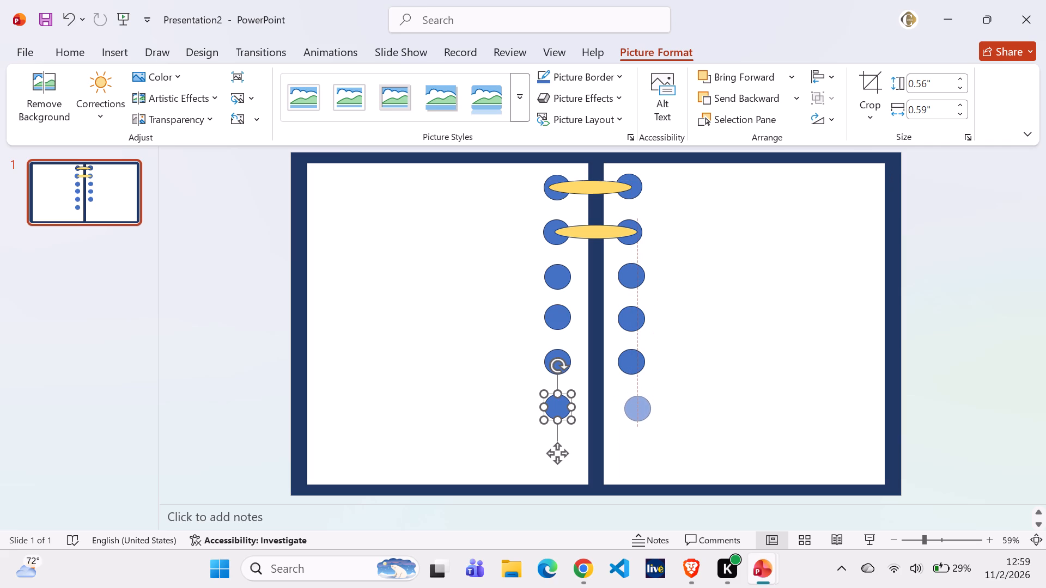
pyautogui.moveTo(637, 413); pyautogui.dragTo(635, 408, button='right')
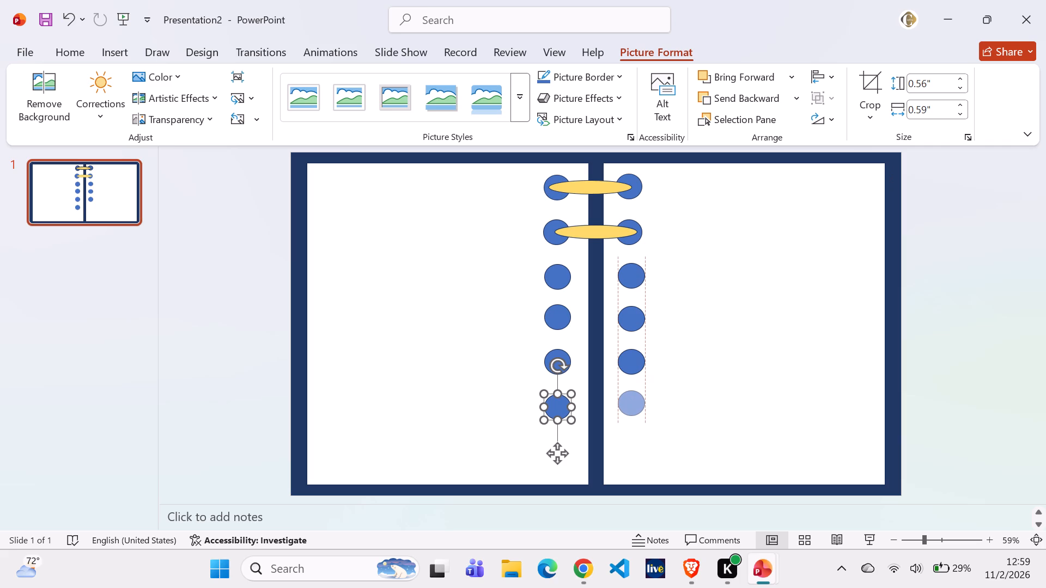
pyautogui.moveTo(635, 408); pyautogui.dragTo(635, 409, button='right')
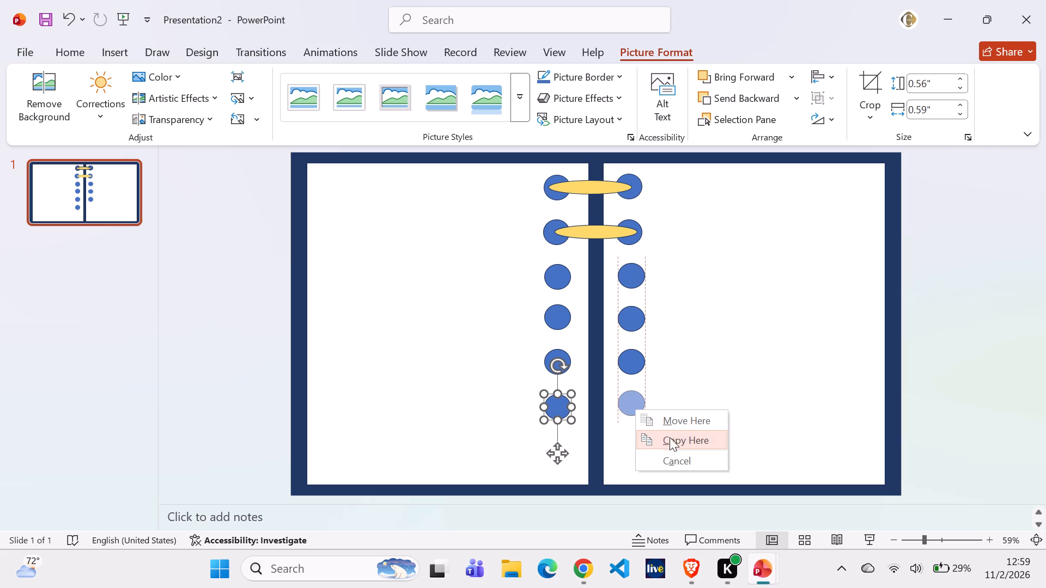
pyautogui.click(670, 436)
pyautogui.click(670, 442)
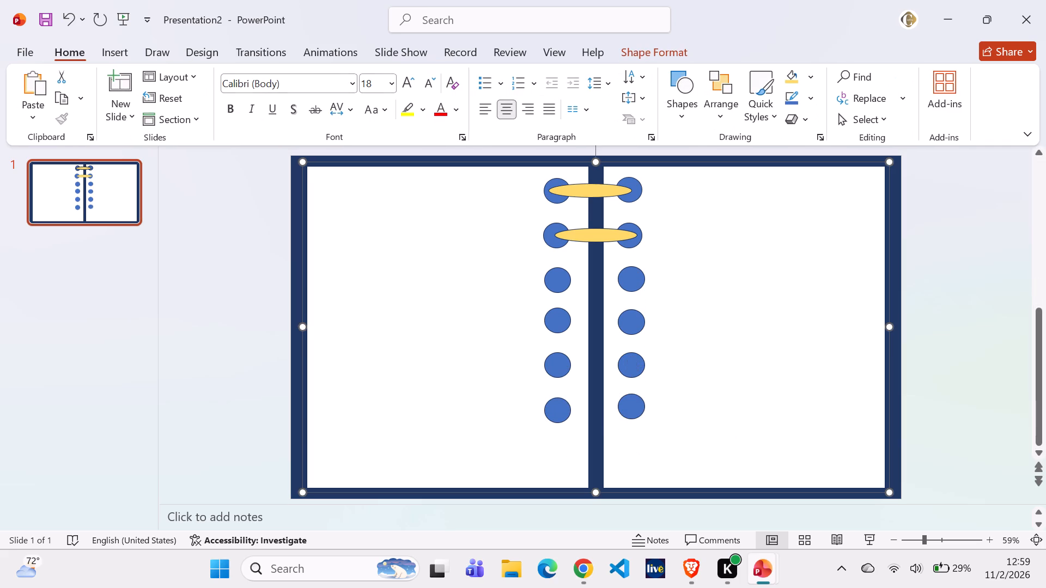
# Move the sixth right circle slightly down and outward so it sits level with the sixth left circle.
pyautogui.moveTo(629, 407); pyautogui.dragTo(629, 408)
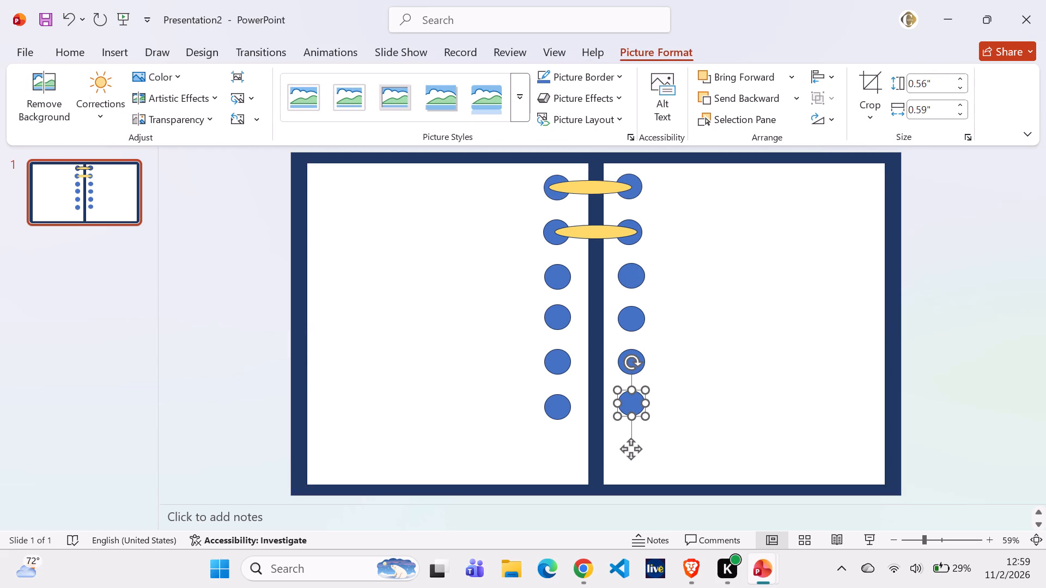
pyautogui.moveTo(629, 408); pyautogui.dragTo(636, 409)
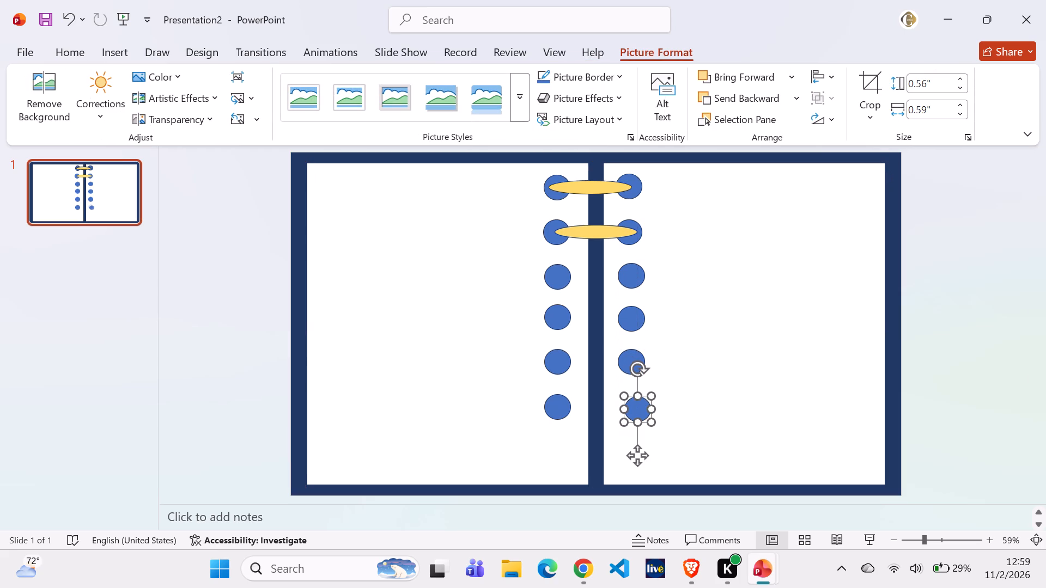
pyautogui.click(636, 408)
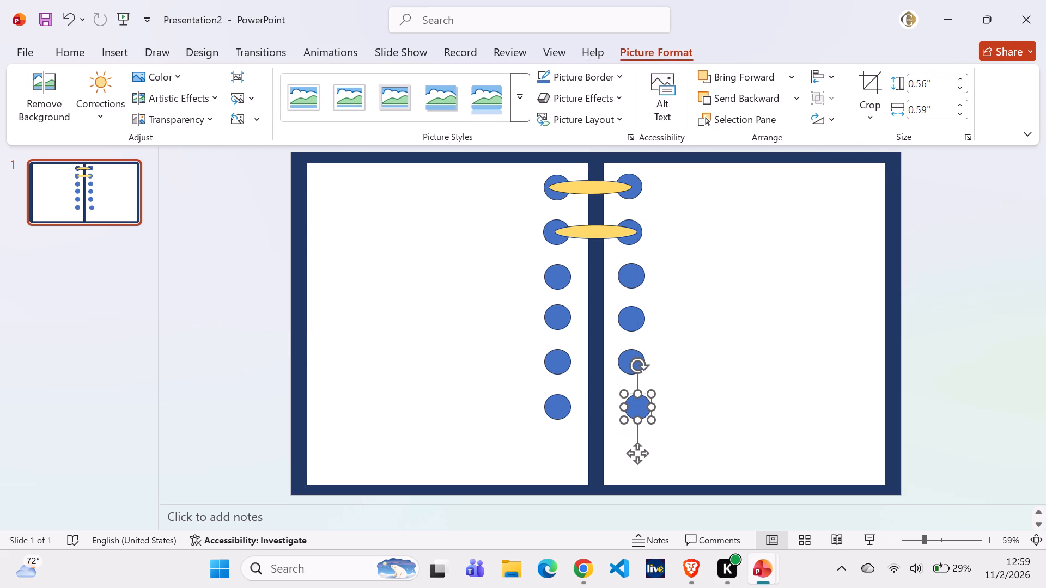
pyautogui.click(616, 439)
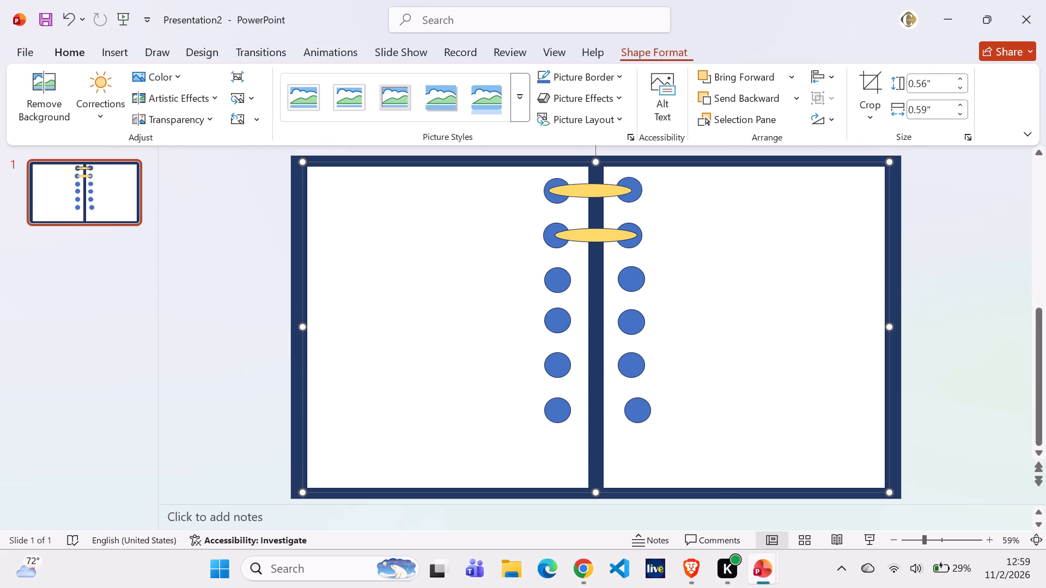
# Paste the copied circle as a picture again and place it on the left page beneath the sixth left circle.
pyautogui.rightClick(570, 454)
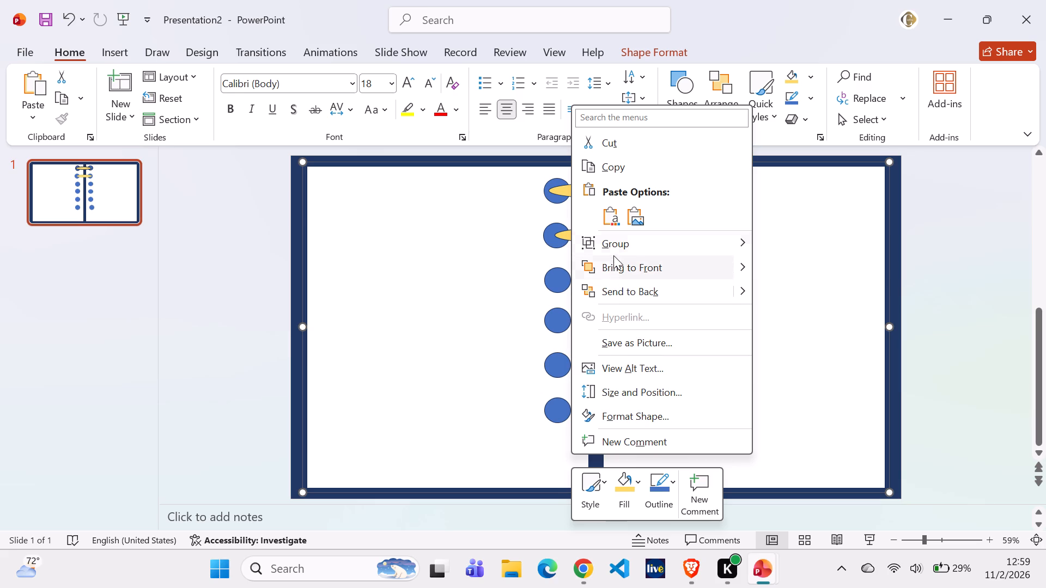
pyautogui.click(630, 209)
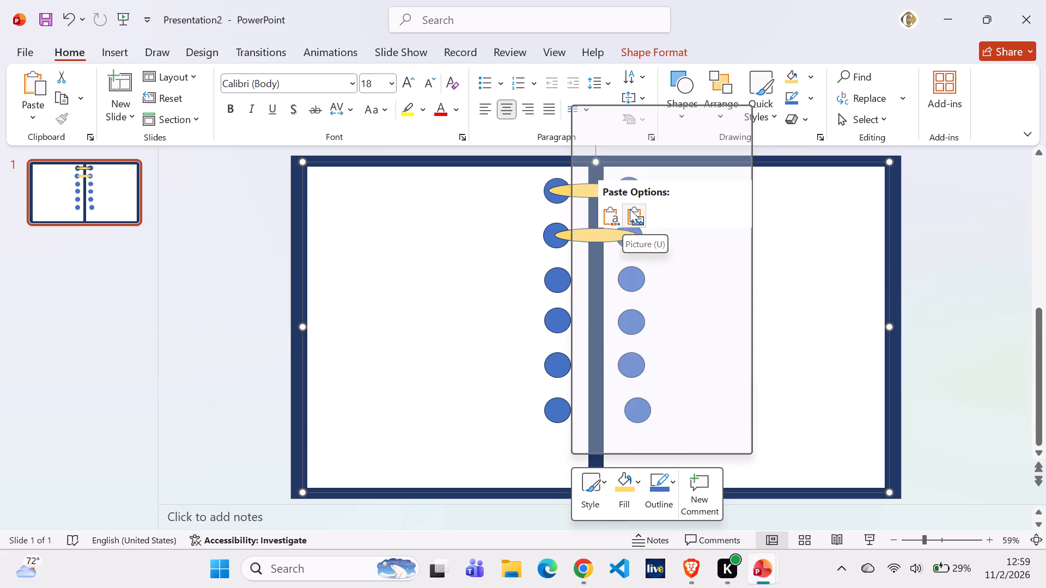
pyautogui.moveTo(596, 324); pyautogui.dragTo(561, 455)
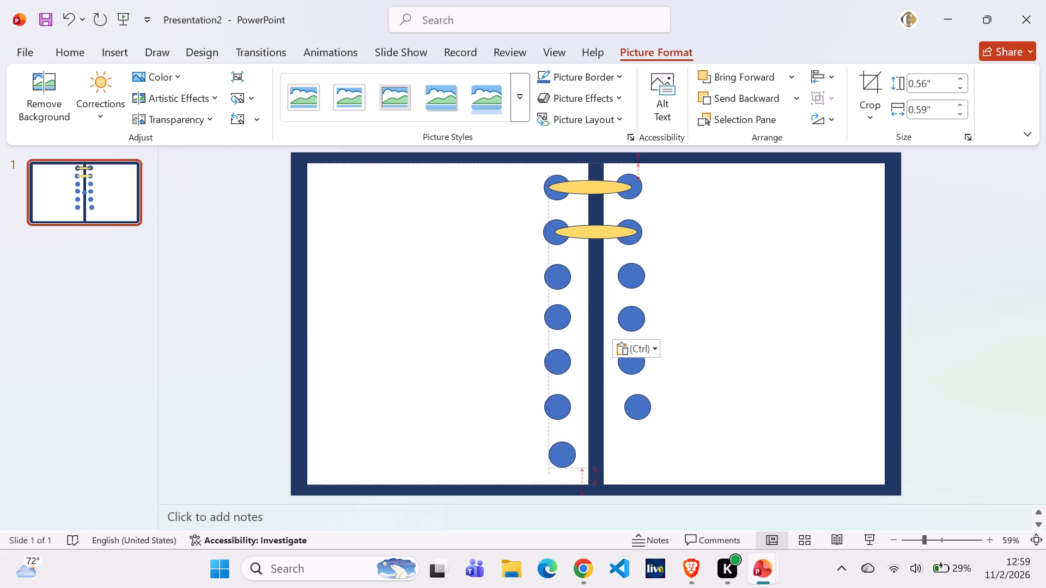
pyautogui.moveTo(561, 455); pyautogui.dragTo(555, 452)
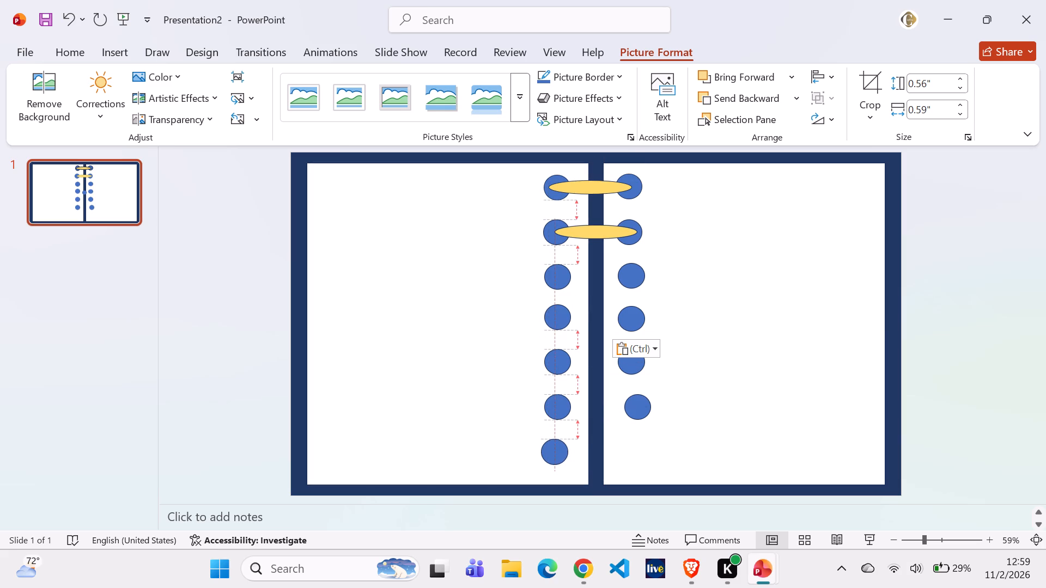
pyautogui.moveTo(555, 452); pyautogui.dragTo(561, 450)
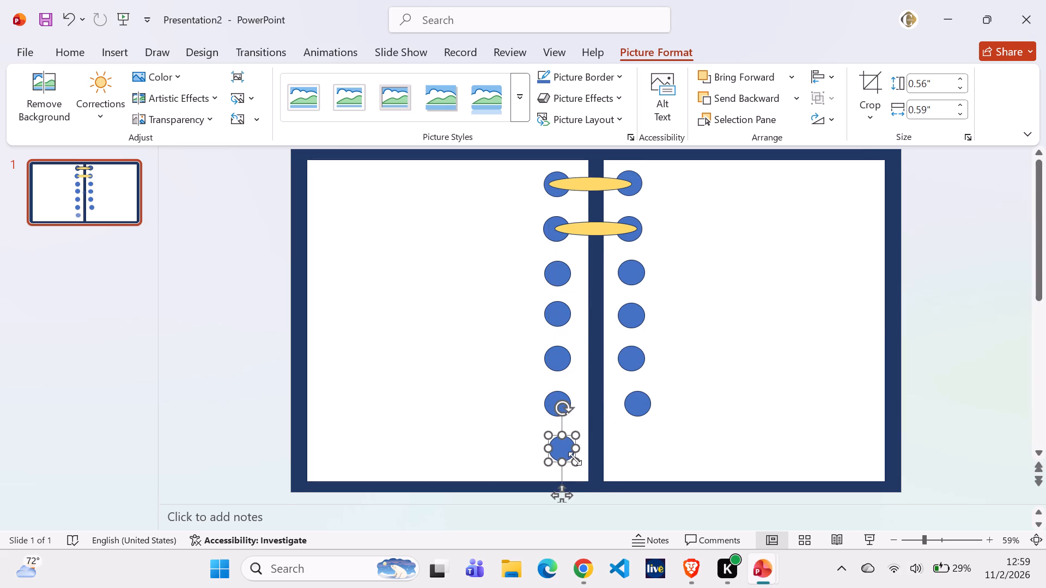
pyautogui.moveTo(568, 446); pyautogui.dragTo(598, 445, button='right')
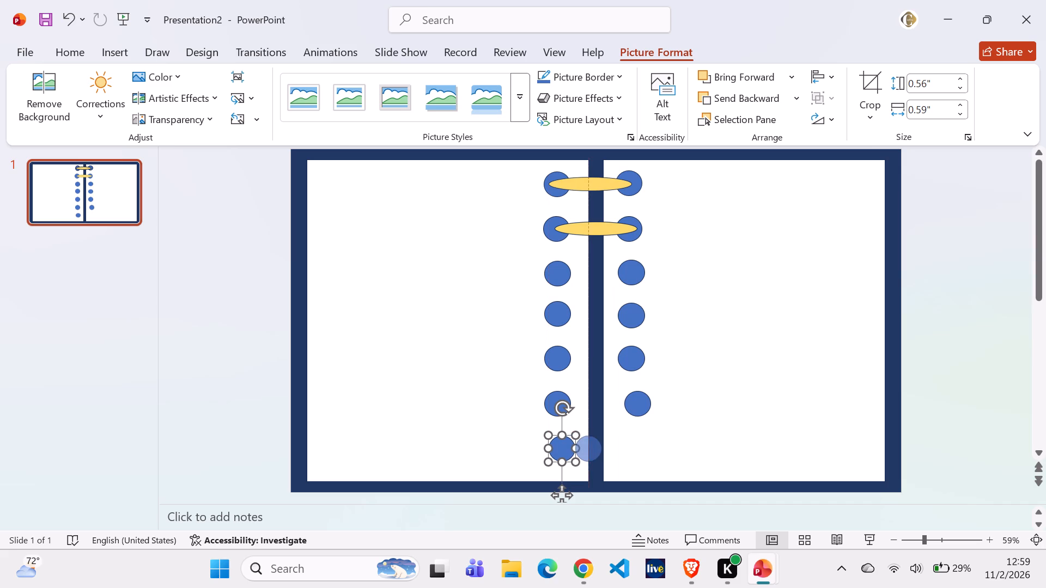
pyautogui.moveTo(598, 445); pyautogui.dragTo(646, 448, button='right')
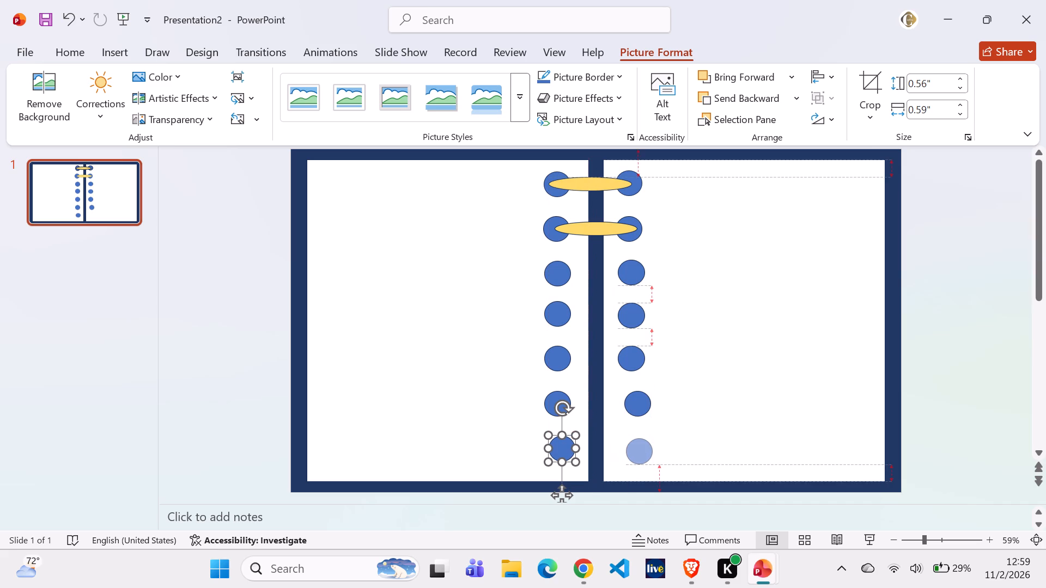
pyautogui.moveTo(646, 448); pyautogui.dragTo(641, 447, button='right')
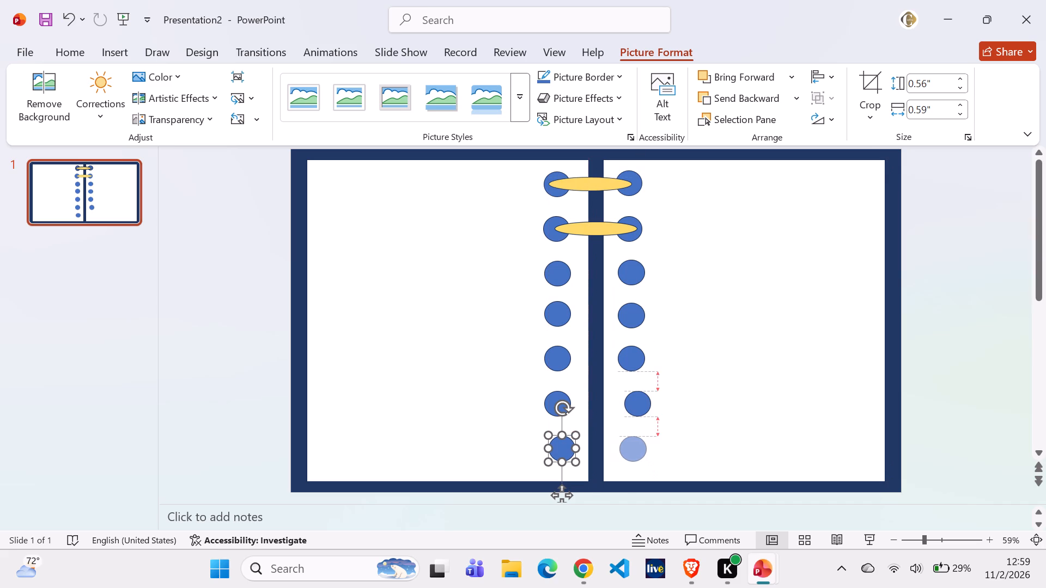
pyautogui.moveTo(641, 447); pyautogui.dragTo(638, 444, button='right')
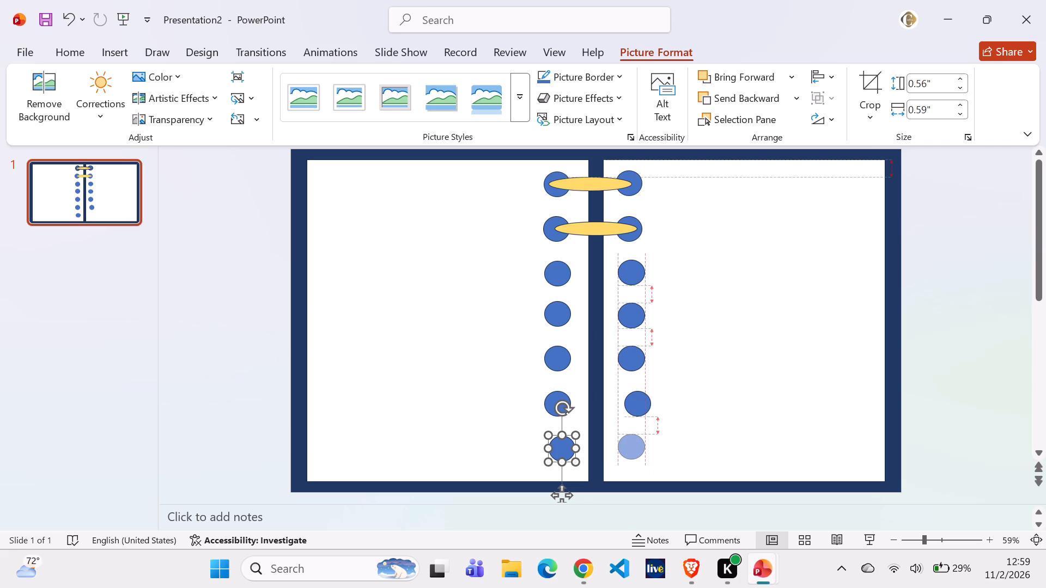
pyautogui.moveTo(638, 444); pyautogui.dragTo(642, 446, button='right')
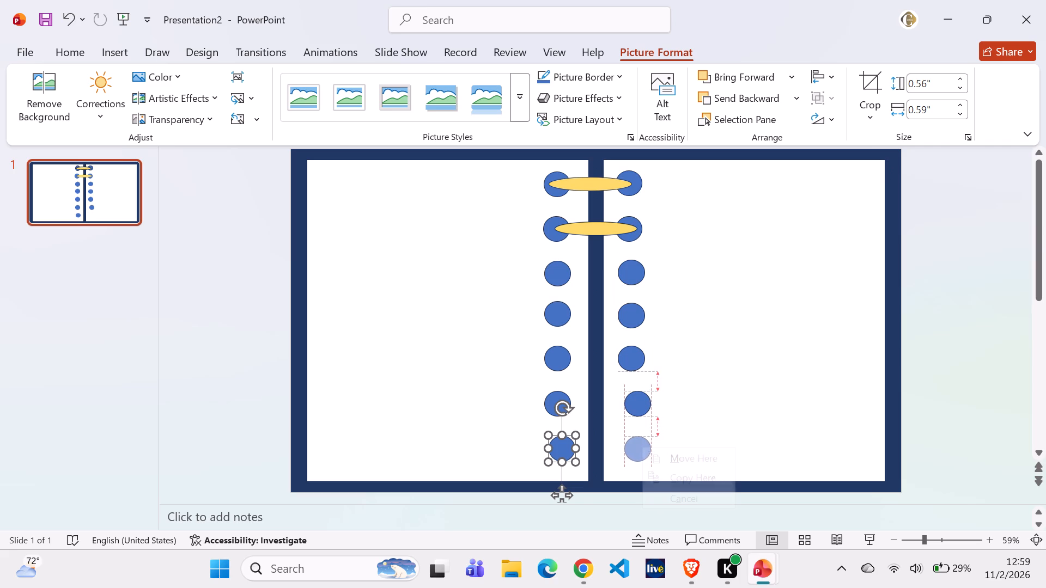
# Shift the white double-page shape slightly down and rightward on the slide, and stretch its top edge upward.
pyautogui.click(618, 252)
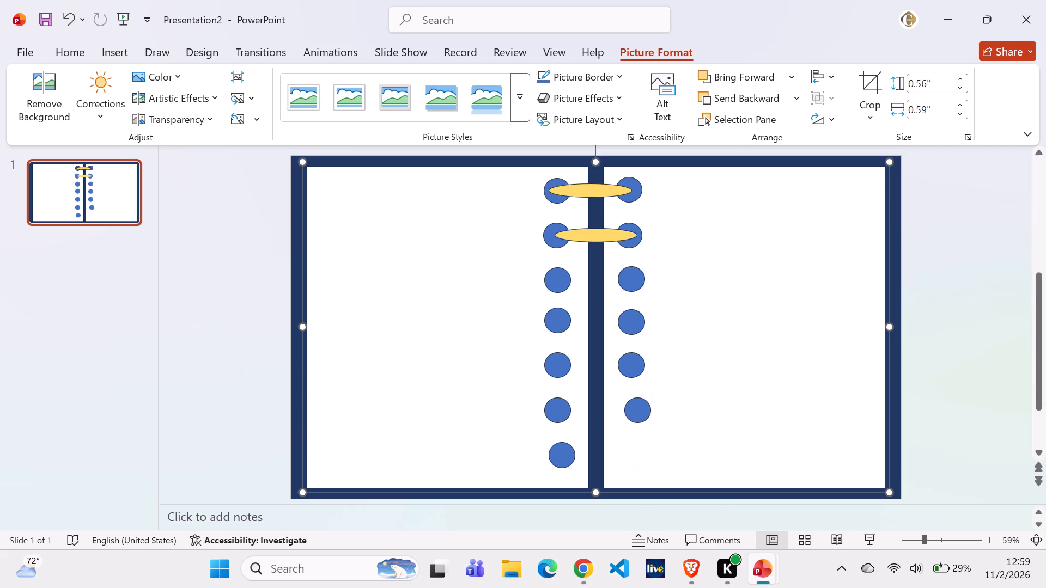
pyautogui.click(617, 258)
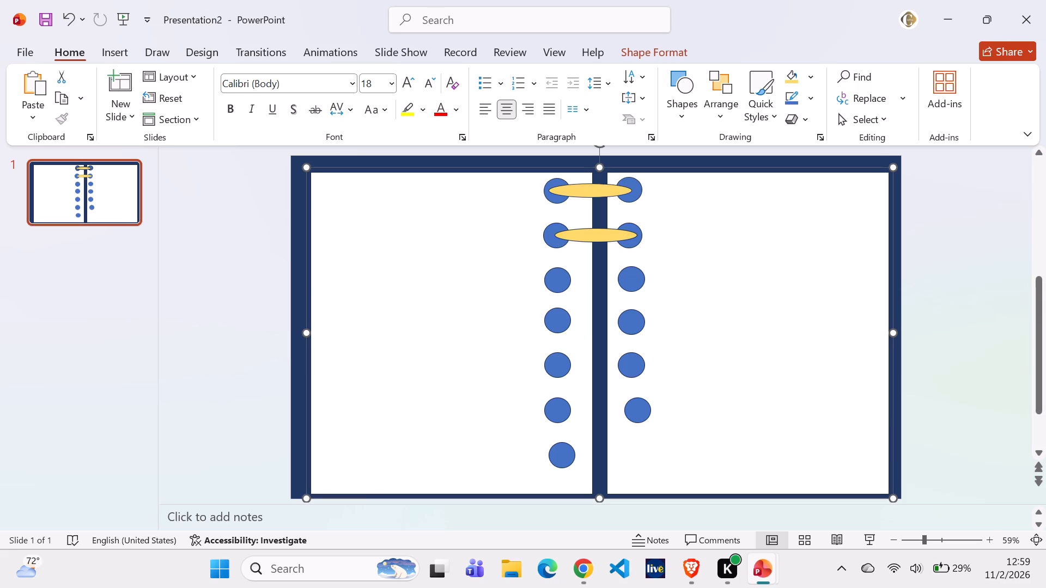
pyautogui.click(599, 163)
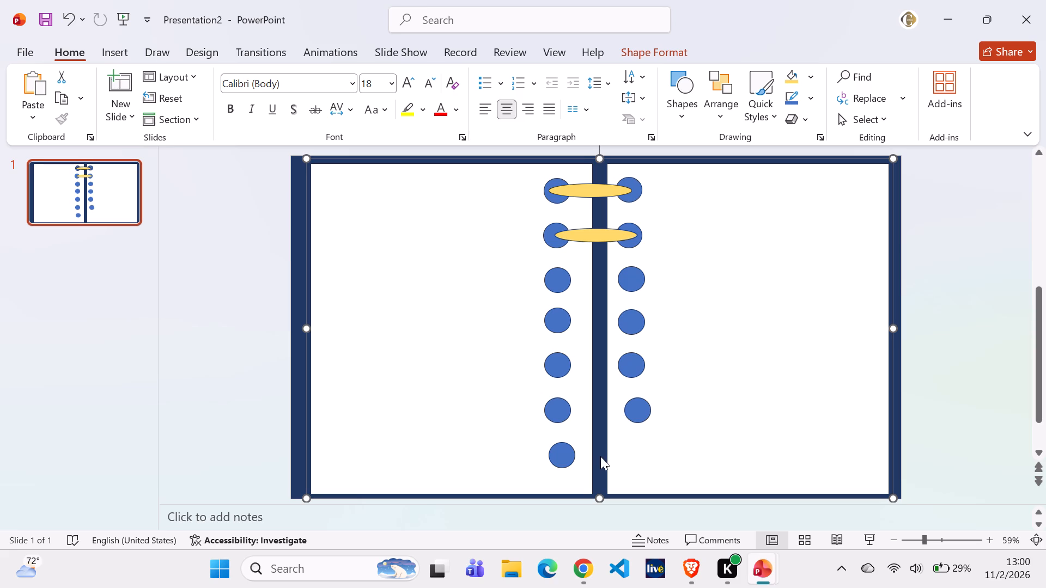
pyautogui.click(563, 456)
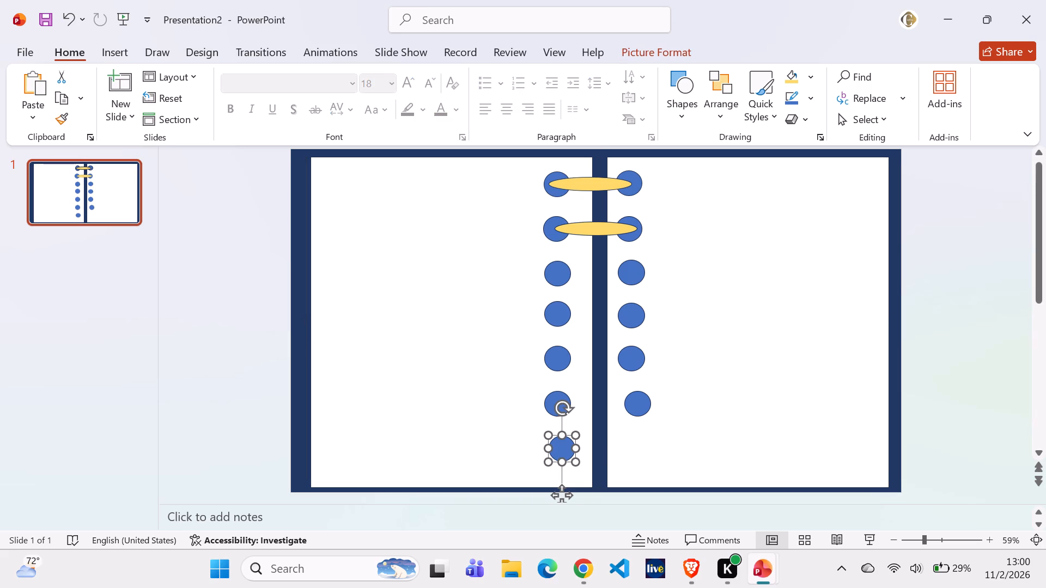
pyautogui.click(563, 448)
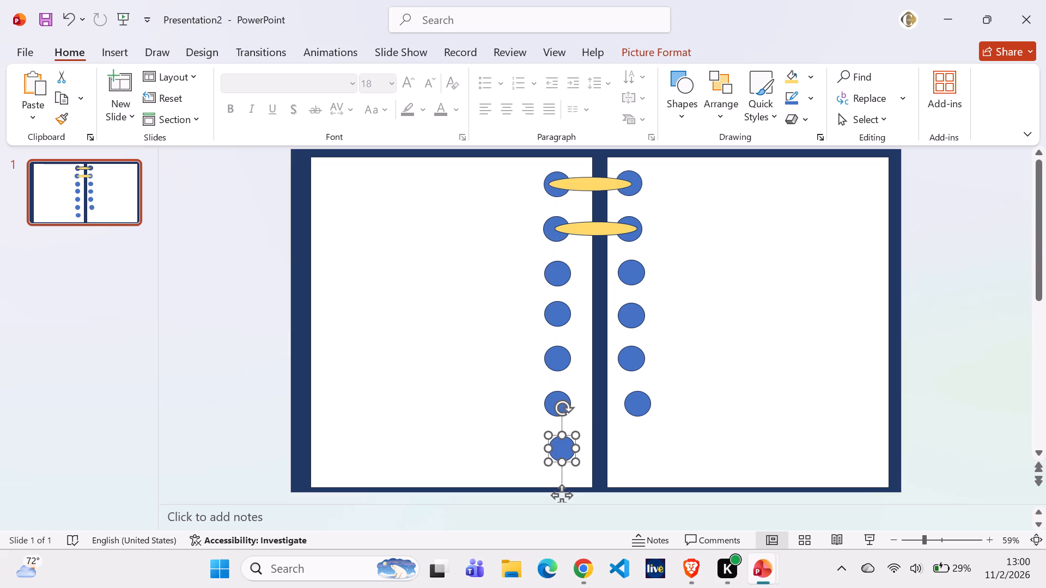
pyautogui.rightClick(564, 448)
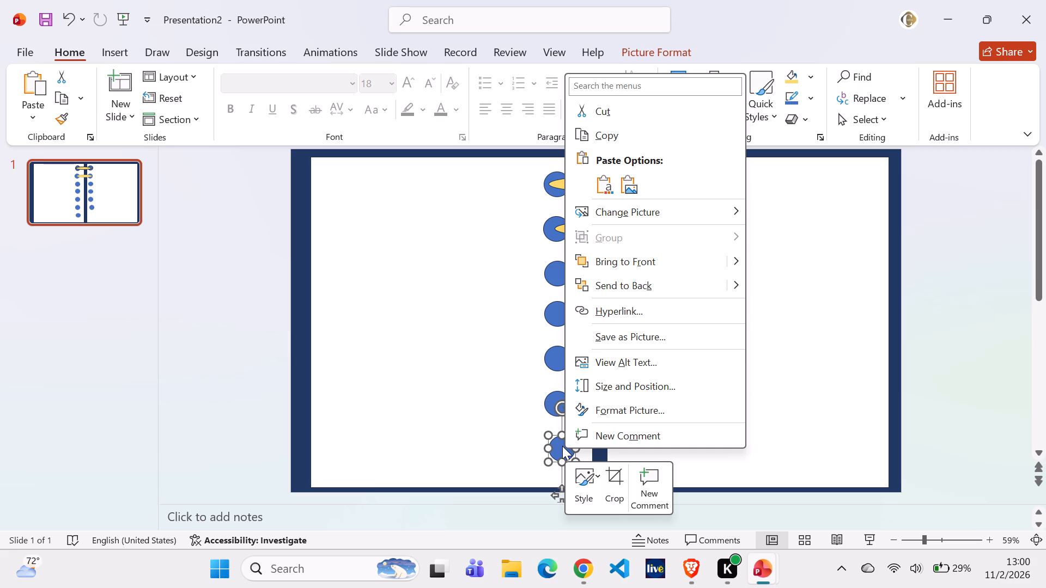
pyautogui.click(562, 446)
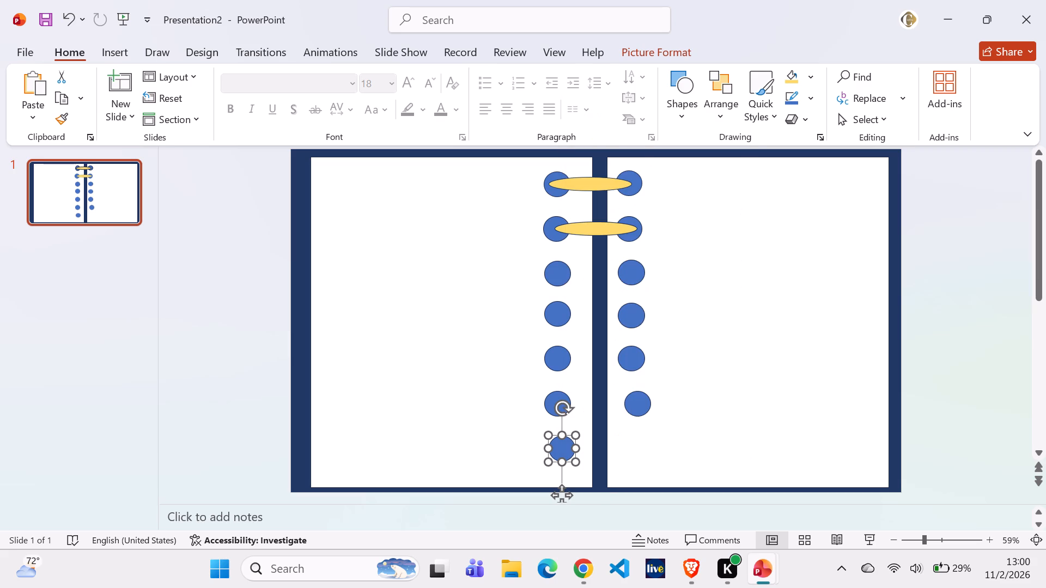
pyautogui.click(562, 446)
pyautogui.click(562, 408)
# Move the sixth left circle slightly toward the spine so it lines up vertically with the seventh left circle.
pyautogui.click(561, 363)
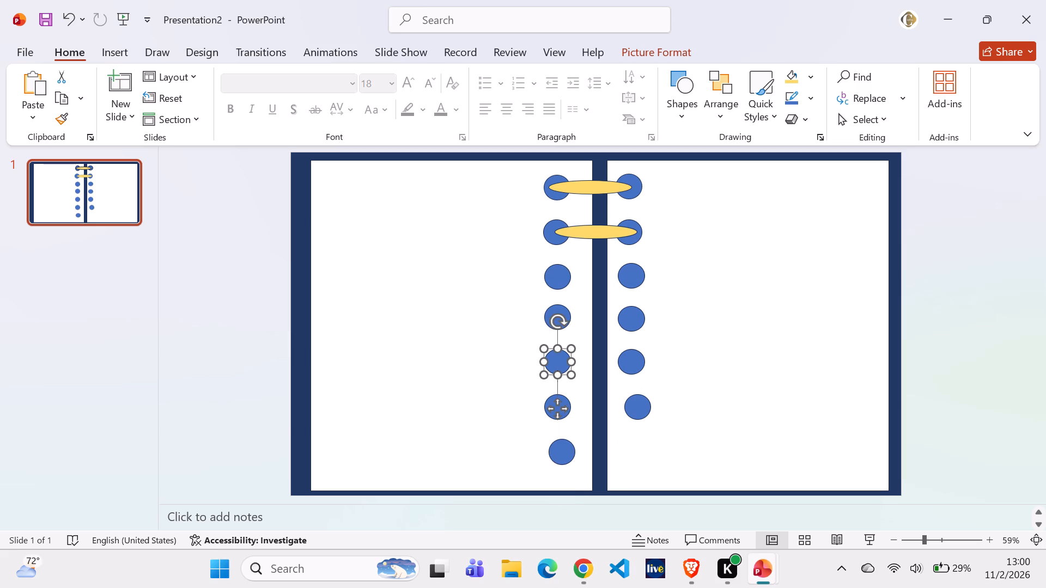
pyautogui.click(532, 437)
pyautogui.click(563, 412)
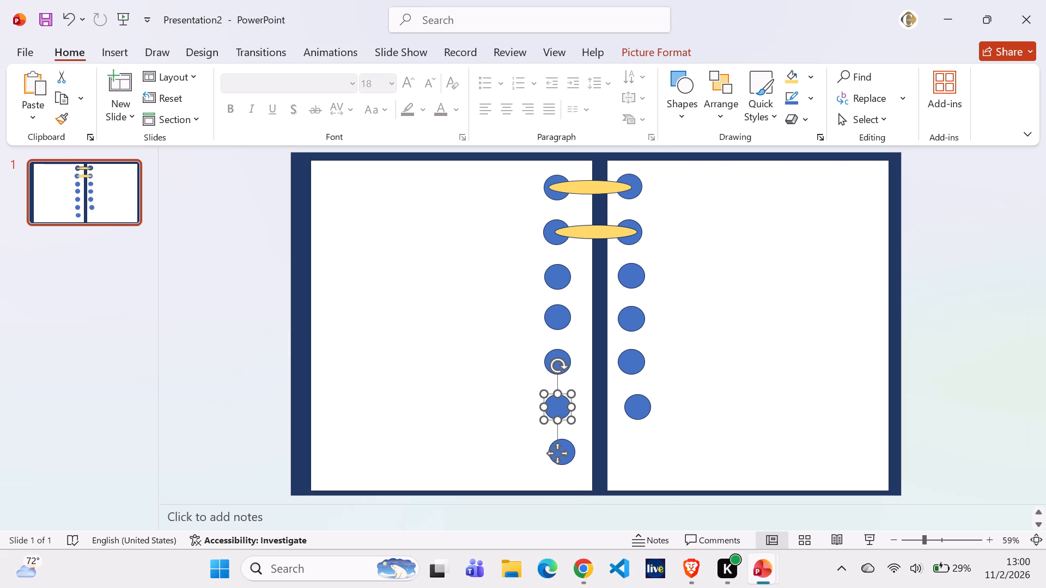
pyautogui.click(555, 406)
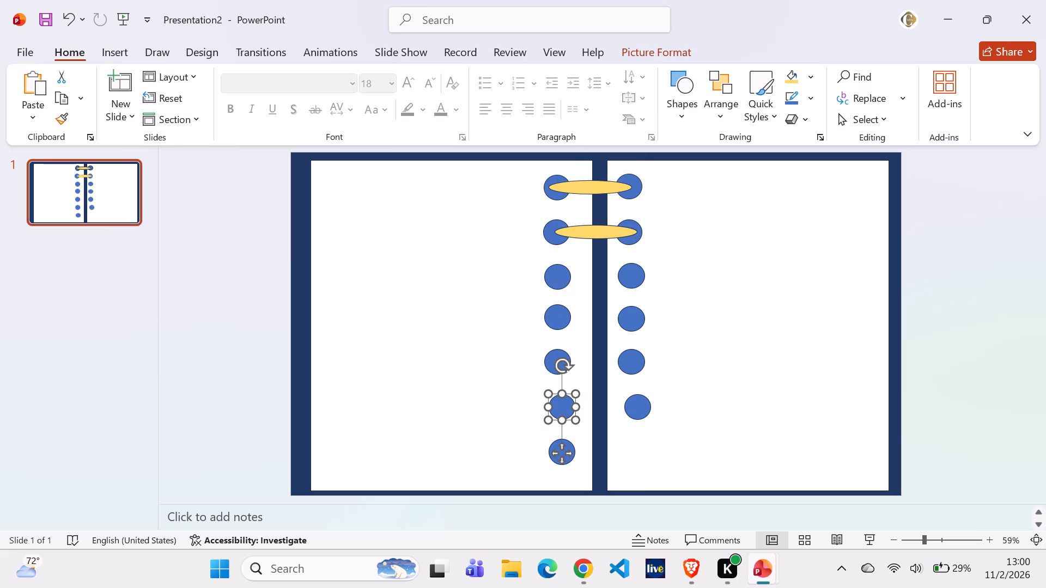
# Move the fifth left circle slightly toward the spine so it lines up vertically with the sixth and seventh left circles.
pyautogui.click(550, 357)
pyautogui.moveTo(559, 360); pyautogui.dragTo(575, 363)
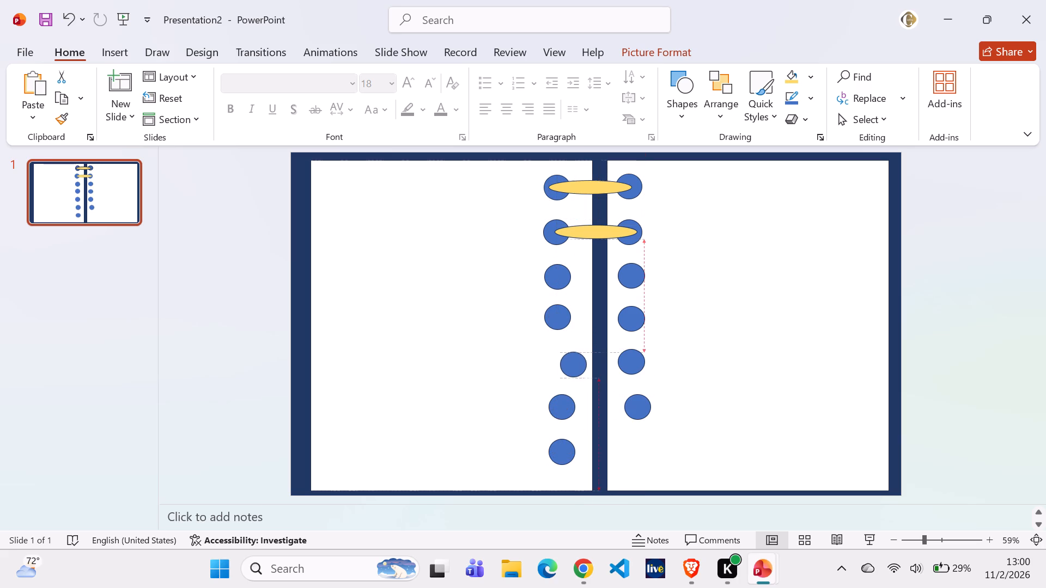
pyautogui.moveTo(575, 363); pyautogui.dragTo(567, 364)
pyautogui.doubleClick(567, 364)
pyautogui.moveTo(563, 363); pyautogui.dragTo(557, 360)
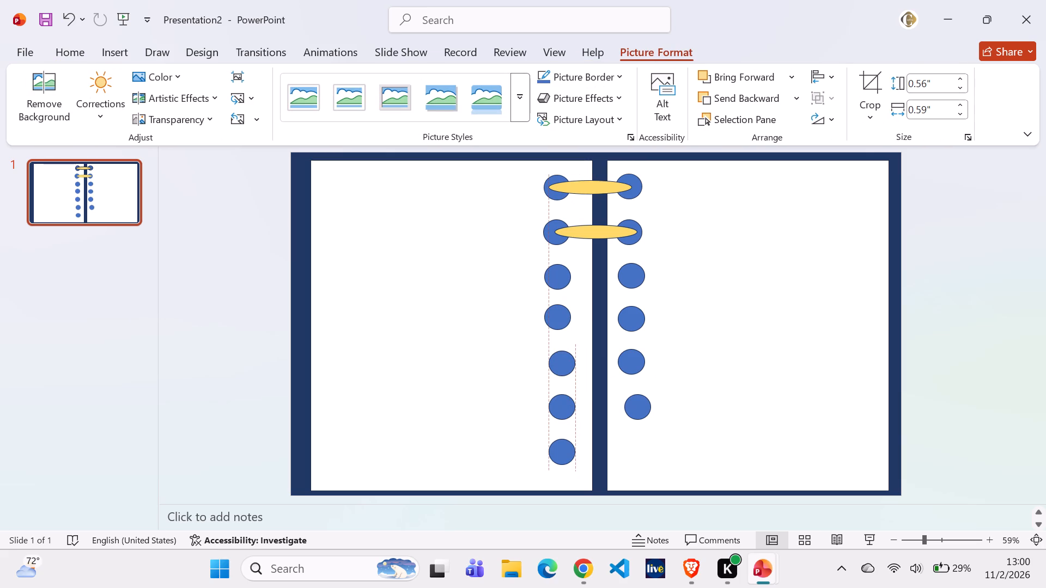
pyautogui.moveTo(557, 360); pyautogui.dragTo(557, 359)
pyautogui.click(514, 399)
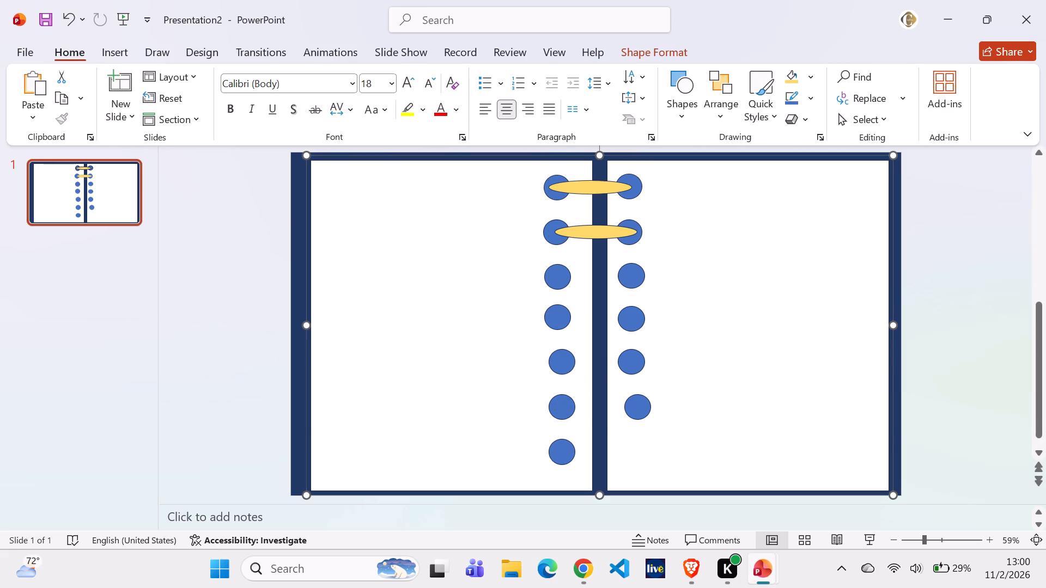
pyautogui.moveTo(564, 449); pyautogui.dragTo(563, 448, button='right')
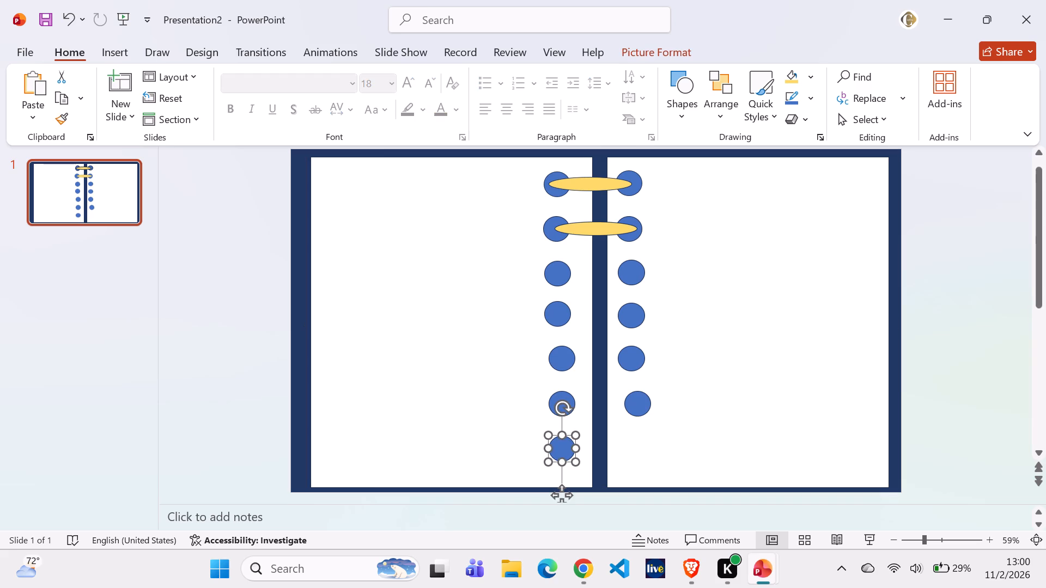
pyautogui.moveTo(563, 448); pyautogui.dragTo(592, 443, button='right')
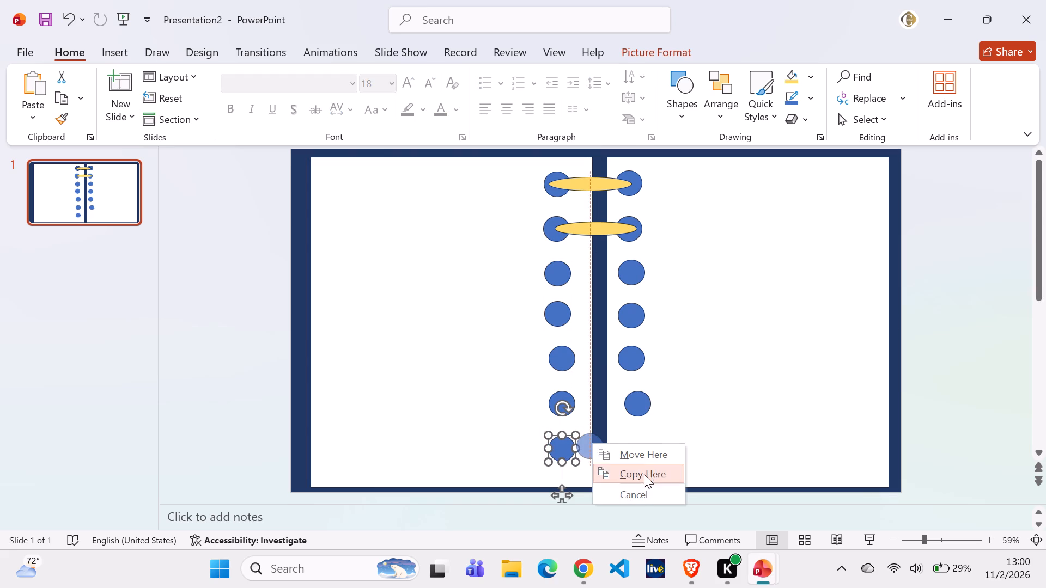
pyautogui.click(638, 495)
# Duplicate the seventh left circle onto the right page, level with it and directly beneath the sixth right circle.
pyautogui.moveTo(562, 450); pyautogui.dragTo(568, 445, button='right')
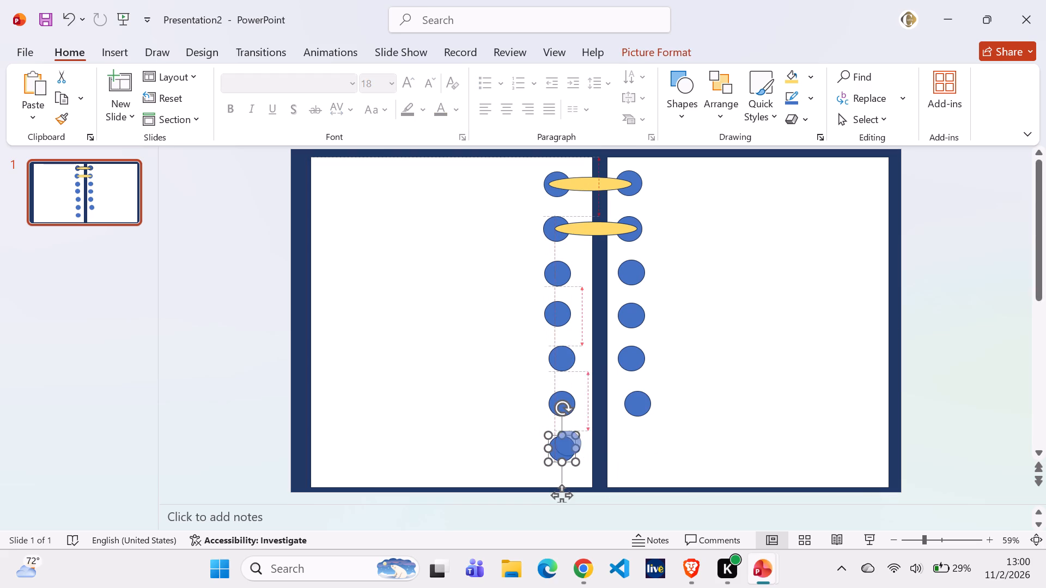
pyautogui.moveTo(568, 445); pyautogui.dragTo(646, 447, button='right')
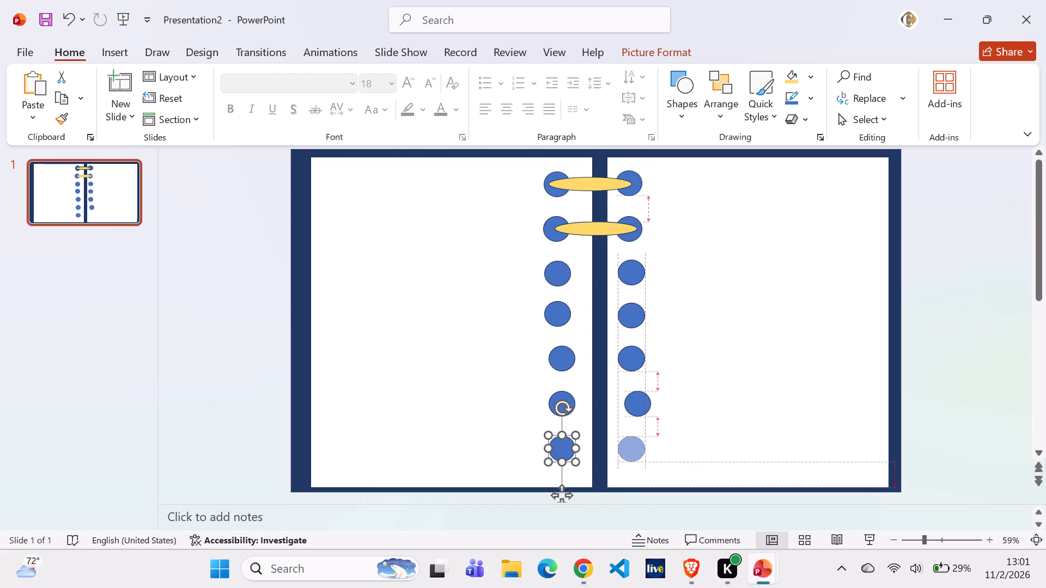
pyautogui.moveTo(646, 447); pyautogui.dragTo(637, 451, button='right')
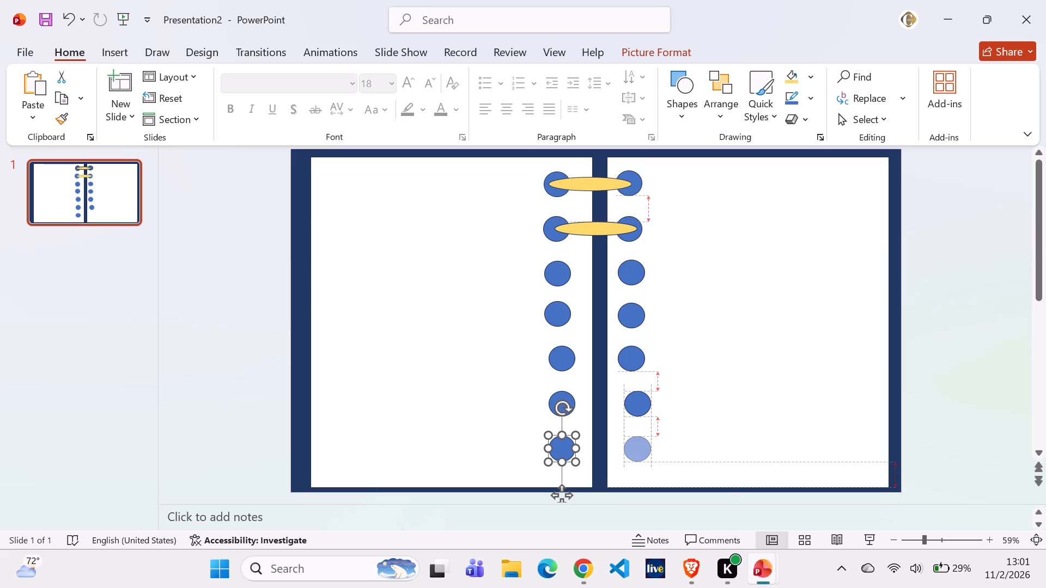
pyautogui.moveTo(637, 451); pyautogui.dragTo(638, 451, button='right')
pyautogui.click(680, 480)
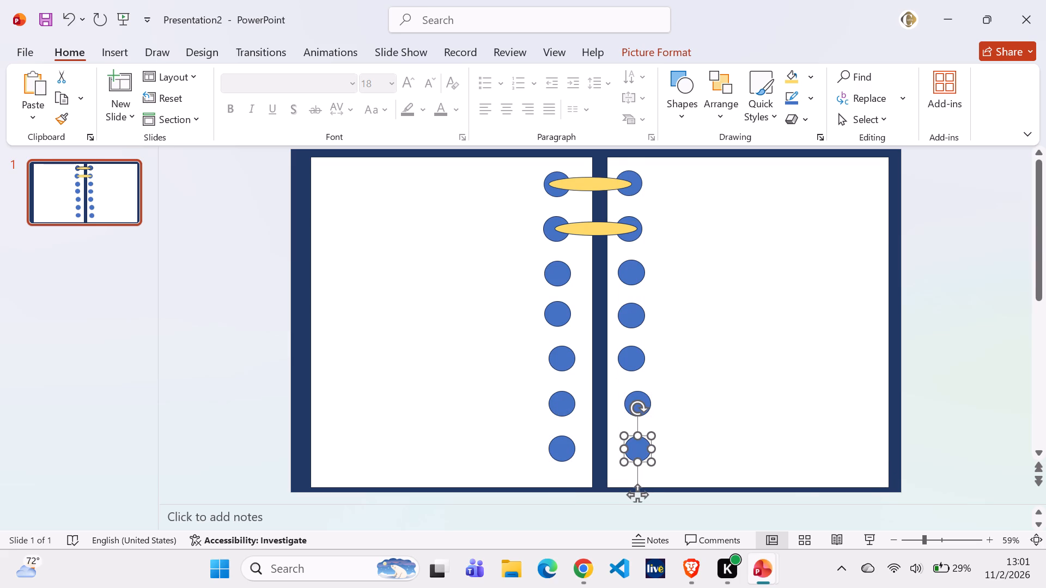
# Nudge the fifth right circle slightly down and move the sixth right circle toward the spine to line up beneath it.
pyautogui.click(634, 358)
pyautogui.moveTo(632, 360); pyautogui.dragTo(640, 364)
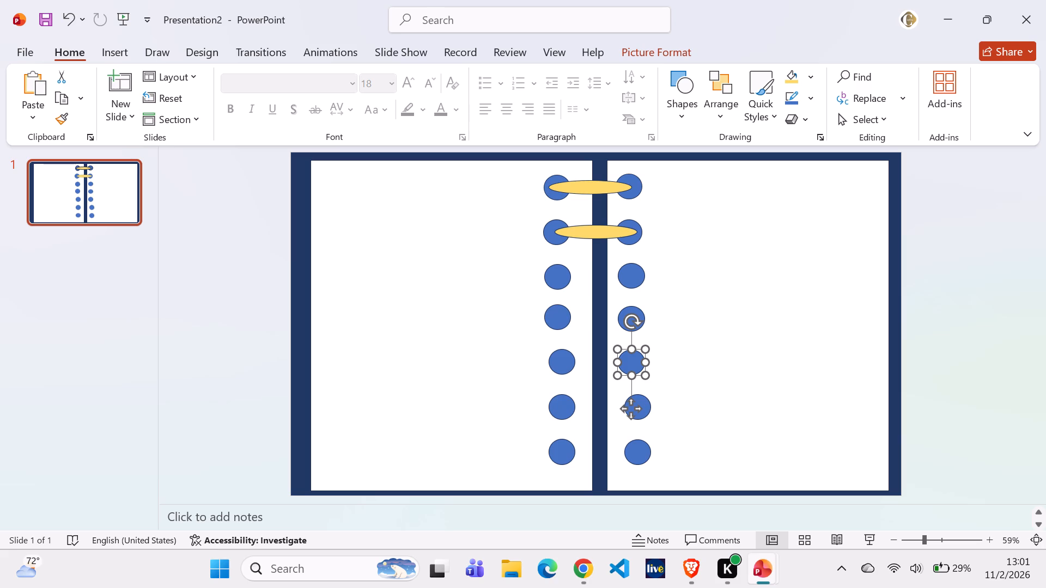
pyautogui.click(643, 408)
pyautogui.click(658, 414)
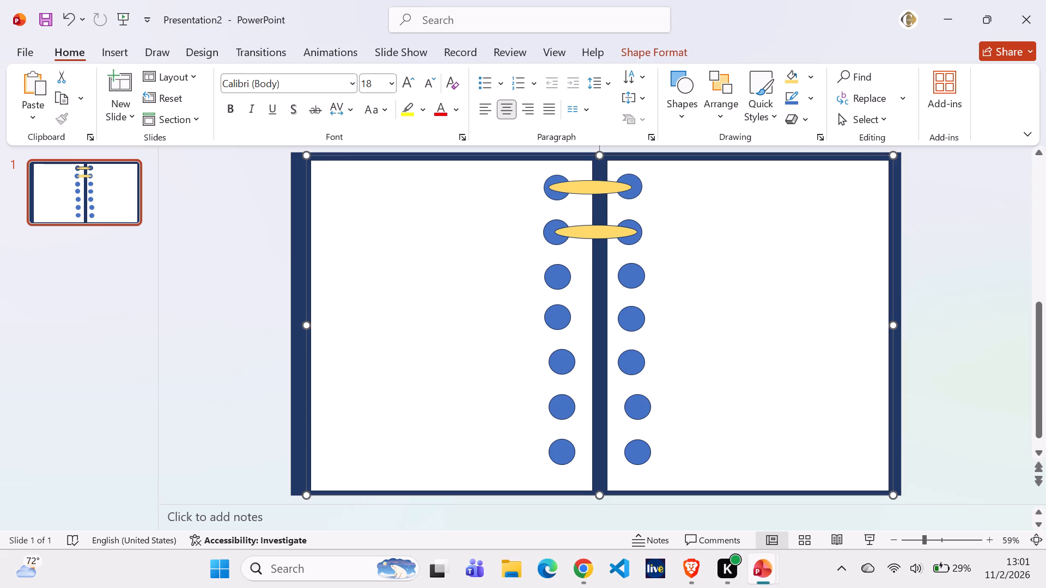
pyautogui.click(637, 406)
pyautogui.click(637, 406)
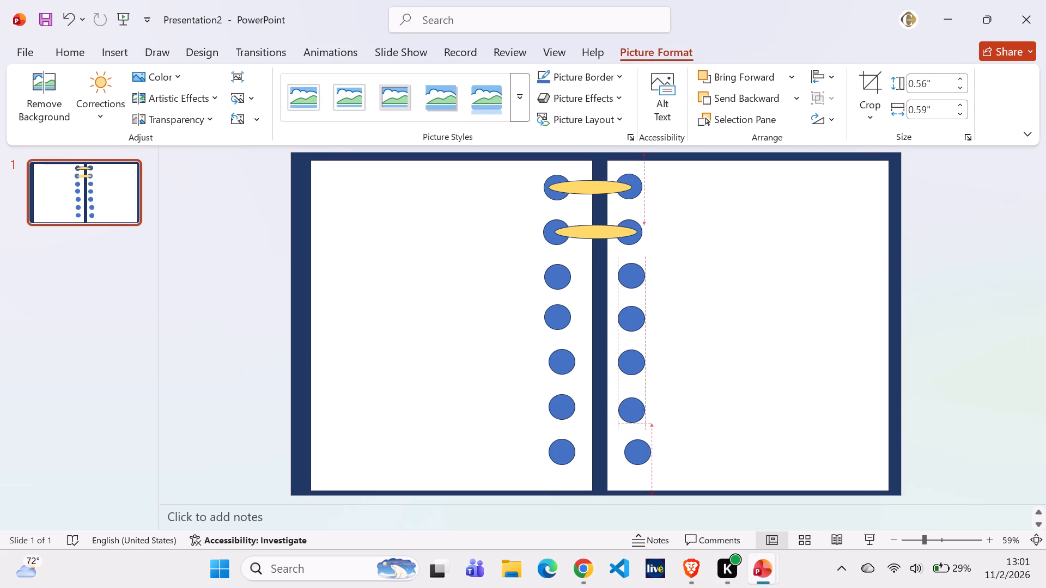
pyautogui.click(666, 449)
# Move the seventh right circle toward the spine, in line beneath the sixth right circle and level with the seventh left circle.
pyautogui.moveTo(635, 454); pyautogui.dragTo(631, 450)
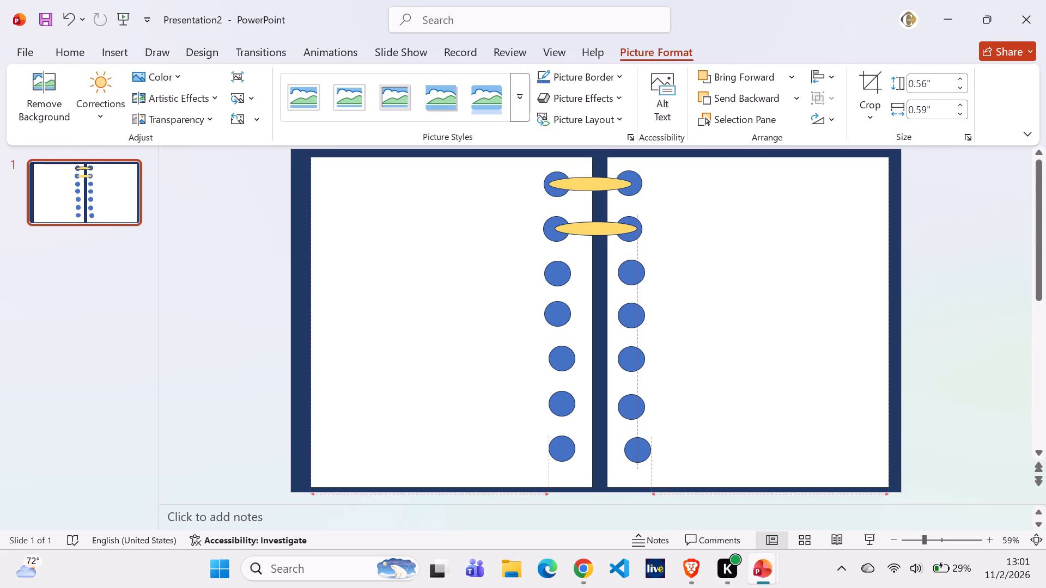
pyautogui.moveTo(631, 450); pyautogui.dragTo(628, 445)
pyautogui.click(701, 427)
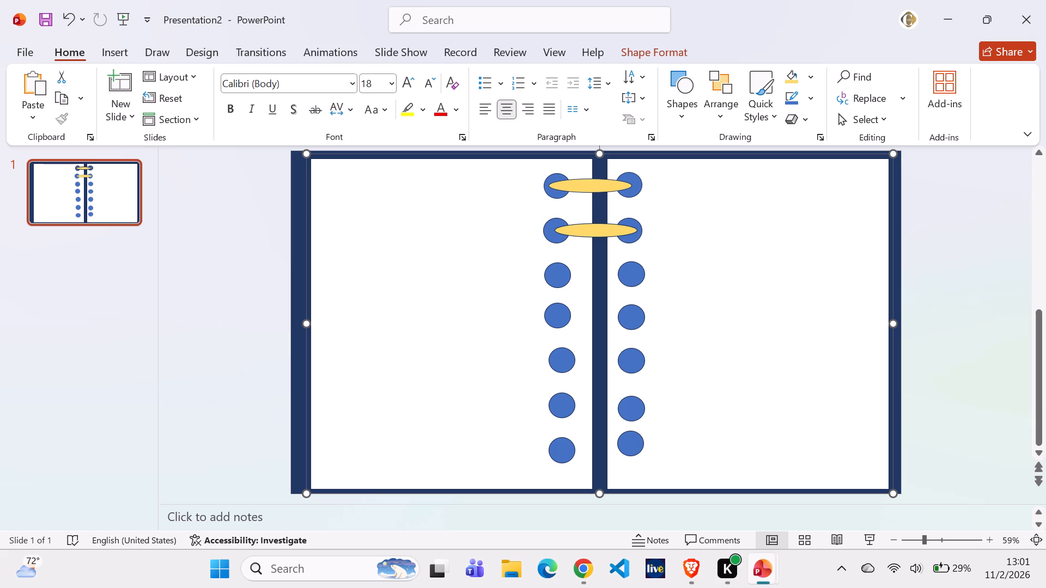
pyautogui.moveTo(634, 441); pyautogui.dragTo(634, 446)
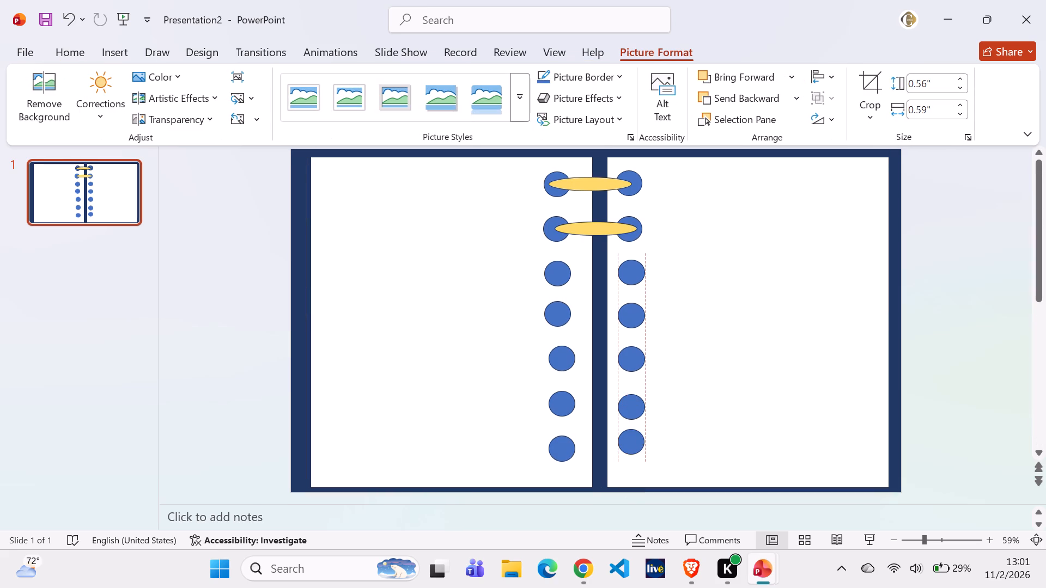
pyautogui.moveTo(634, 446); pyautogui.dragTo(634, 446)
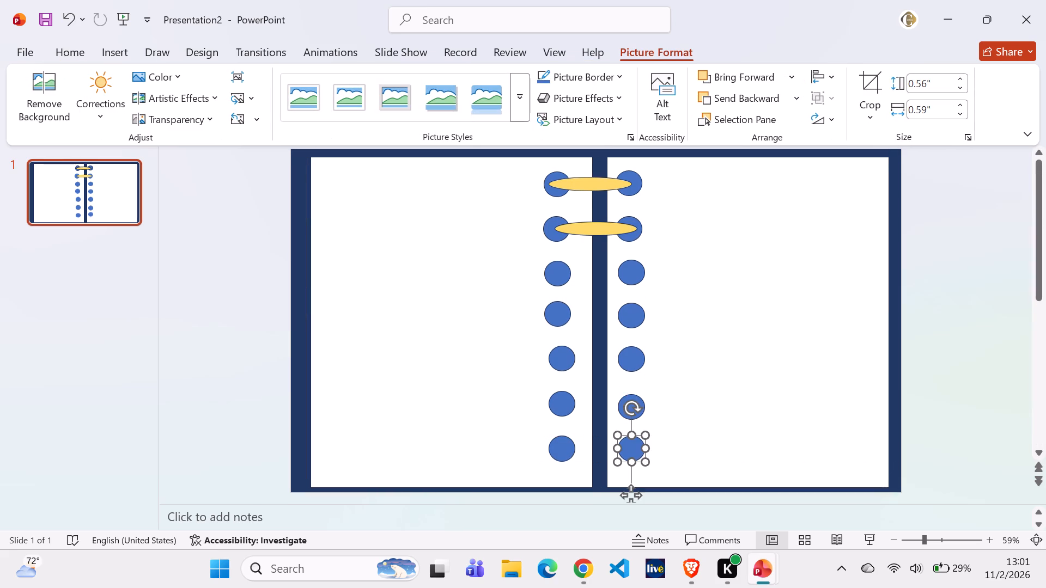
pyautogui.click(681, 346)
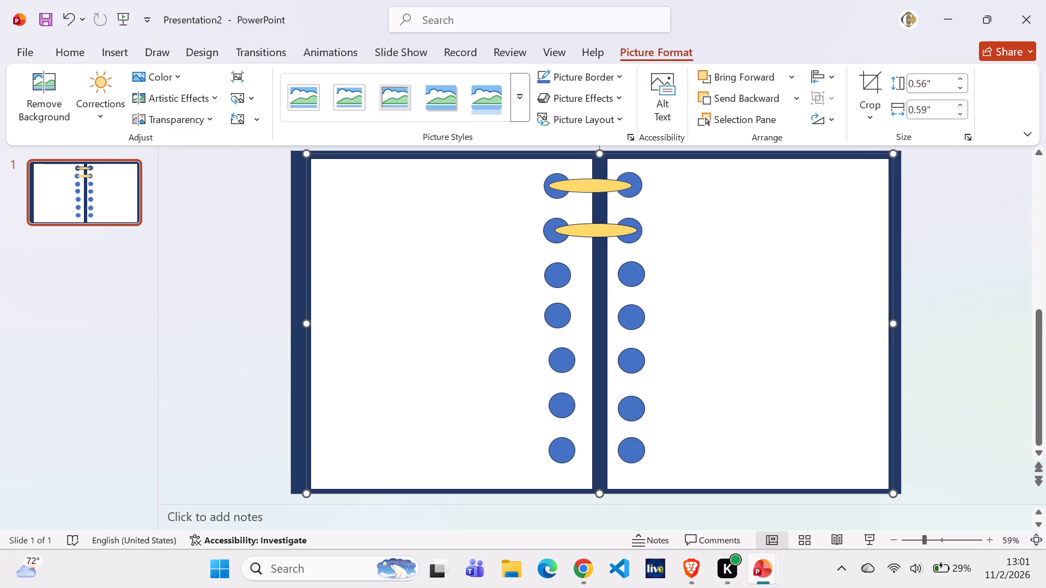
# Copy the second gold ring and place the duplicate across the spine so it joins the third pair of circles.
pyautogui.click(598, 228)
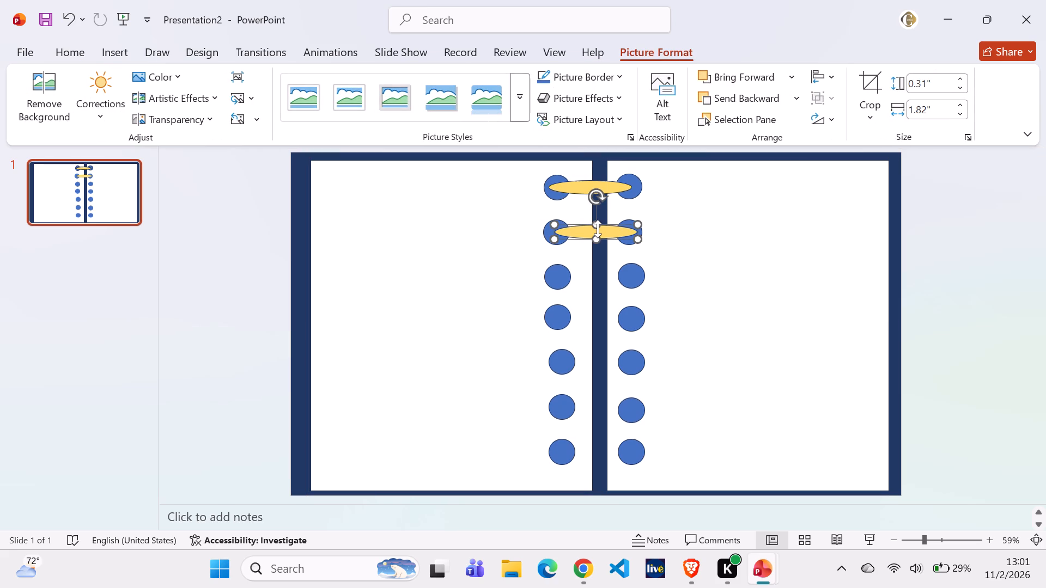
pyautogui.rightClick(598, 230)
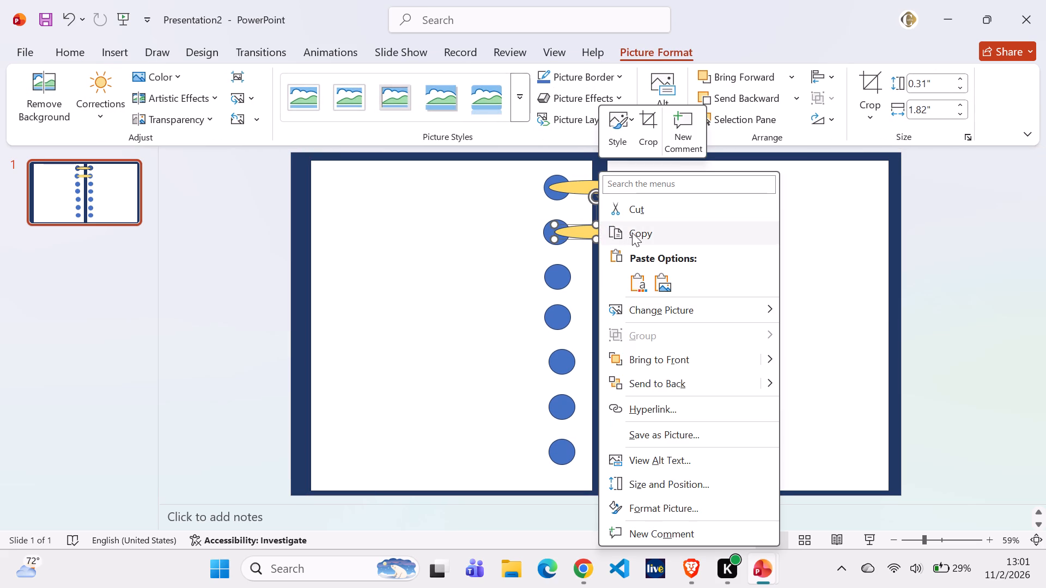
pyautogui.click(632, 232)
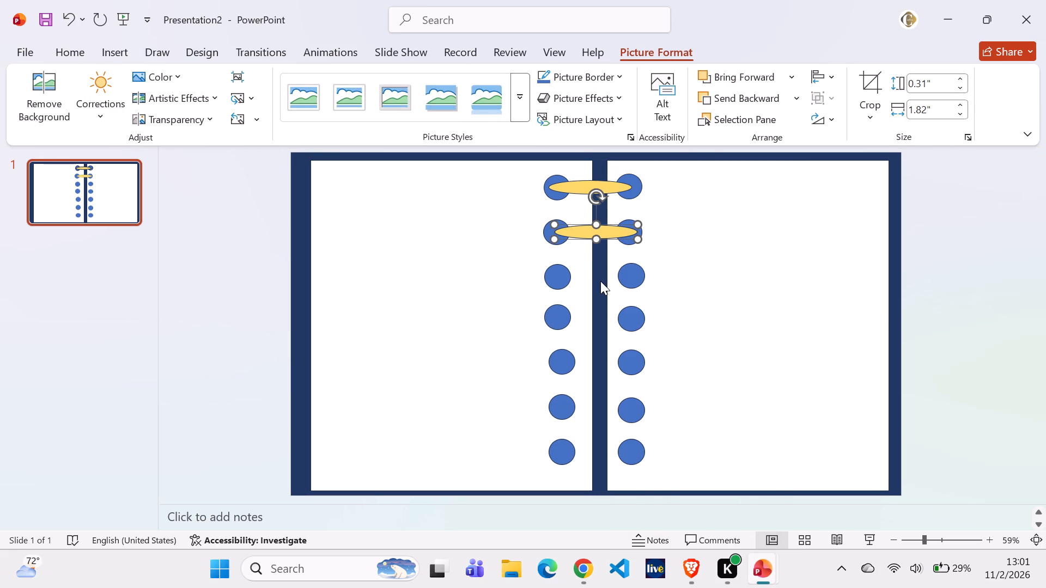
pyautogui.rightClick(600, 281)
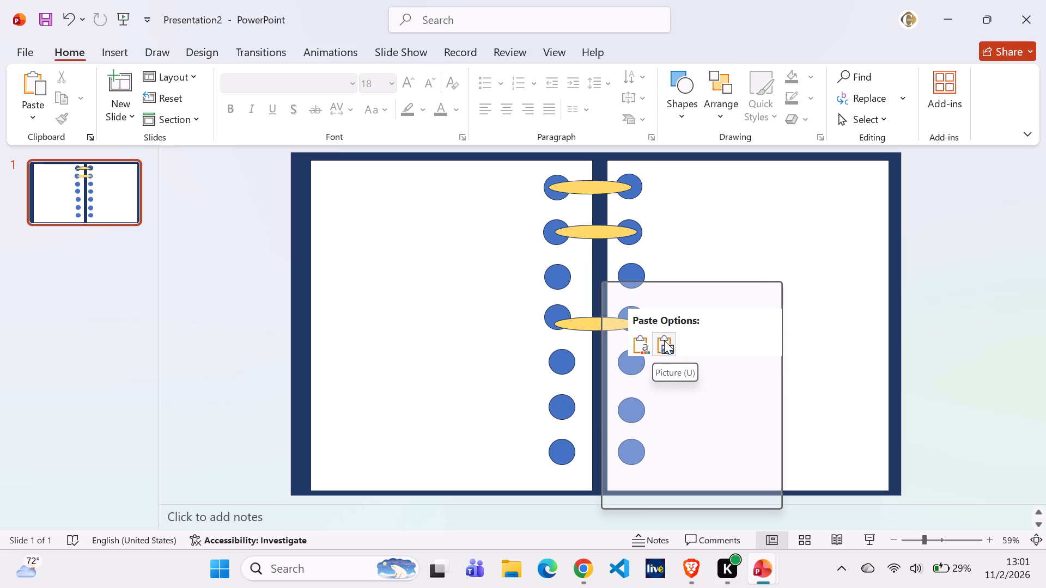
pyautogui.click(664, 340)
pyautogui.moveTo(599, 326); pyautogui.dragTo(598, 279)
# Paste another gold ring and position it across the spine to join the fourth pair of circles.
pyautogui.rightClick(592, 314)
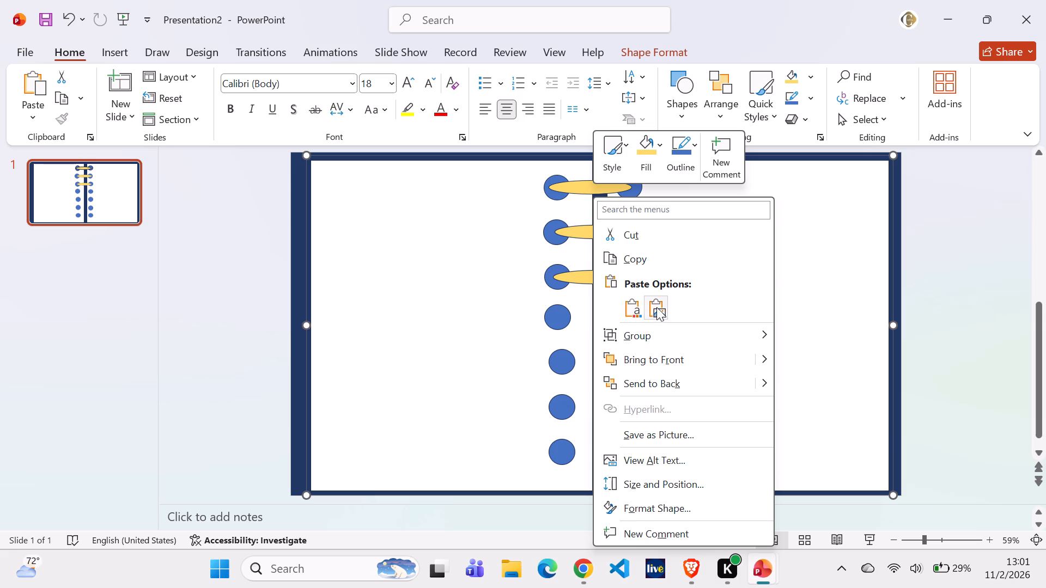
pyautogui.click(656, 307)
pyautogui.moveTo(595, 323); pyautogui.dragTo(595, 318)
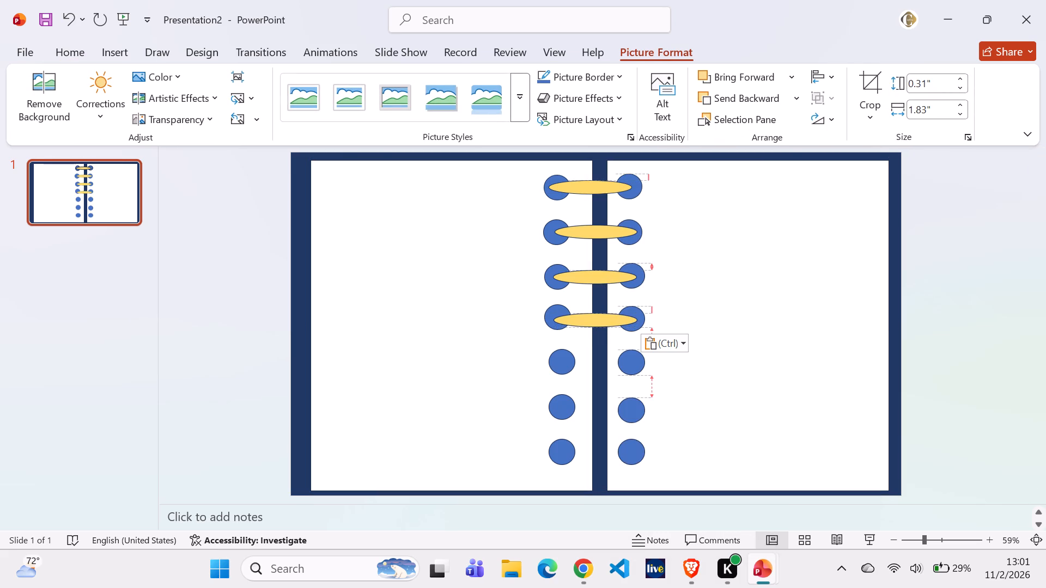
pyautogui.moveTo(595, 318); pyautogui.dragTo(595, 315)
# Paste another gold ring and position it across the spine, level with the fifth pair of circles.
pyautogui.rightClick(596, 359)
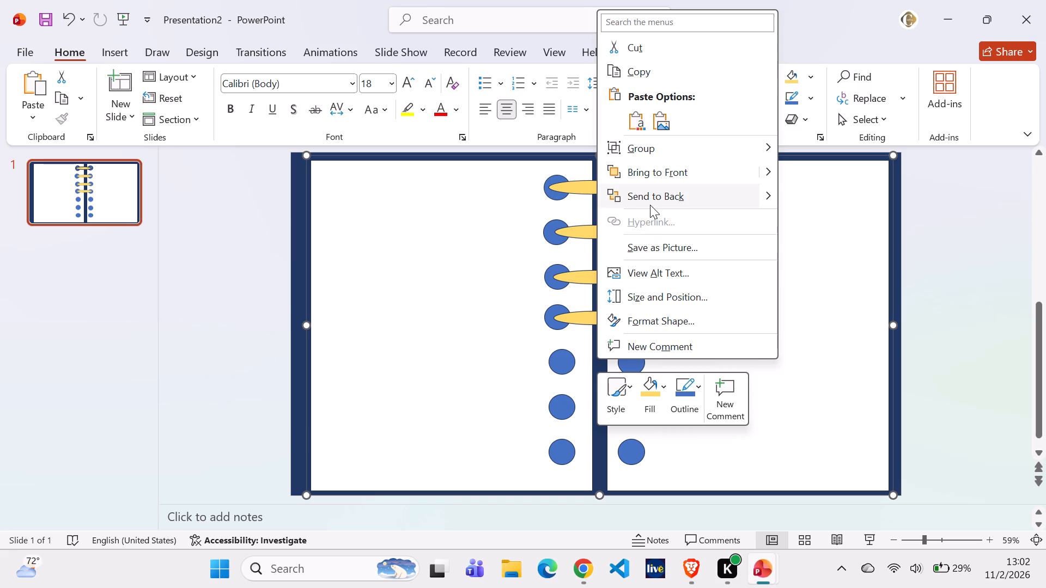
pyautogui.click(666, 128)
pyautogui.moveTo(600, 323); pyautogui.dragTo(598, 330)
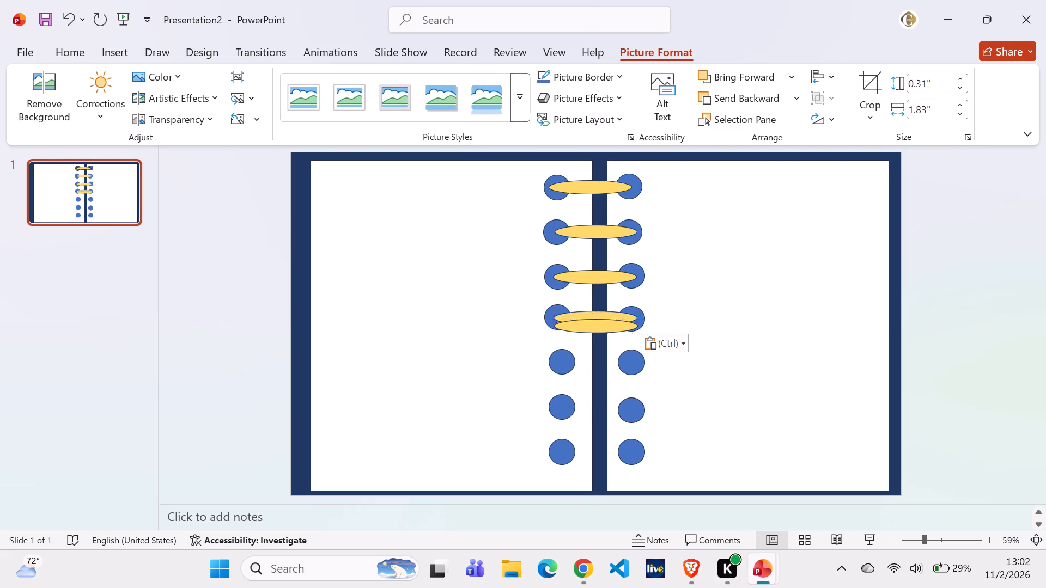
pyautogui.moveTo(598, 330); pyautogui.dragTo(596, 363)
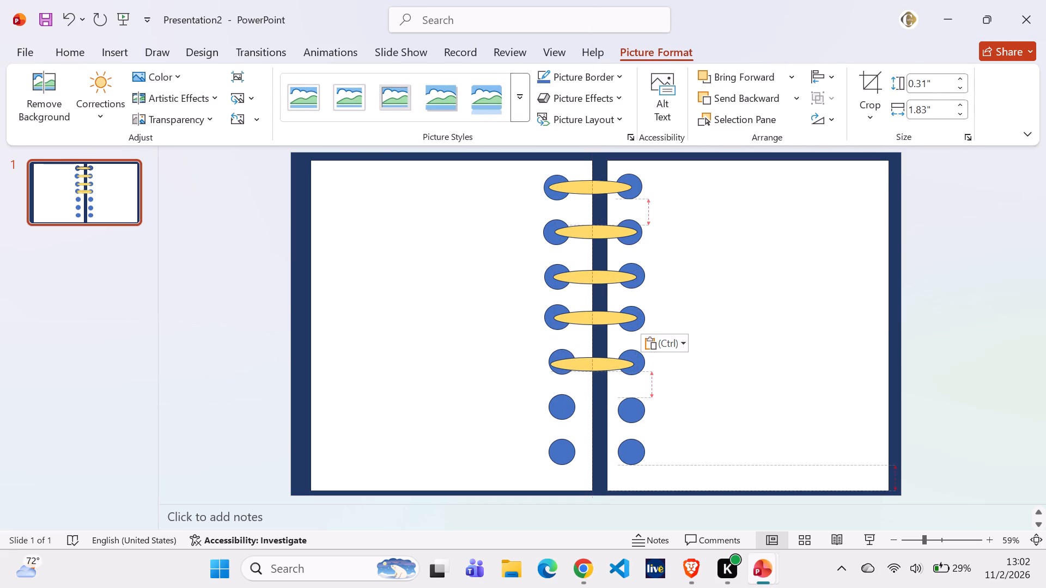
pyautogui.moveTo(596, 363); pyautogui.dragTo(603, 363)
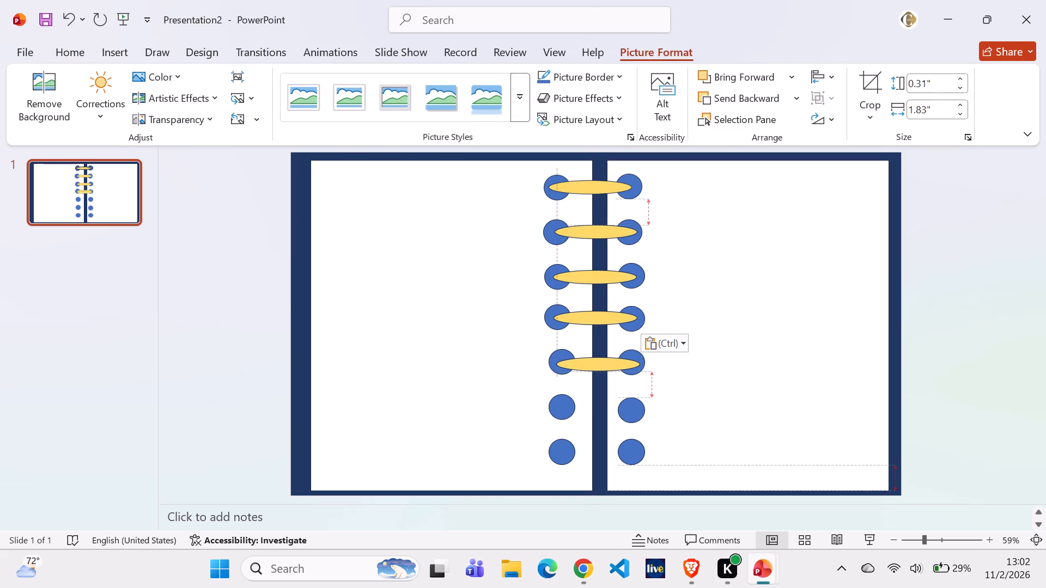
pyautogui.moveTo(603, 363); pyautogui.dragTo(602, 362)
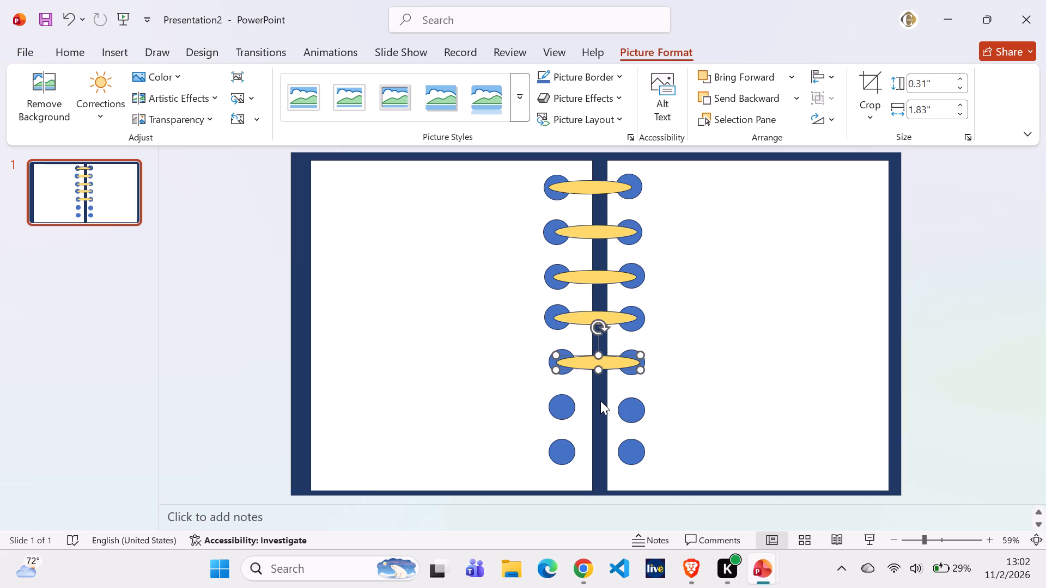
# Paste another gold ring and position it across the spine to join the sixth pair of circles.
pyautogui.rightClick(598, 402)
pyautogui.click(666, 243)
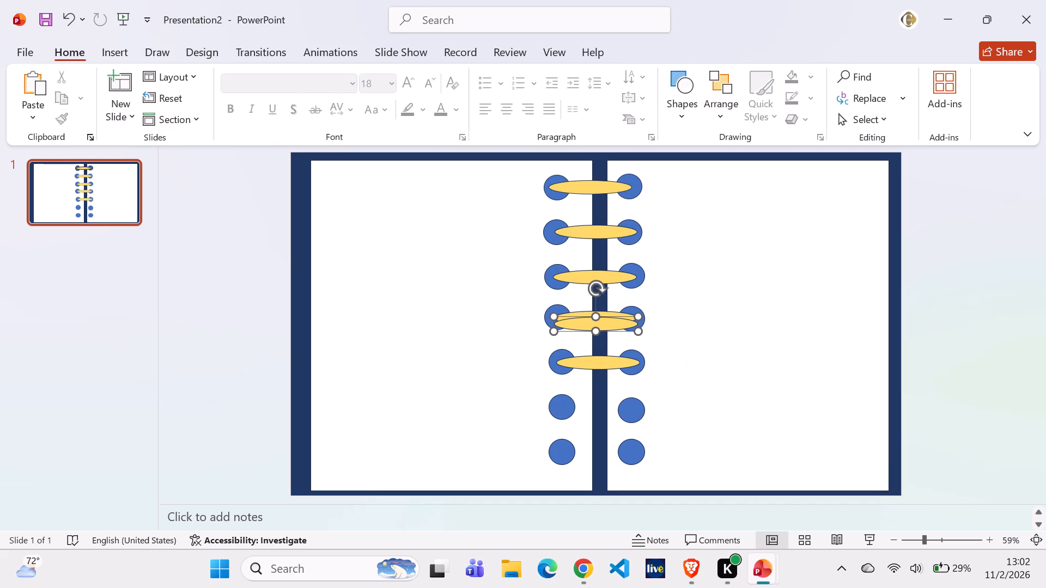
pyautogui.moveTo(599, 321); pyautogui.dragTo(612, 411)
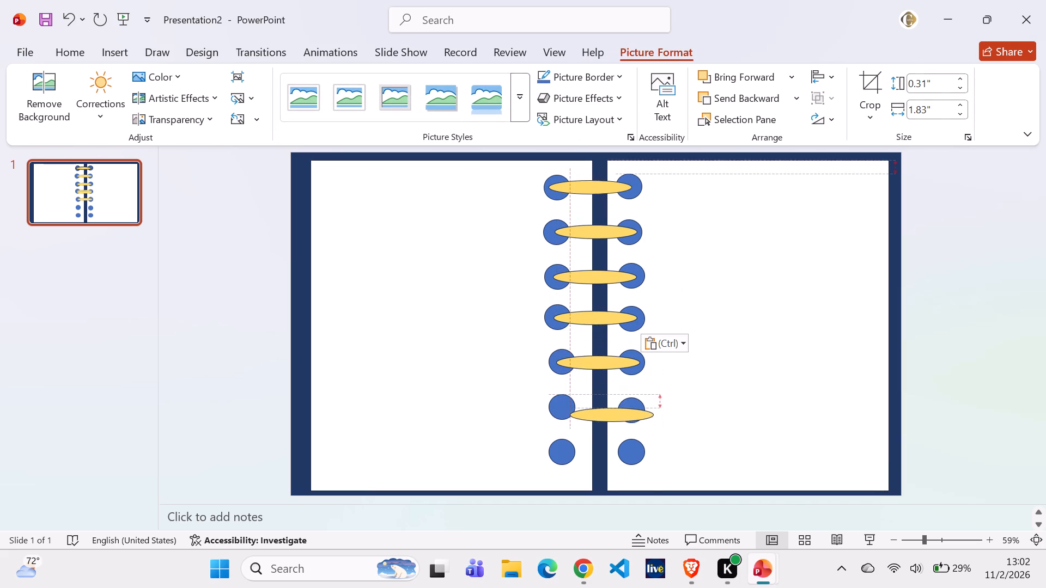
pyautogui.moveTo(612, 411); pyautogui.dragTo(599, 405)
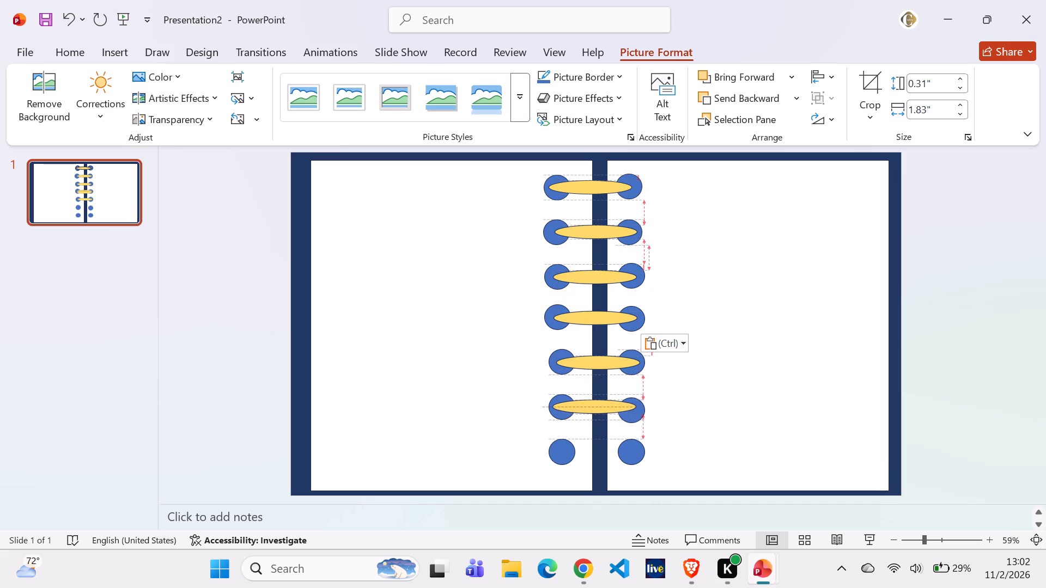
pyautogui.moveTo(599, 405); pyautogui.dragTo(595, 405)
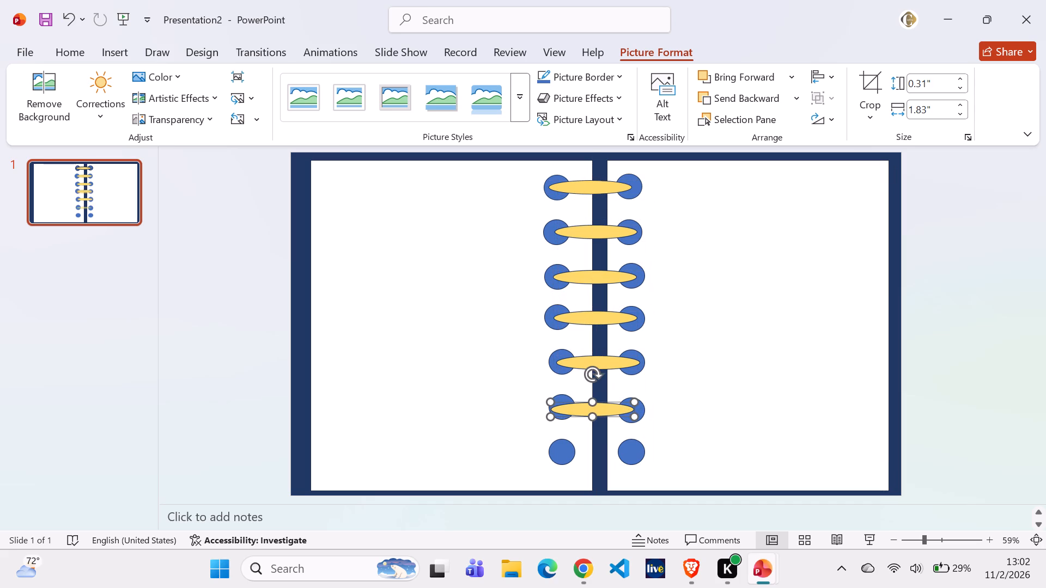
# Shift the sixth left circle slightly away from the spine, keeping its height at 0.56", to fit the ring's end.
pyautogui.click(561, 406)
pyautogui.click(560, 396)
pyautogui.moveTo(560, 396); pyautogui.dragTo(558, 395)
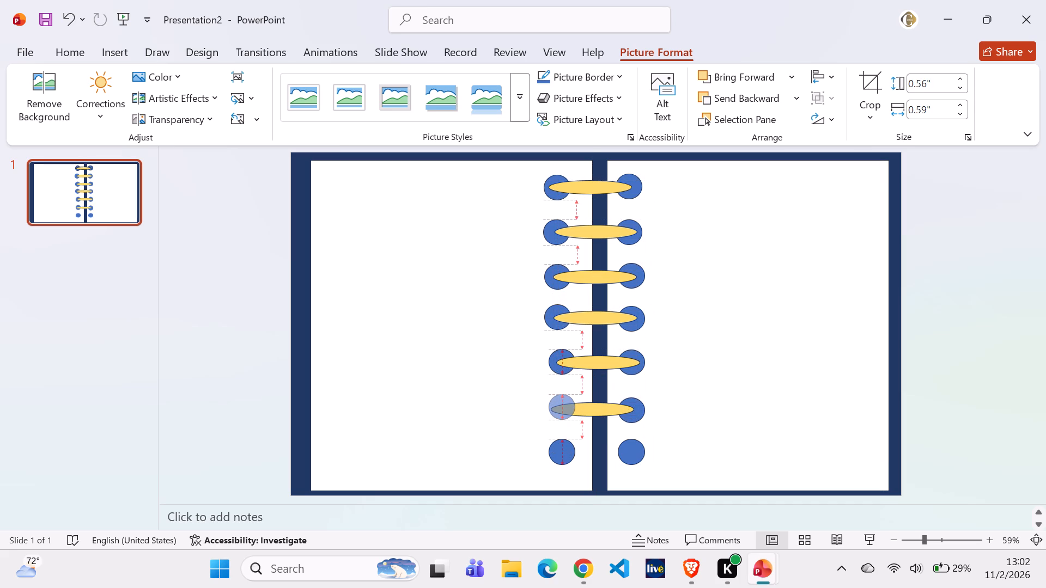
pyautogui.moveTo(558, 395); pyautogui.dragTo(561, 406)
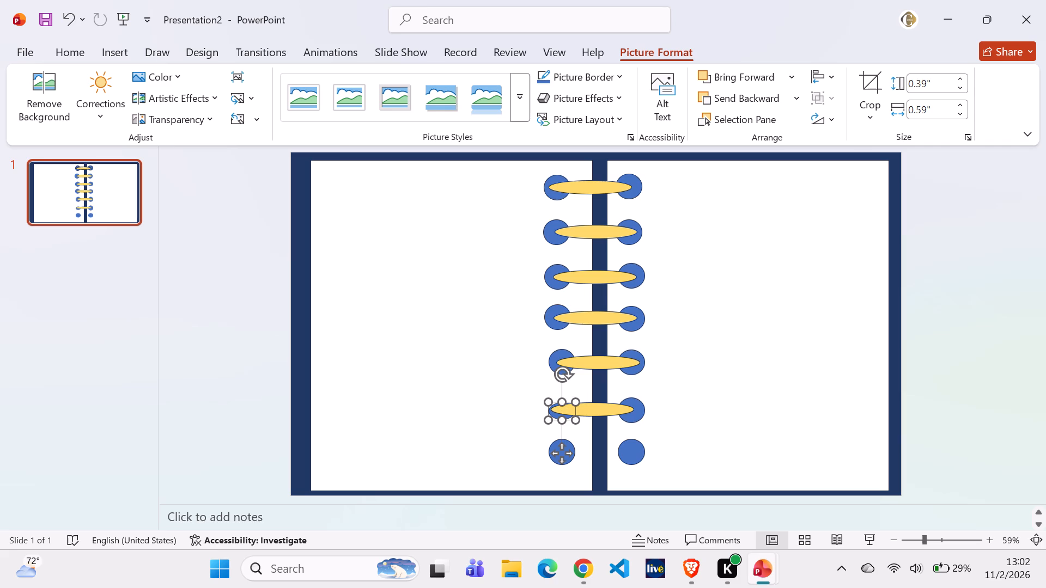
pyautogui.moveTo(562, 400); pyautogui.dragTo(558, 395)
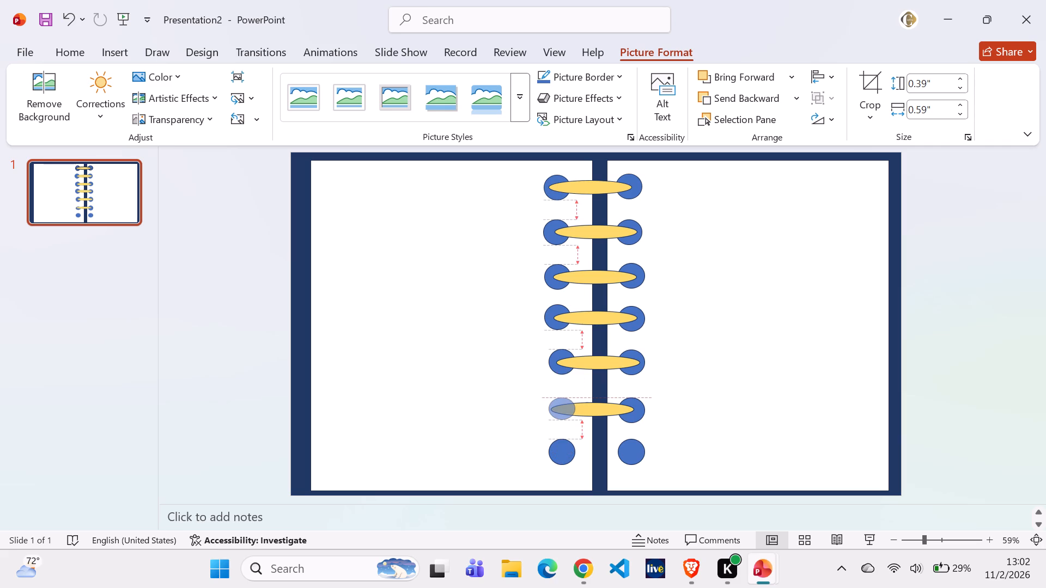
pyautogui.moveTo(558, 395); pyautogui.dragTo(558, 394)
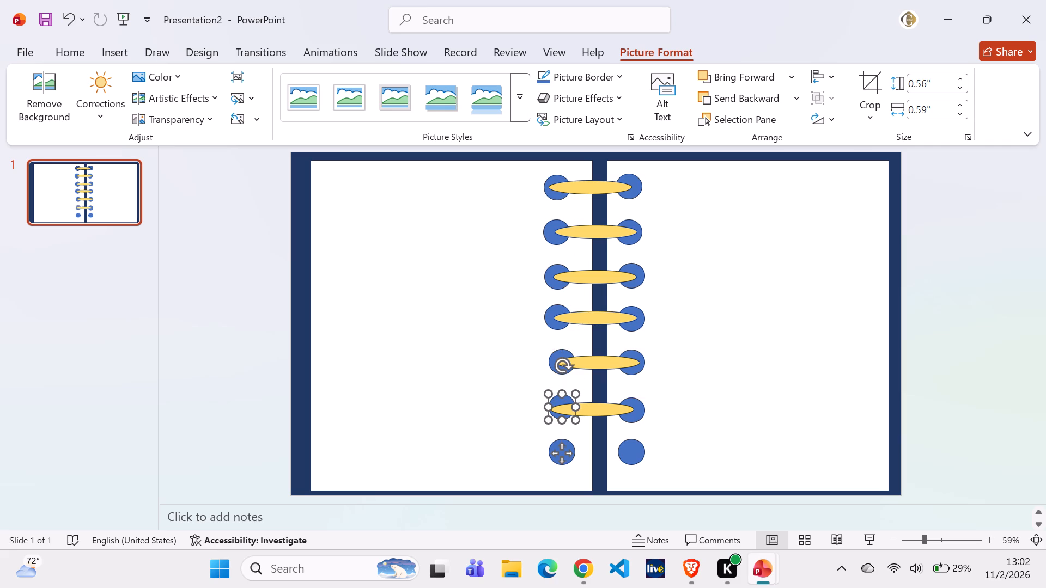
pyautogui.click(560, 400)
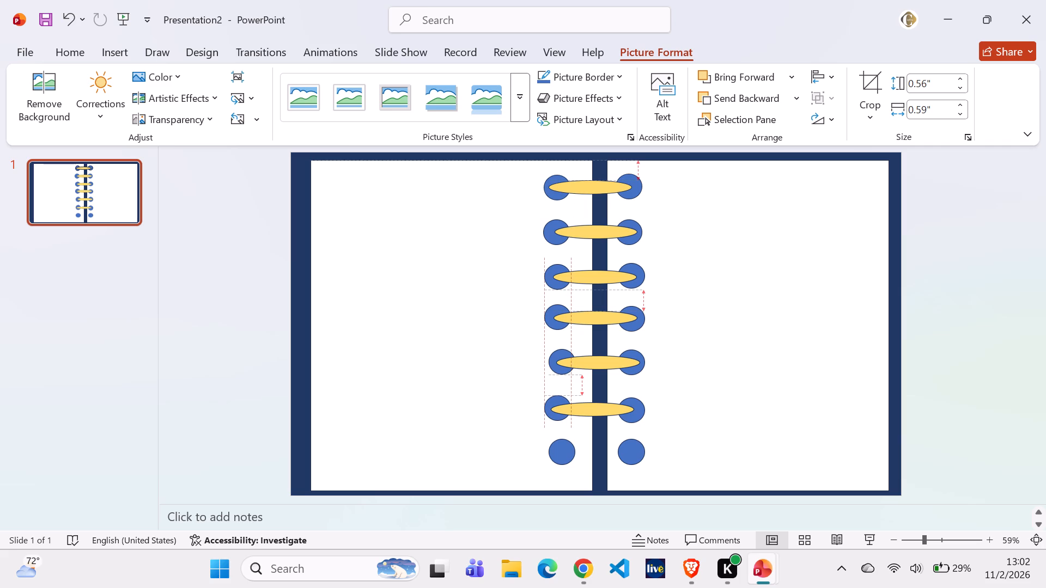
# Paste a seventh gold ring and position it across the spine, level with the bottom pair of circles.
pyautogui.click(594, 409)
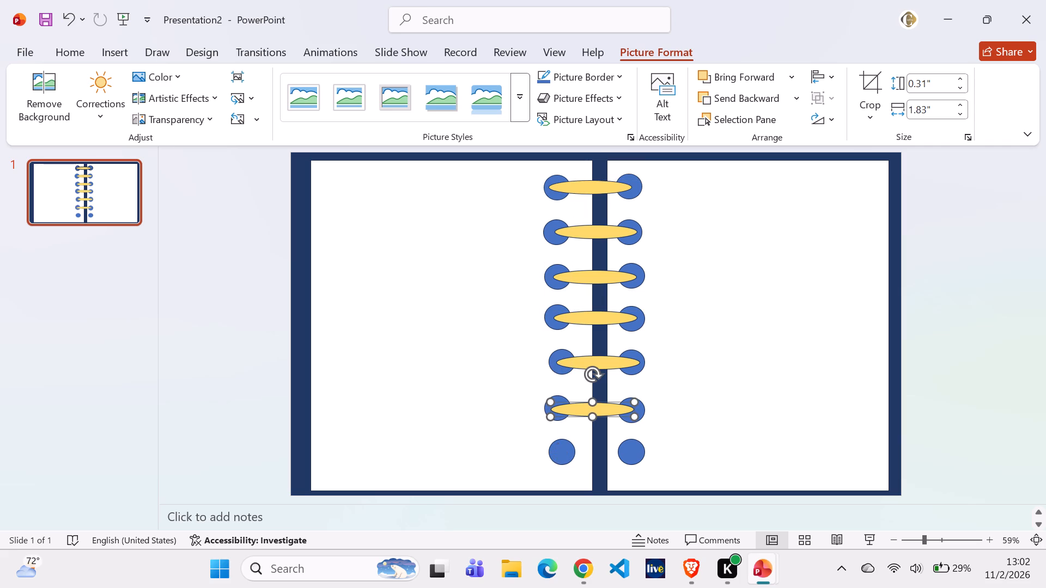
pyautogui.rightClick(691, 357)
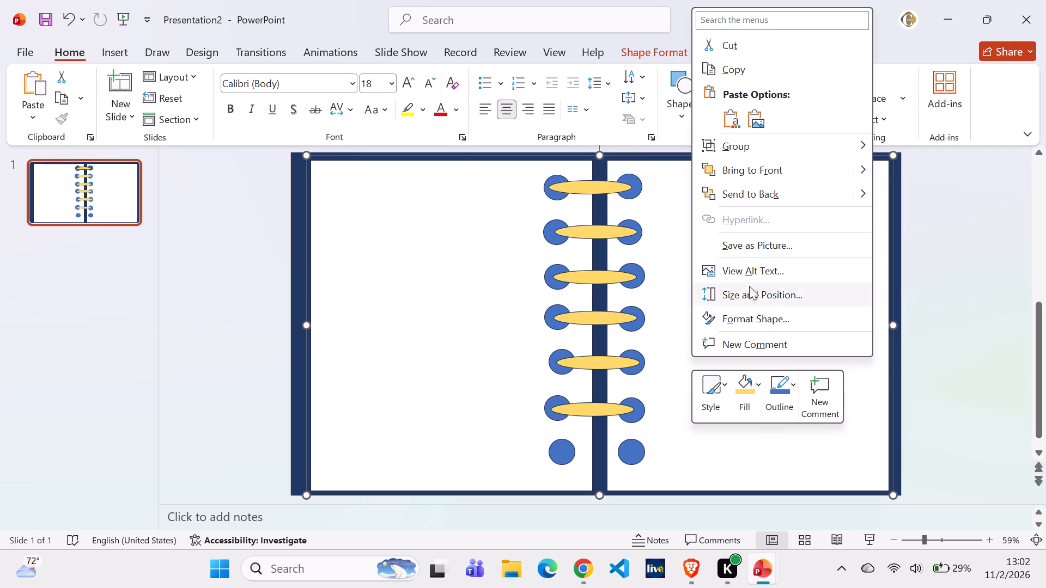
pyautogui.click(758, 122)
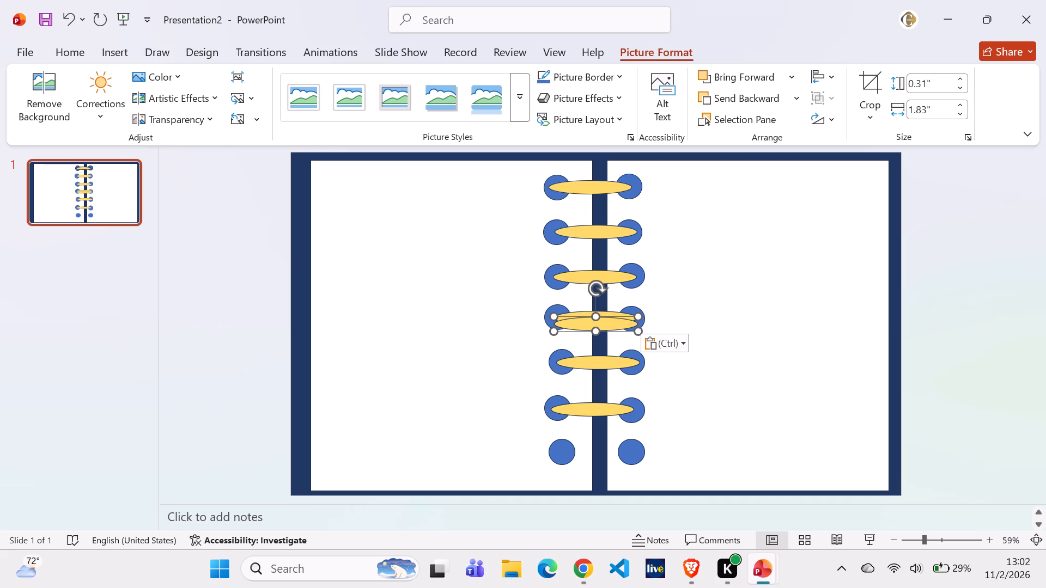
pyautogui.moveTo(598, 323); pyautogui.dragTo(598, 447)
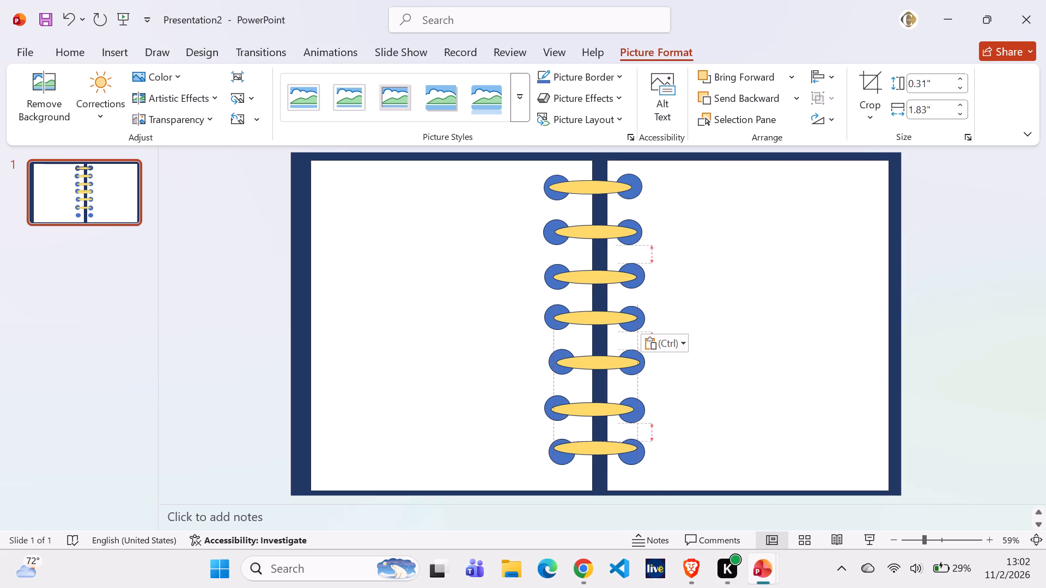
pyautogui.moveTo(598, 447); pyautogui.dragTo(599, 451)
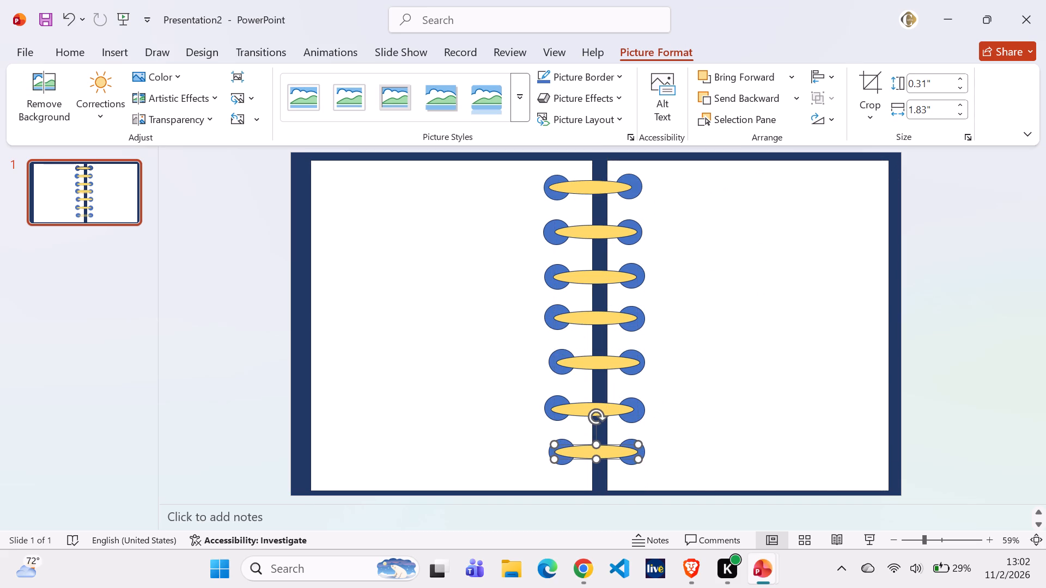
pyautogui.click(689, 374)
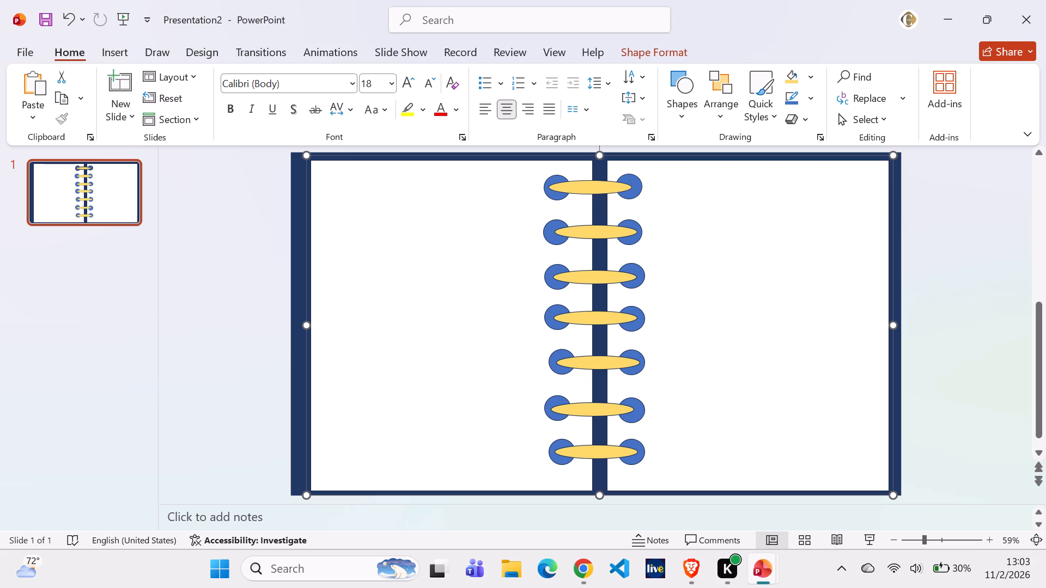
# Duplicate the finished notebook slide three times to make four identical slides, and return to slide 1.
pyautogui.rightClick(110, 205)
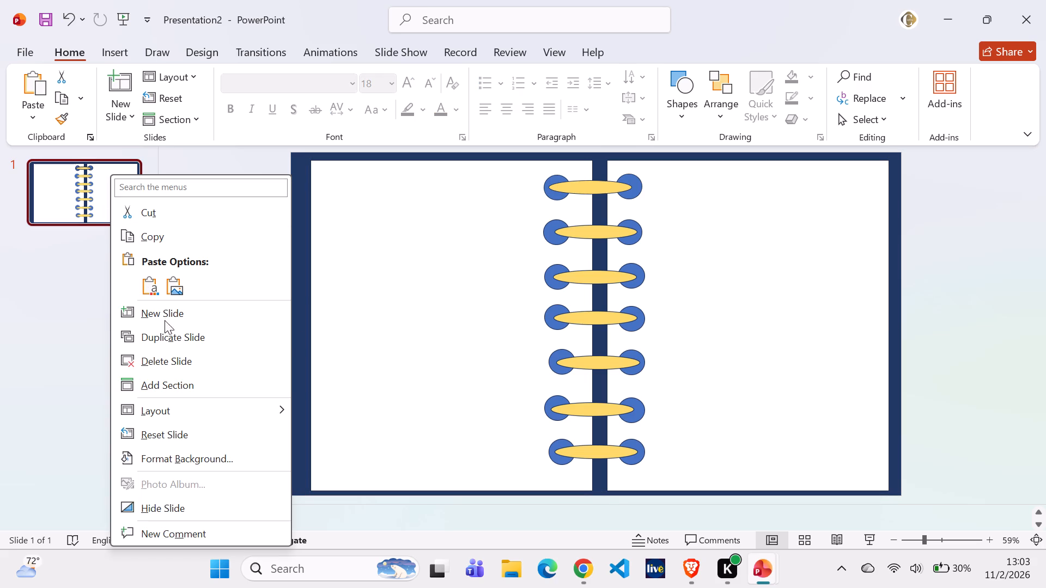
pyautogui.click(180, 338)
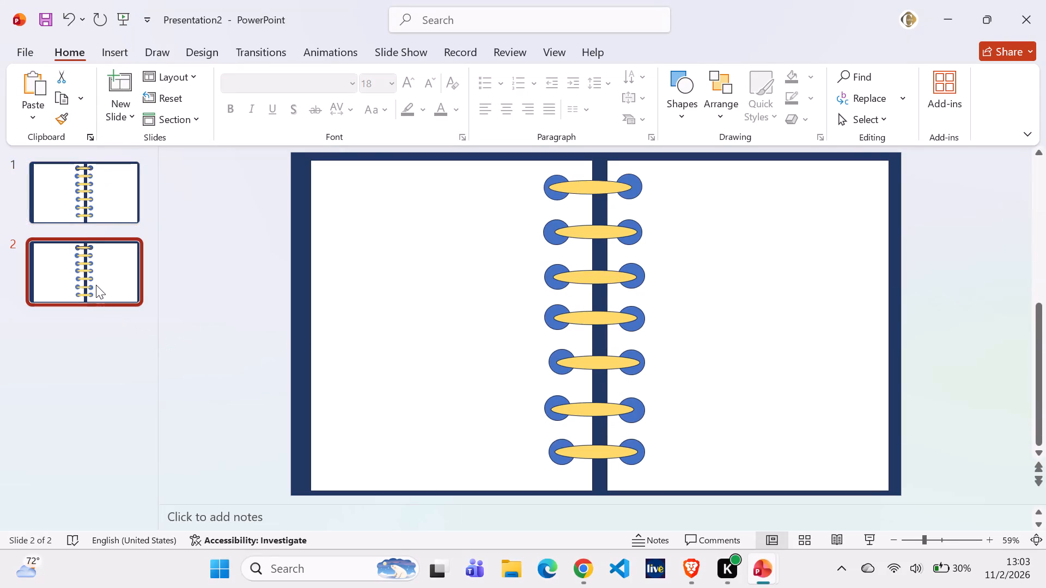
pyautogui.click(96, 285)
pyautogui.rightClick(95, 285)
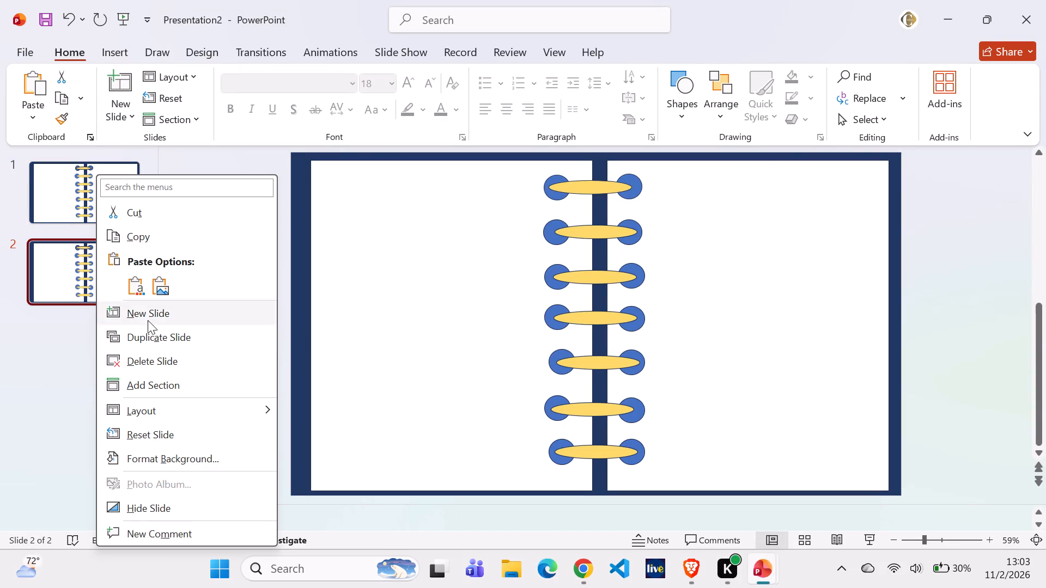
pyautogui.click(151, 335)
pyautogui.rightClick(104, 360)
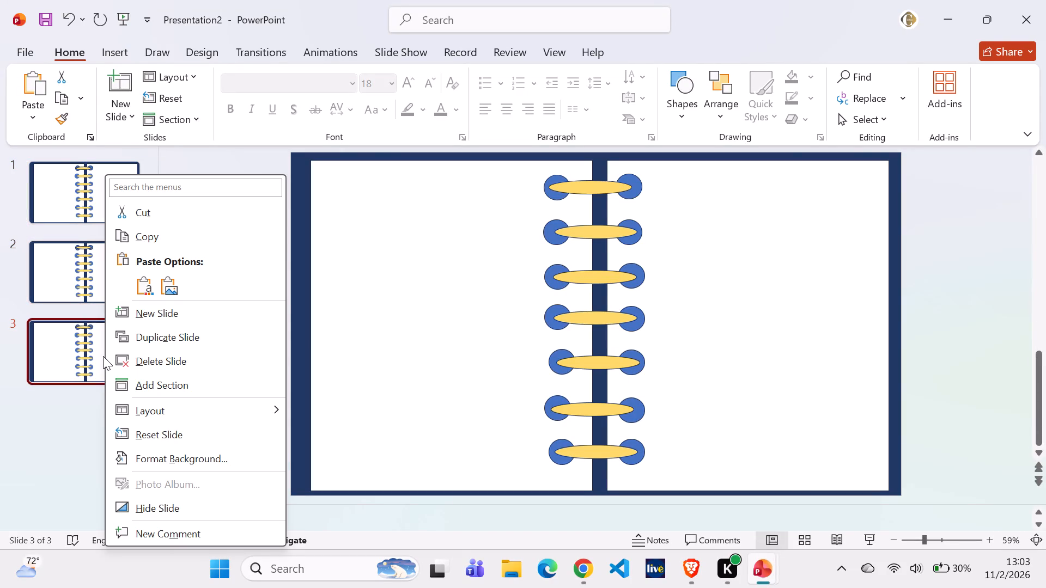
pyautogui.click(163, 341)
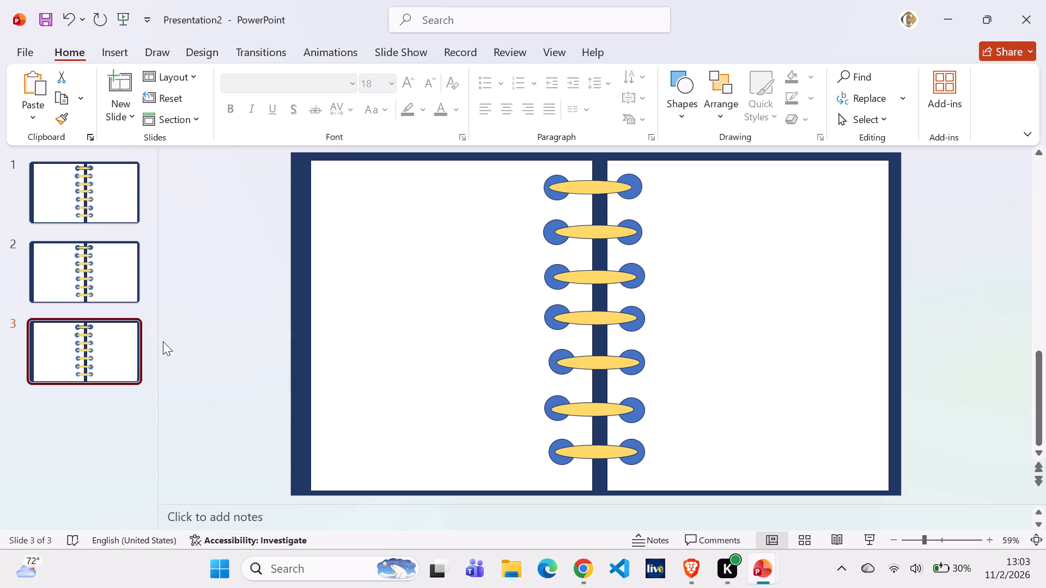
pyautogui.click(95, 202)
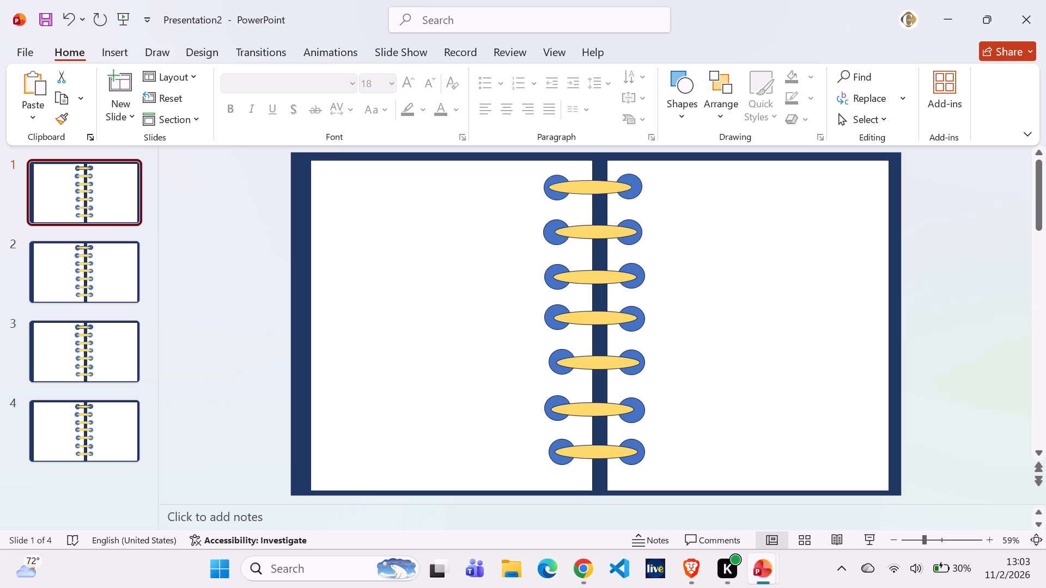
# Switch to Chrome and enter "fridah" as the search text in a new tab.
pyautogui.click(582, 581)
pyautogui.click(634, 19)
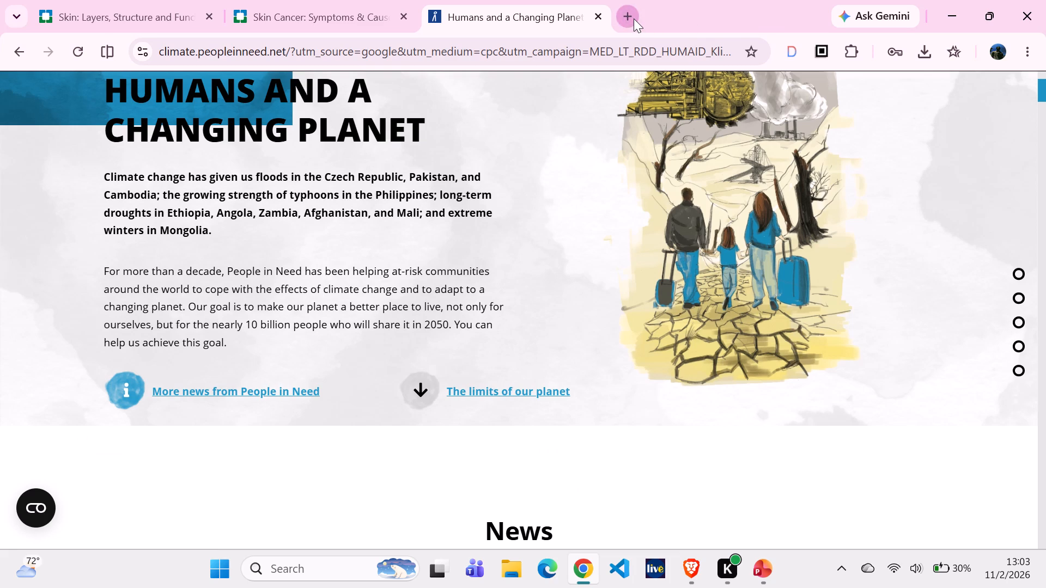
pyautogui.click(411, 313)
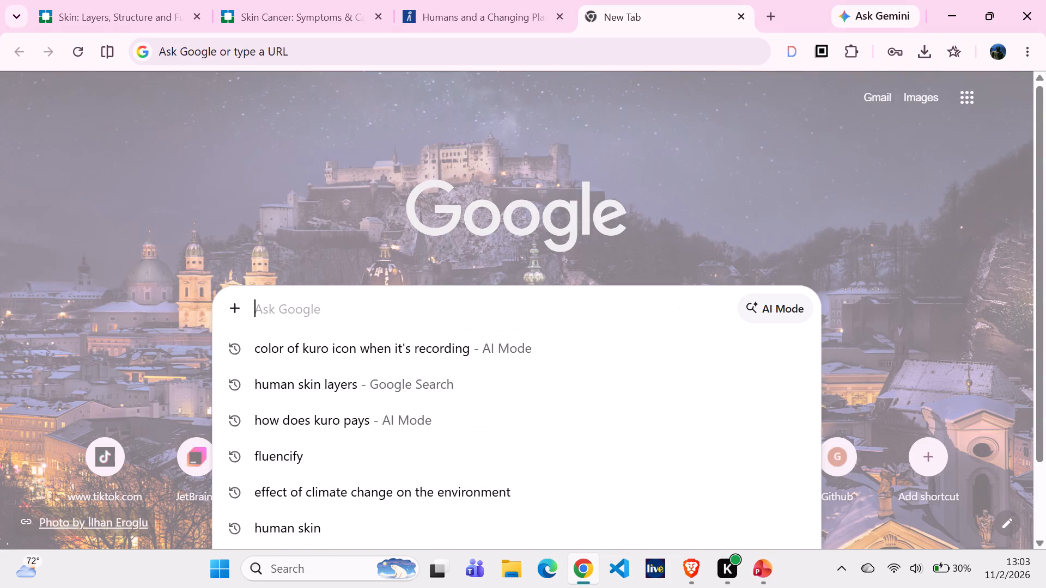
pyautogui.write('fridah')
pyautogui.press('space')
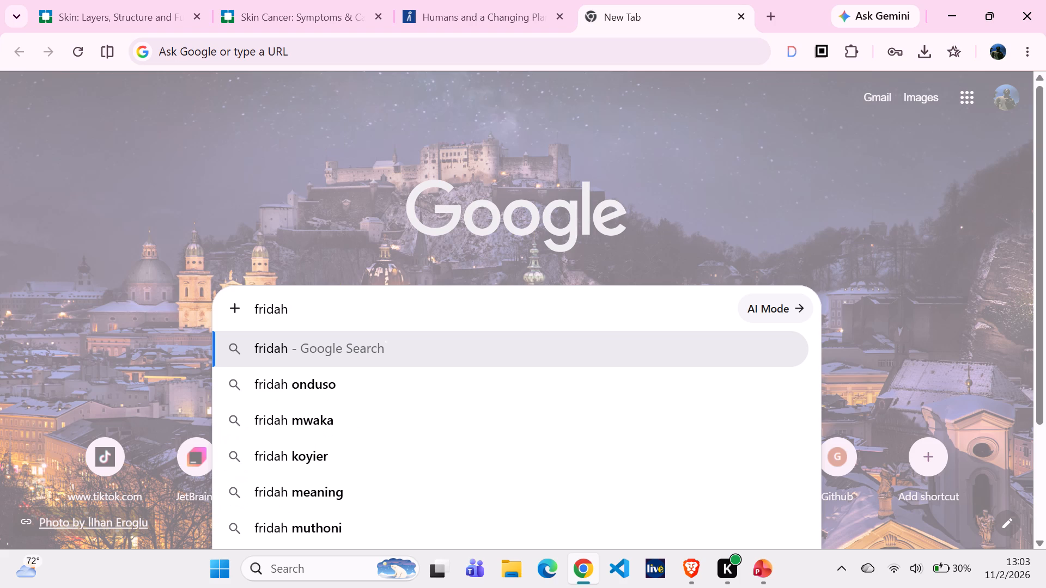
# Search for the third full name suggested for "fridah" and look through the image, video and web results.
pyautogui.click(322, 467)
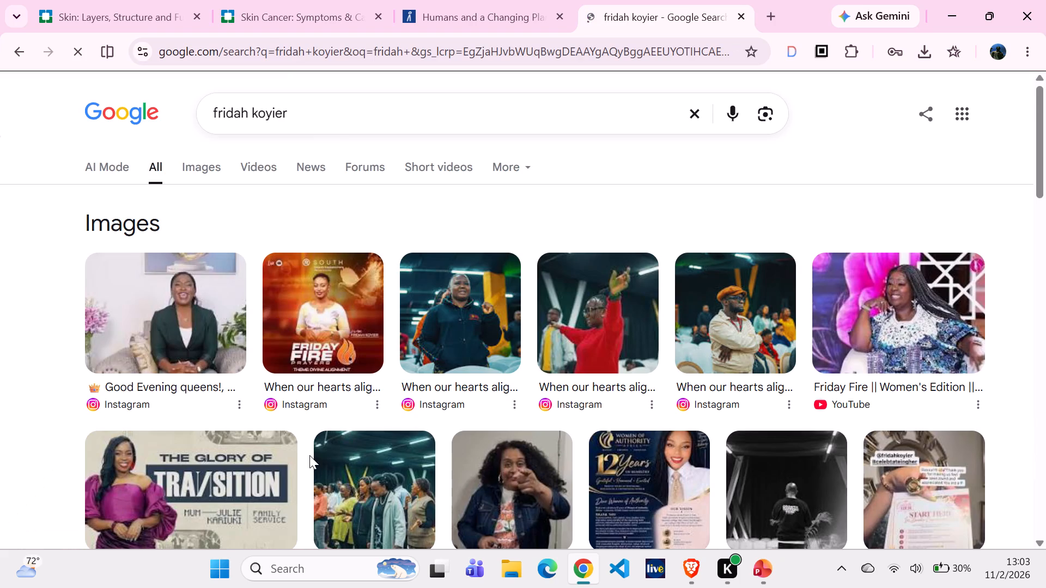
pyautogui.scroll(-5, 354, 308)
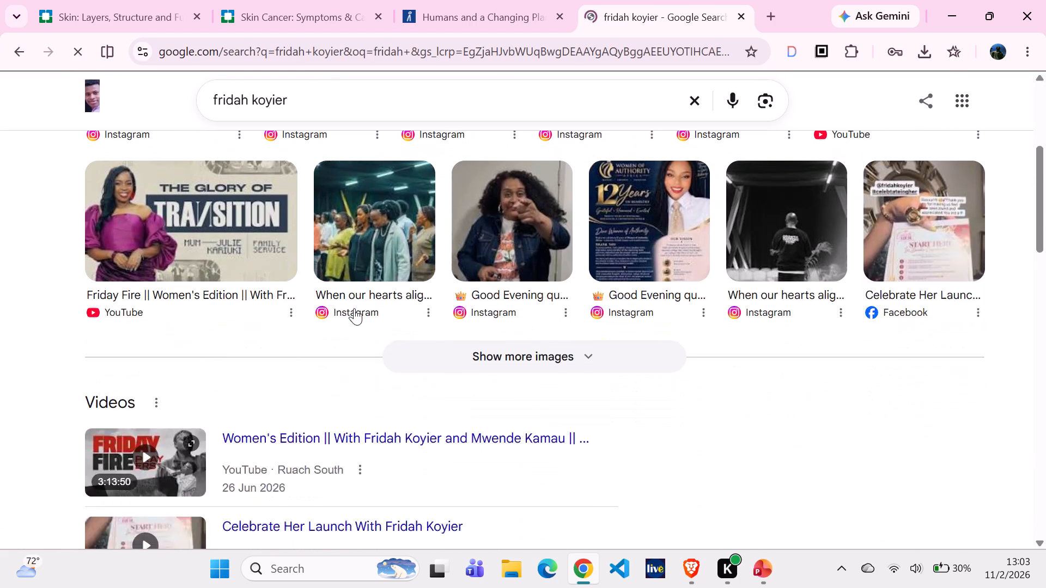
pyautogui.scroll(-7, 354, 308)
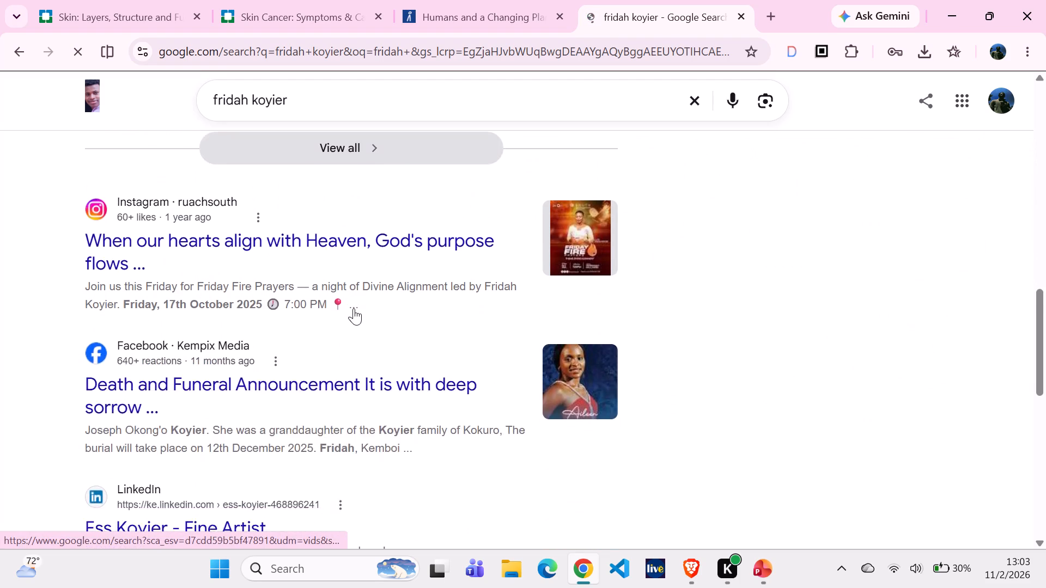
pyautogui.scroll(-2, 354, 308)
pyautogui.scroll(14, 354, 308)
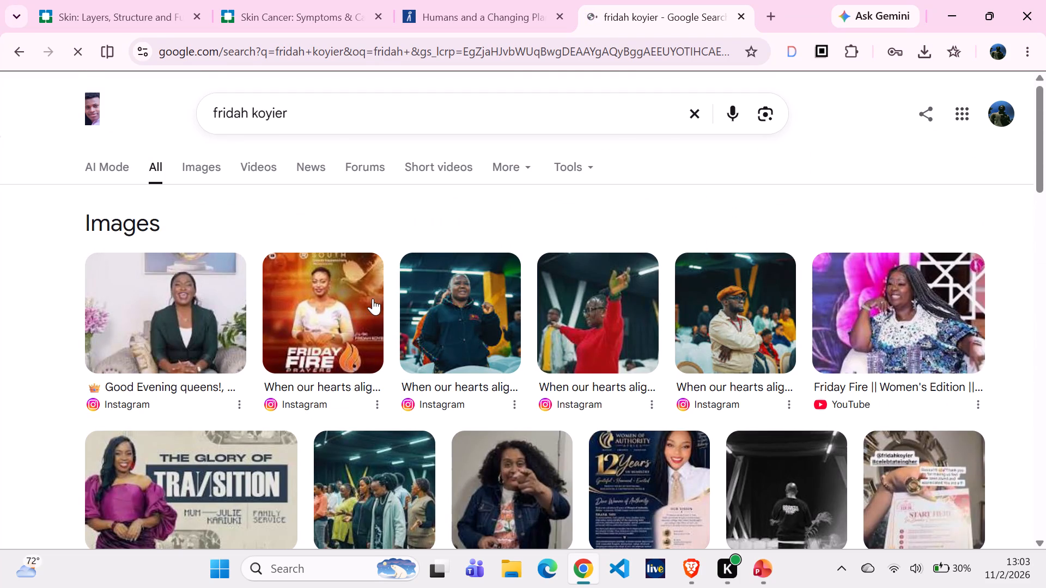
# Open the "Friday Fire" prayers poster from the image results and copy its preview image.
pyautogui.click(326, 309)
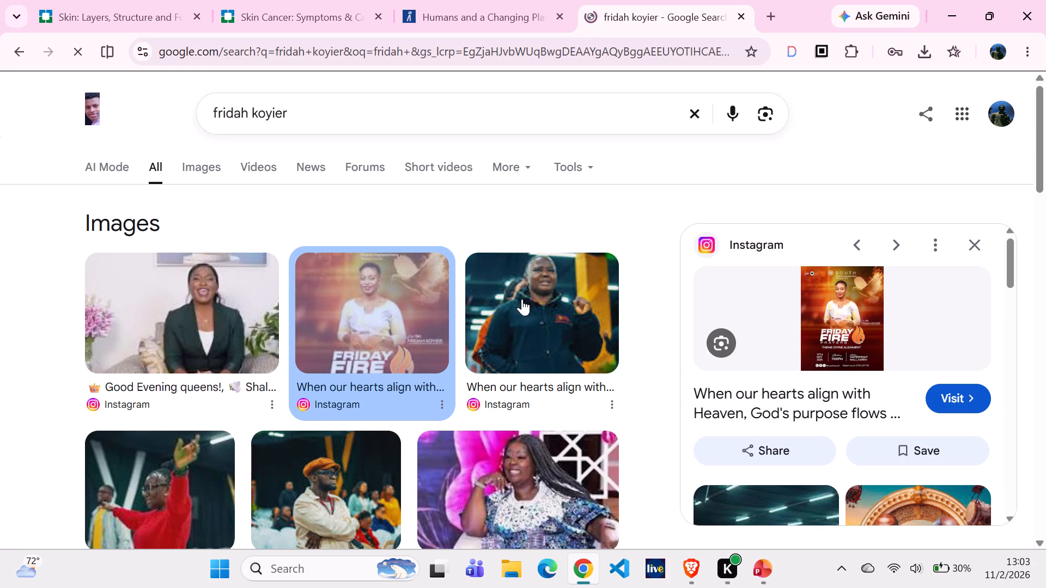
pyautogui.scroll(-5, 441, 326)
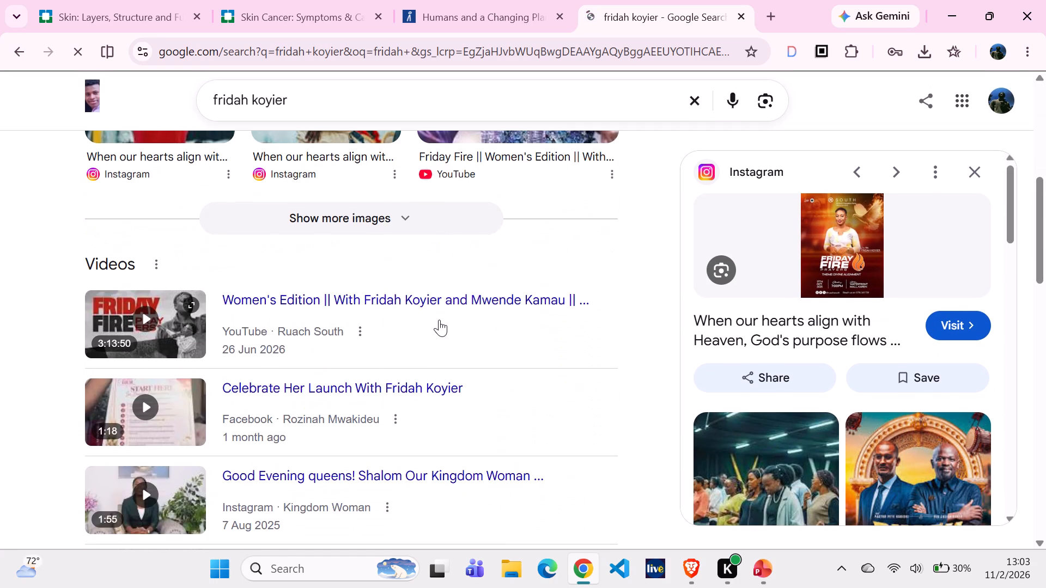
pyautogui.scroll(4, 439, 320)
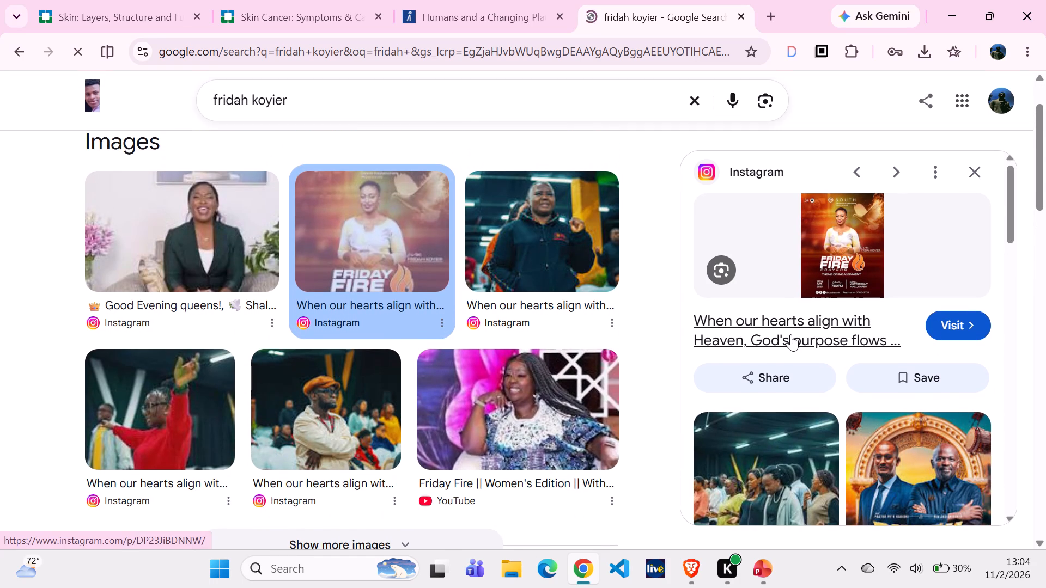
pyautogui.rightClick(830, 232)
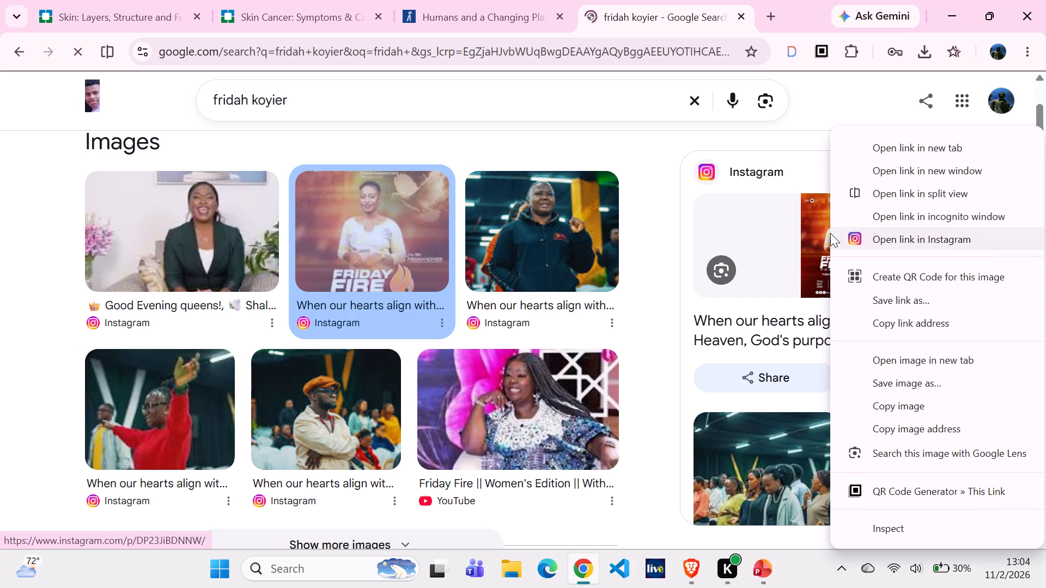
pyautogui.click(896, 405)
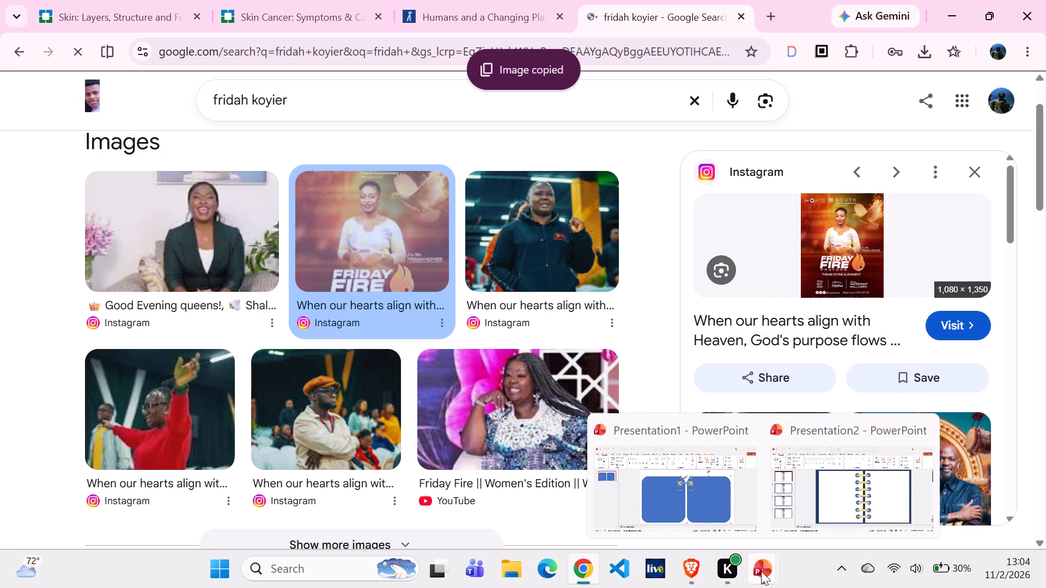
# Switch to Presentation2 in PowerPoint and select the white notebook page shape on slide 1 for placing the copied poster.
pyautogui.click(831, 503)
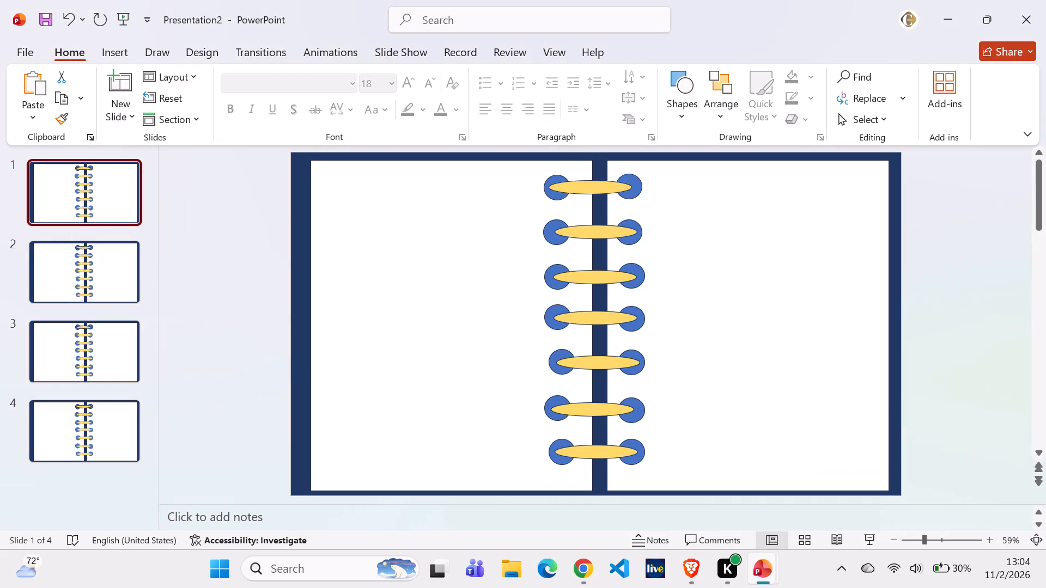
pyautogui.rightClick(415, 291)
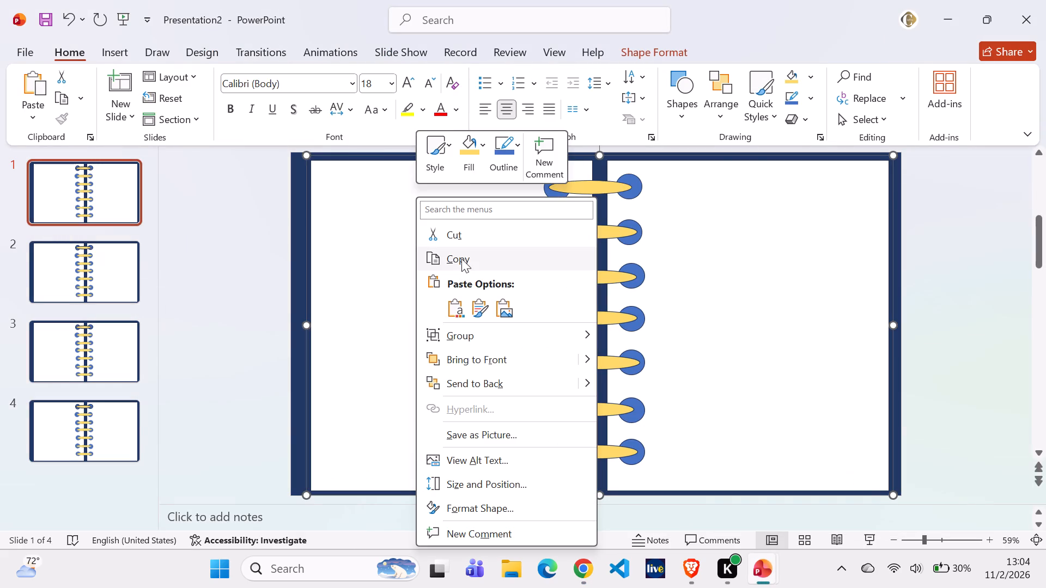
pyautogui.click(373, 308)
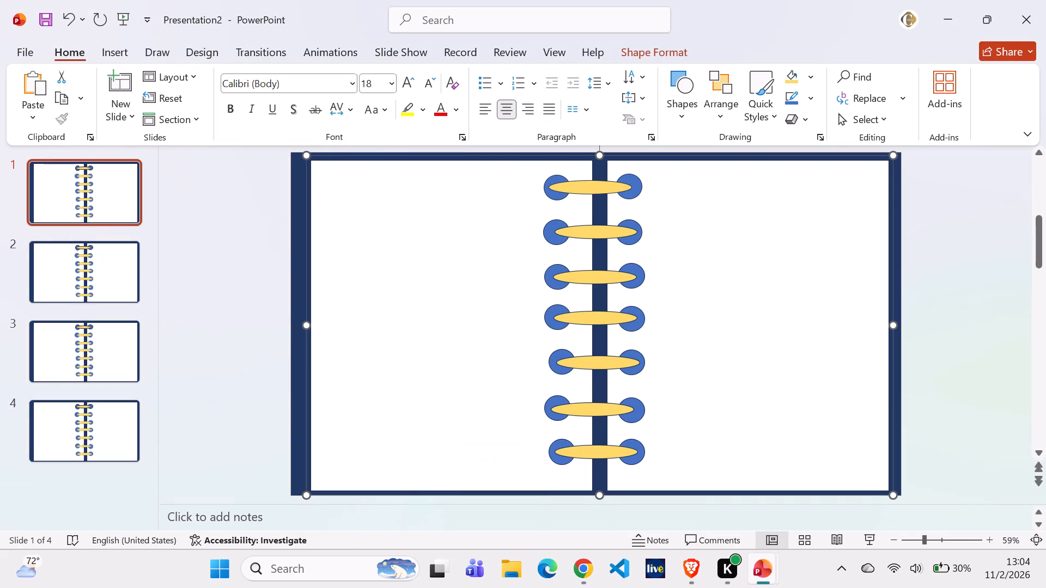
# Switch back to PowerPoint and paste the copied content onto slide 1.
pyautogui.hotkey('ctrl', 'v')
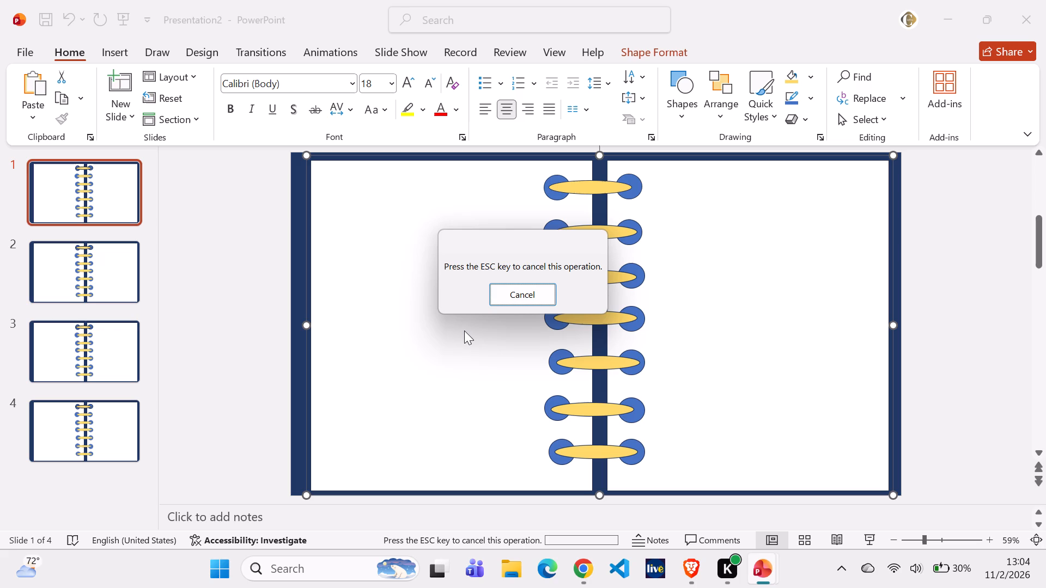
# Position the pasted Friday Fire Prayers poster on the notebook's left page of slide 1, clear of the rings.
pyautogui.press('Escape')
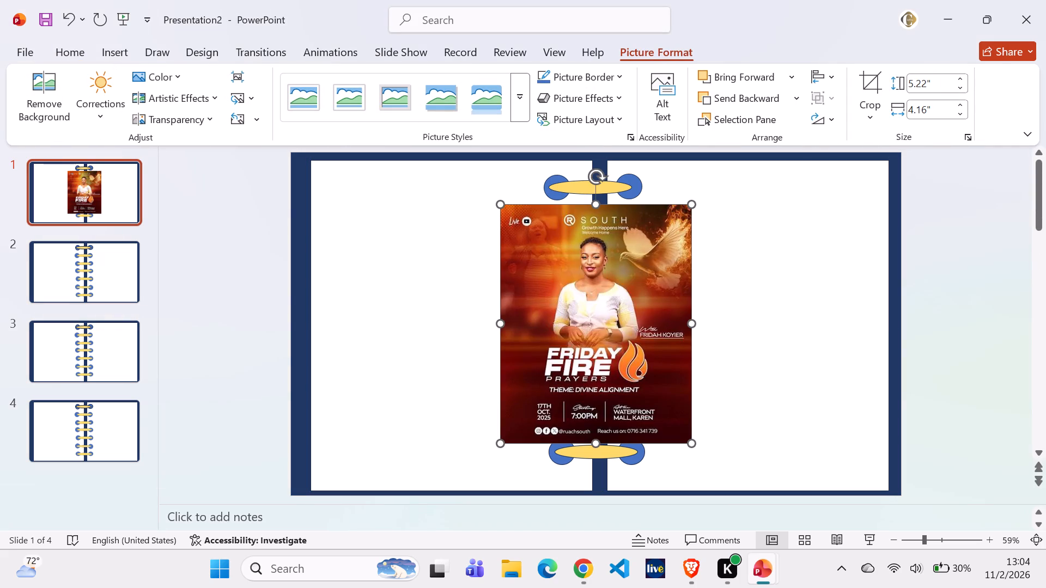
pyautogui.moveTo(598, 309); pyautogui.dragTo(445, 303)
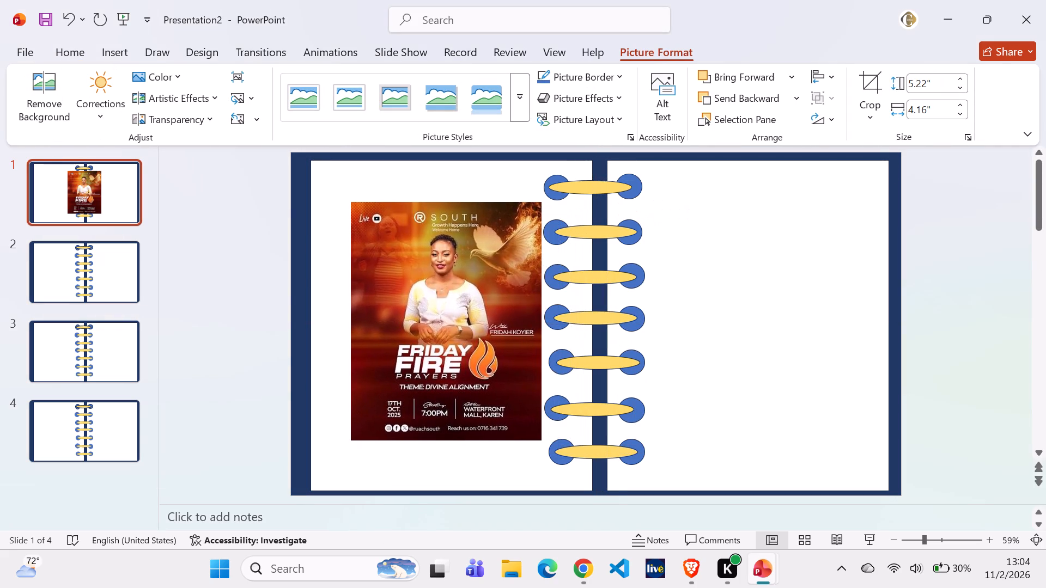
pyautogui.moveTo(445, 303); pyautogui.dragTo(435, 309)
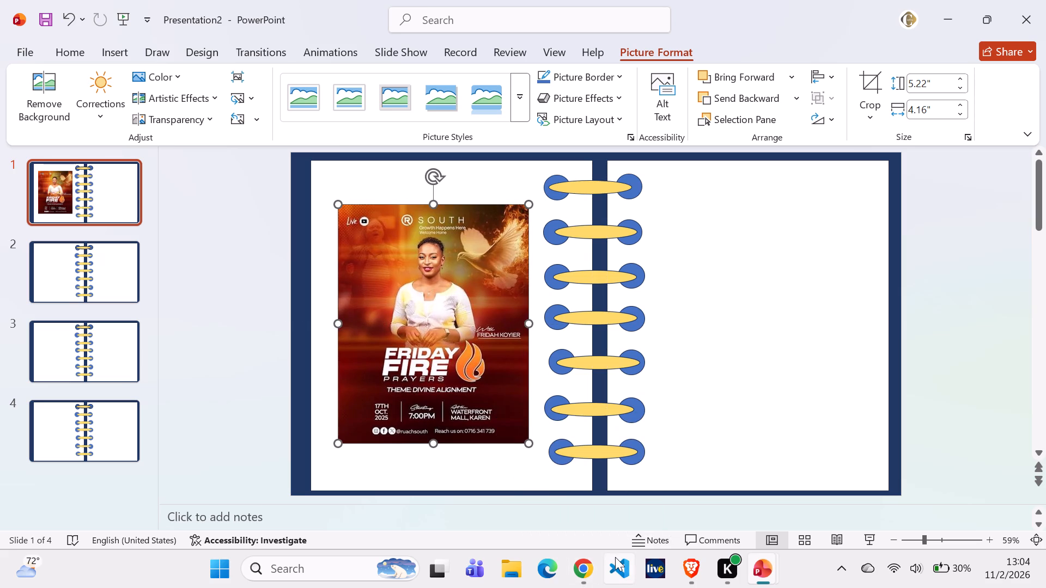
# Switch to Chrome and look through the images related to the Friday Fire poster, including a brief visit to its Instagram source post.
pyautogui.click(583, 567)
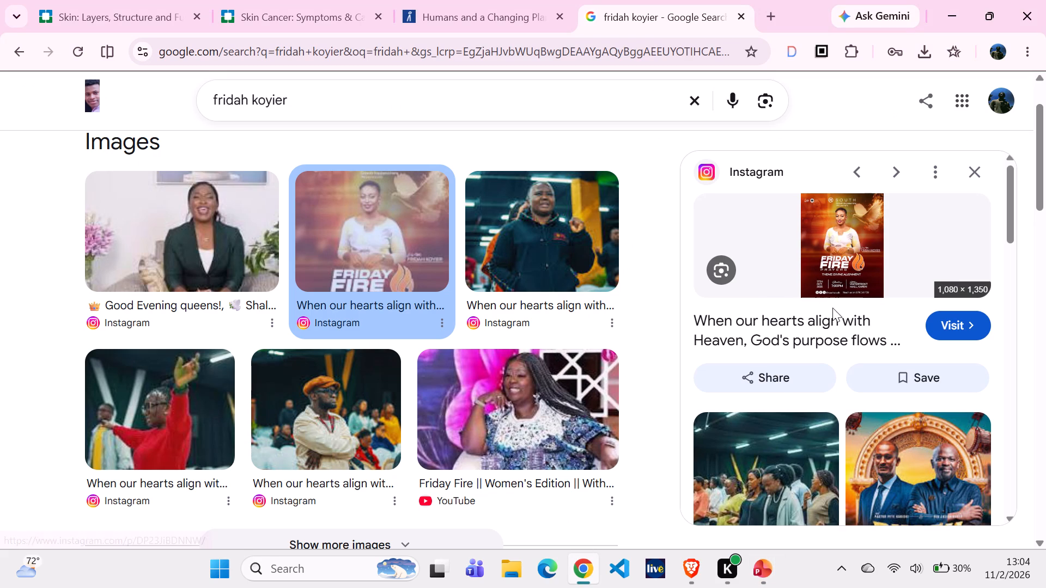
pyautogui.scroll(-2, 806, 302)
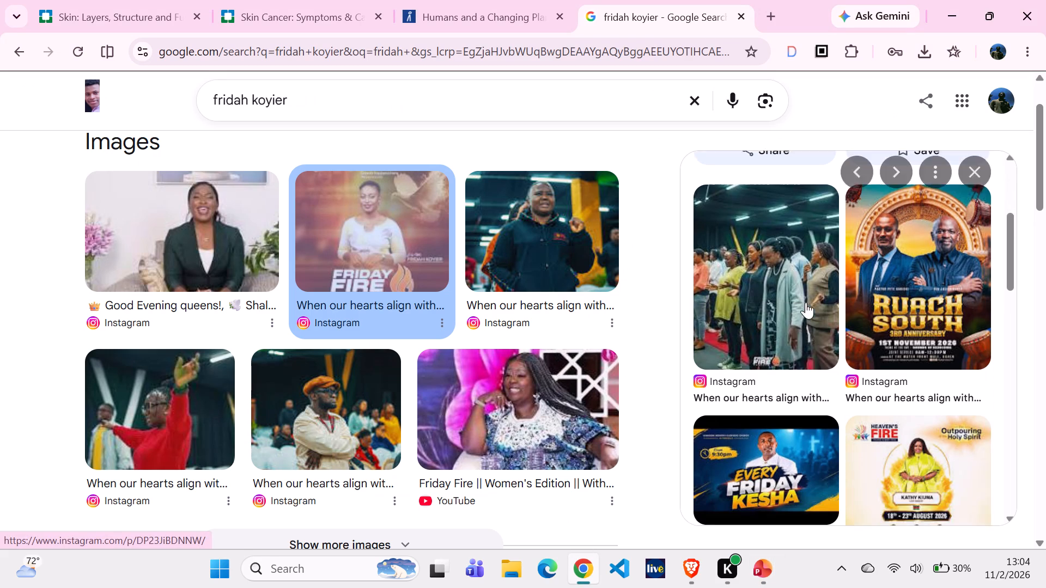
pyautogui.scroll(-9, 806, 302)
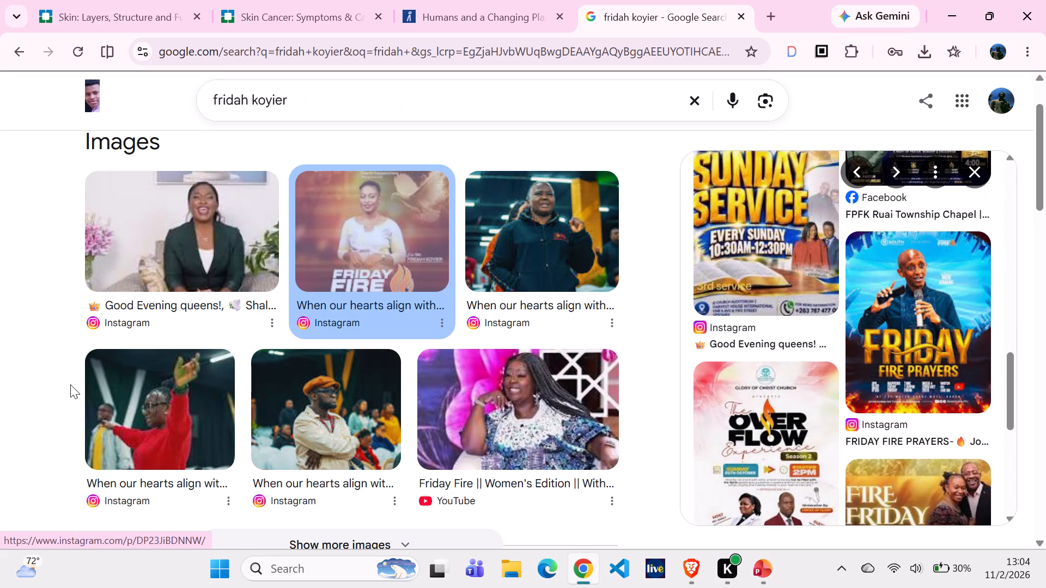
pyautogui.scroll(-4, 70, 384)
pyautogui.scroll(11, 222, 346)
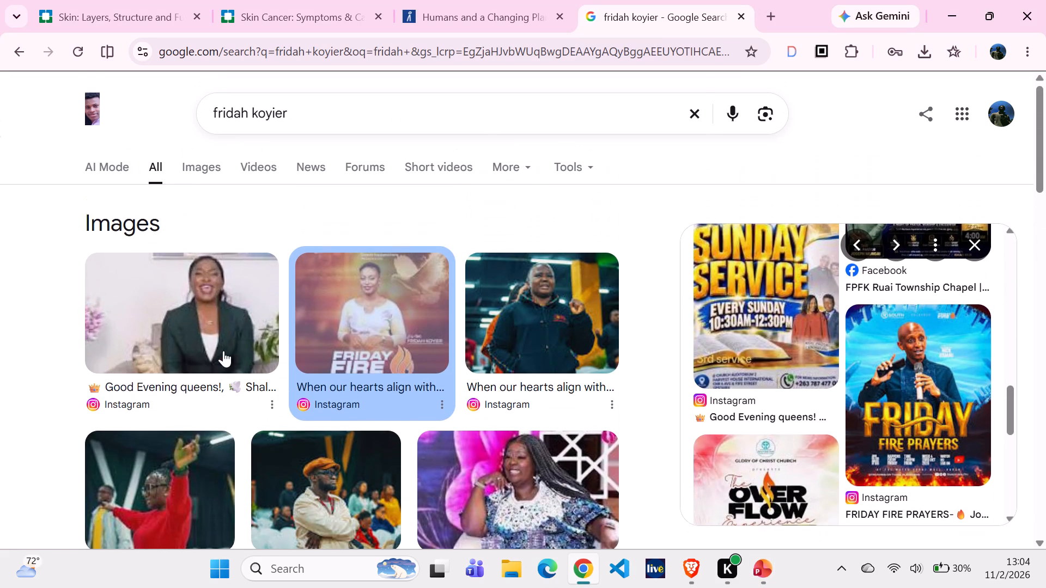
pyautogui.scroll(2, 223, 351)
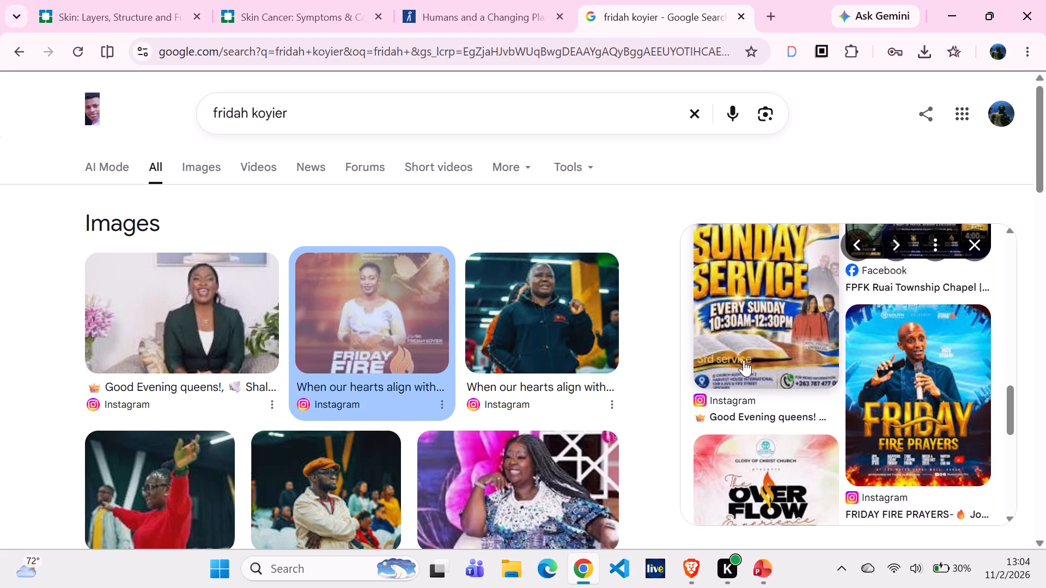
pyautogui.scroll(15, 744, 360)
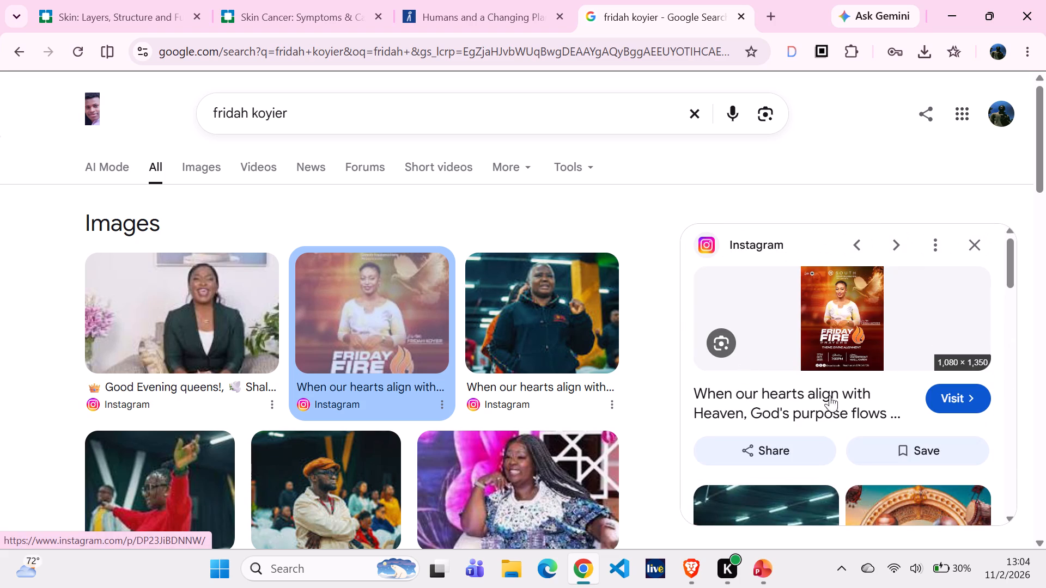
pyautogui.click(804, 386)
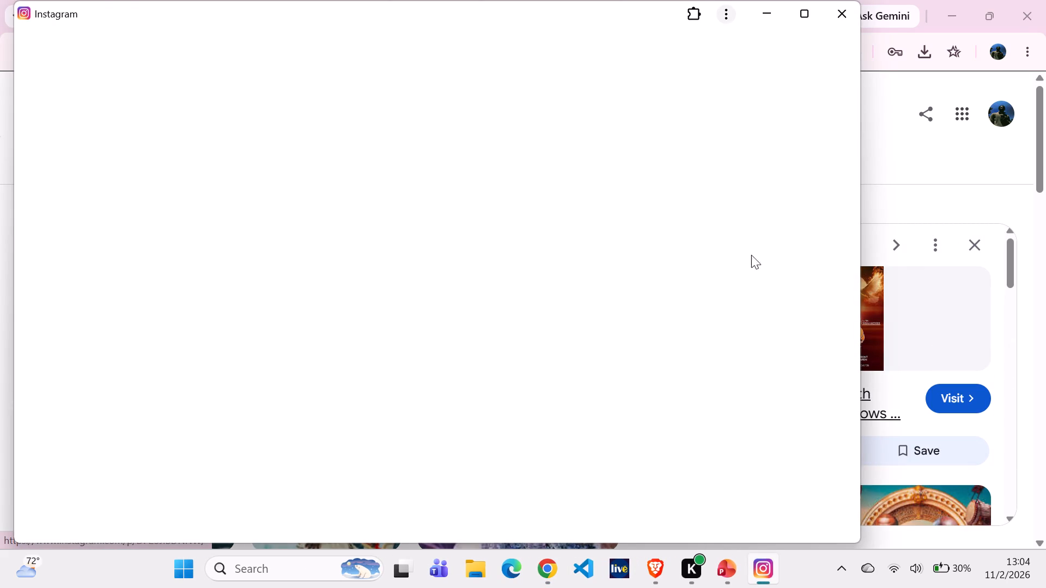
pyautogui.click(849, 16)
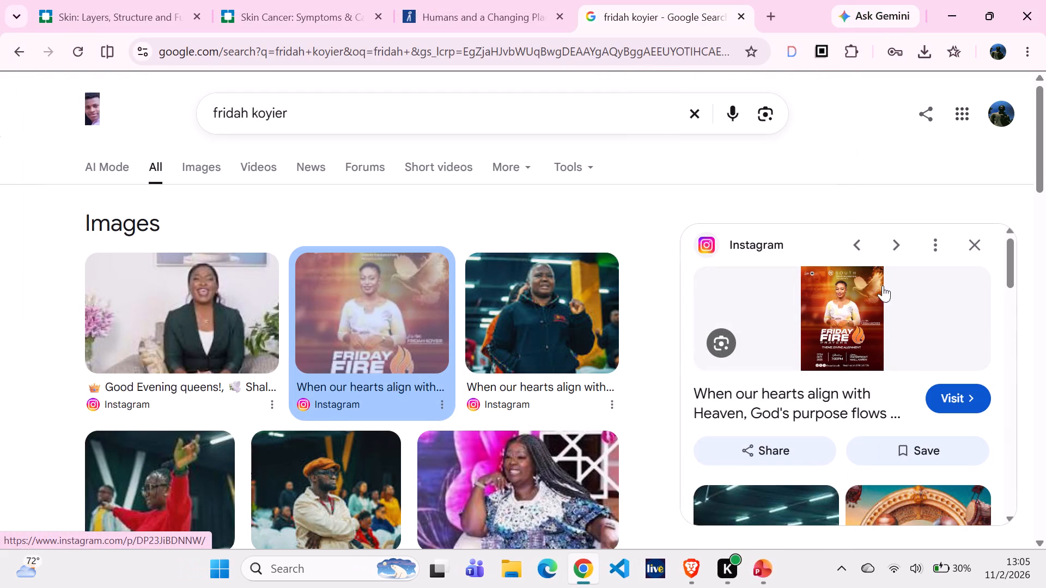
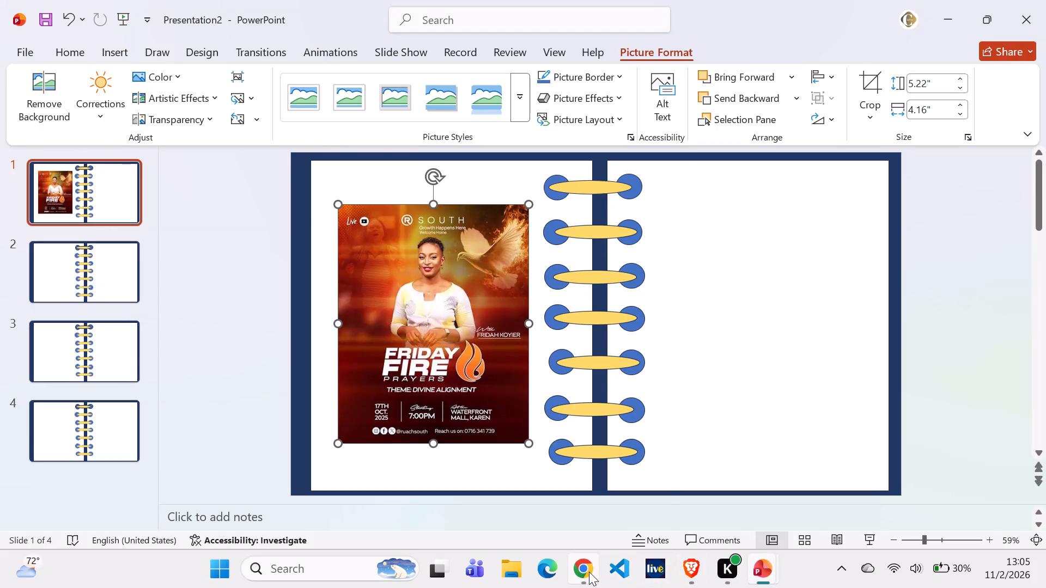
# Switch to Chrome and rerun the existing web search on the featured speaker with "about" added after the name.
pyautogui.click(586, 569)
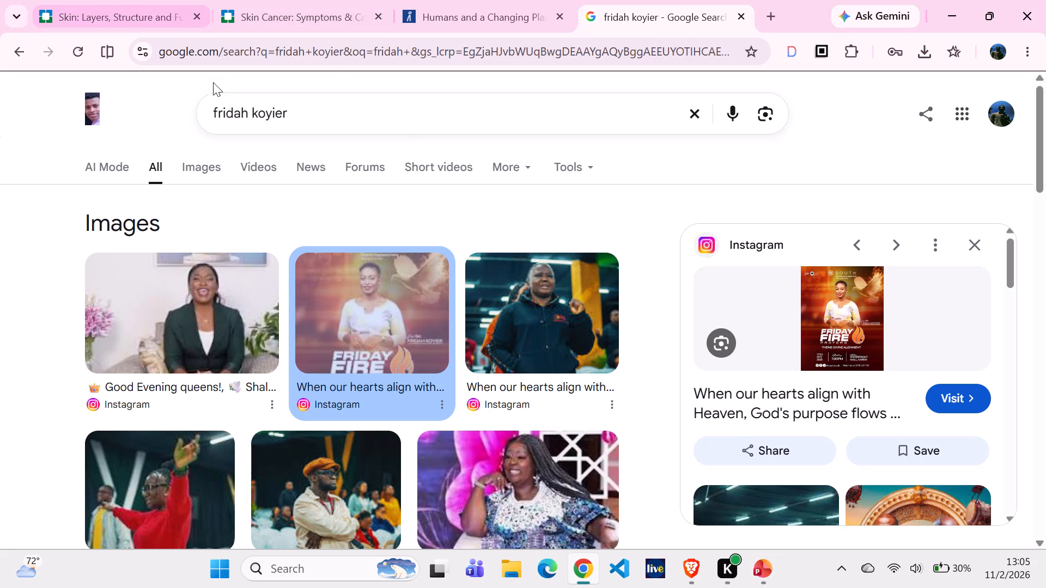
pyautogui.click(316, 117)
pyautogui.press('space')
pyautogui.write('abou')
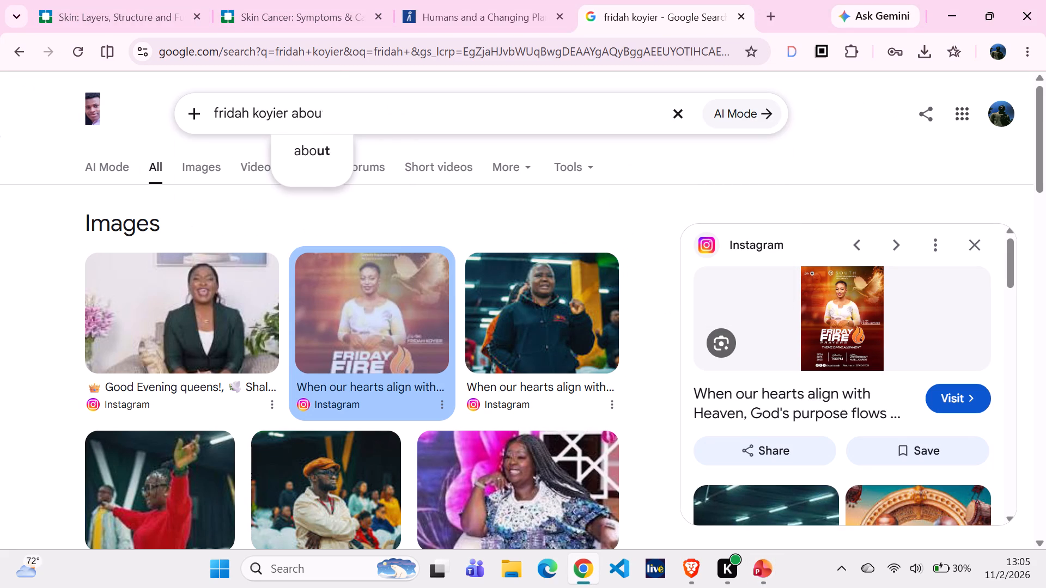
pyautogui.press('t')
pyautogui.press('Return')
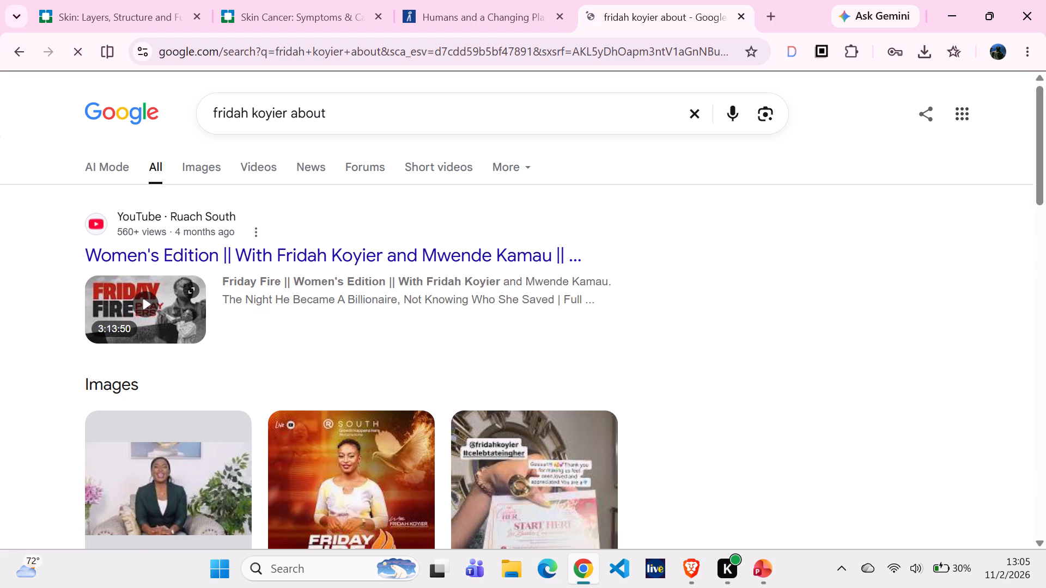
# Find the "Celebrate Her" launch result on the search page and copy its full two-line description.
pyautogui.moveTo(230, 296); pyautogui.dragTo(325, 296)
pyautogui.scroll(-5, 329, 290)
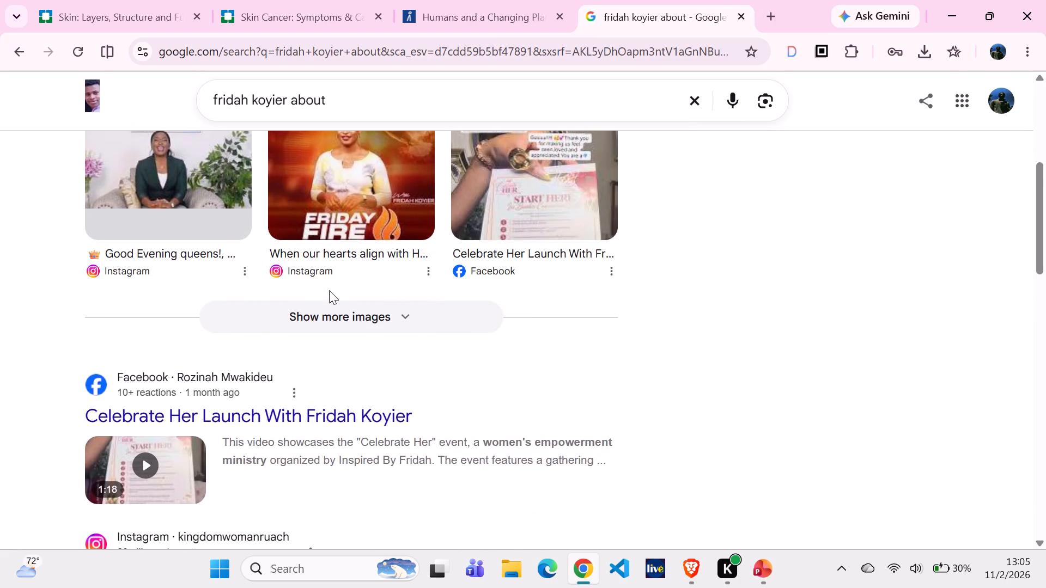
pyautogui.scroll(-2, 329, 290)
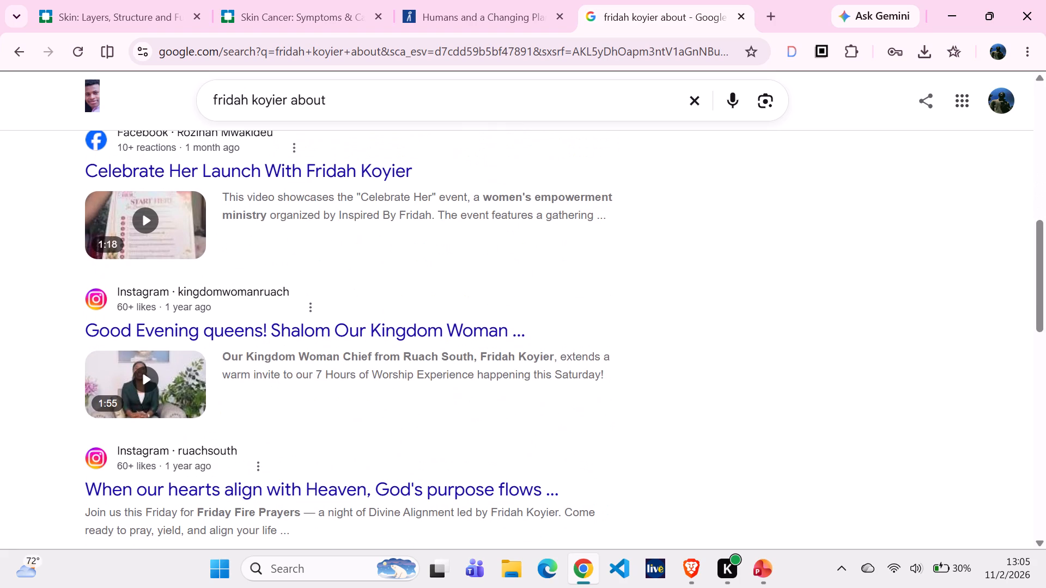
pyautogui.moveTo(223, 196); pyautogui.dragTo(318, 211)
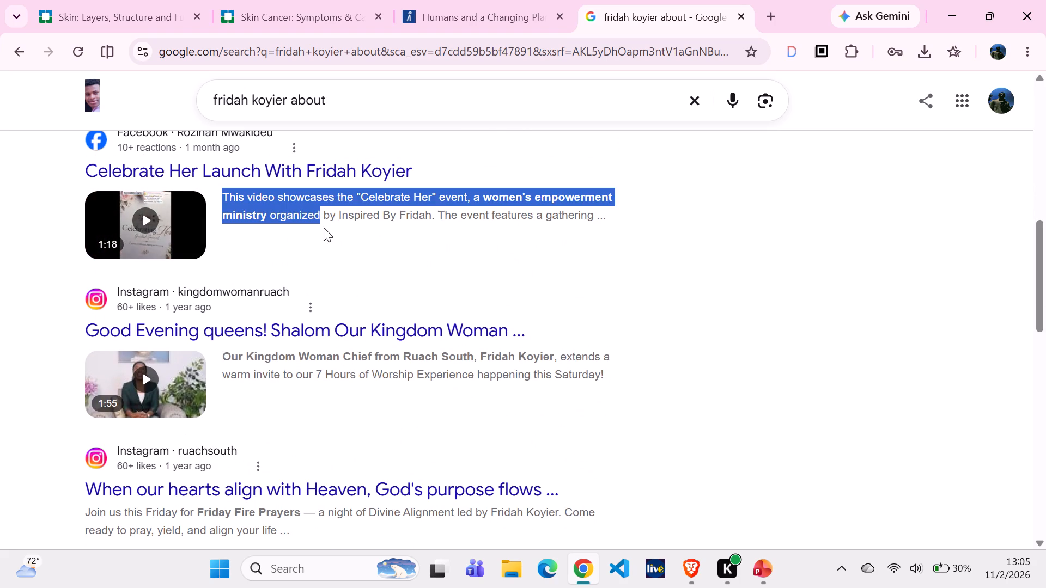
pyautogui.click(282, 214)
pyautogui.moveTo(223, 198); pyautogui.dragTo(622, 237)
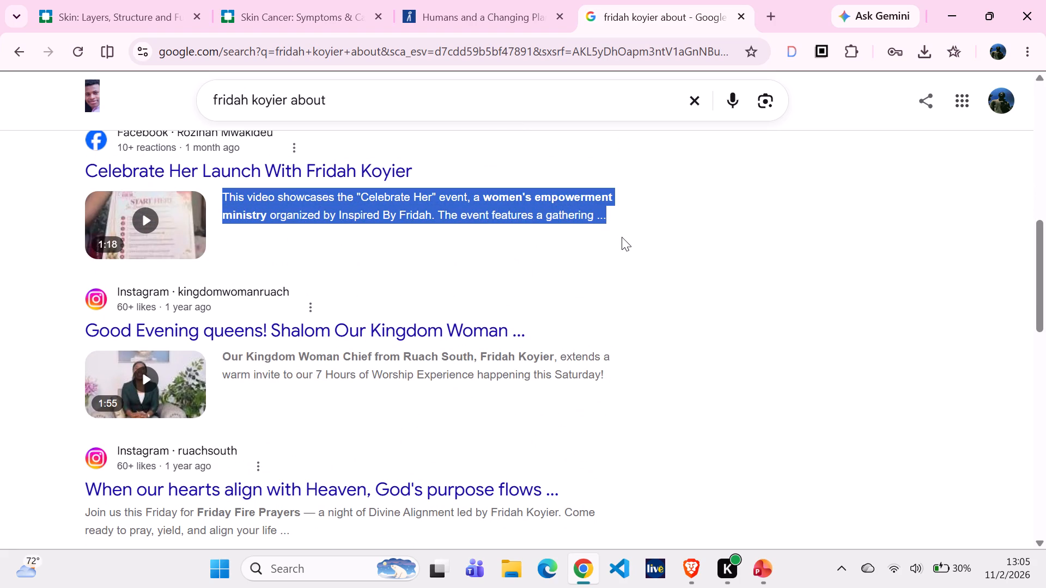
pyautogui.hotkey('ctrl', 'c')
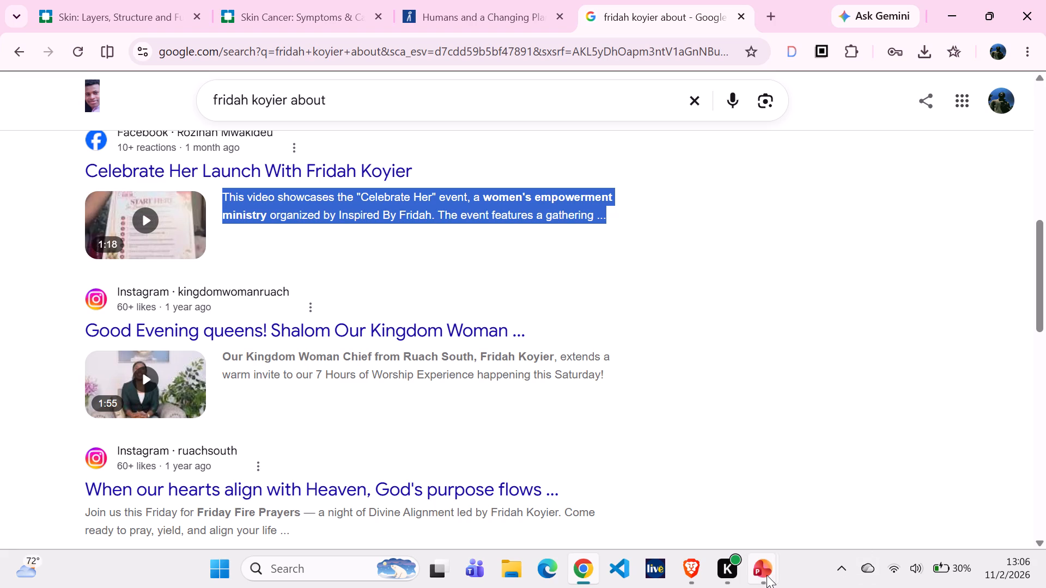
# Close Presentation1 without saving it.
pyautogui.click(745, 428)
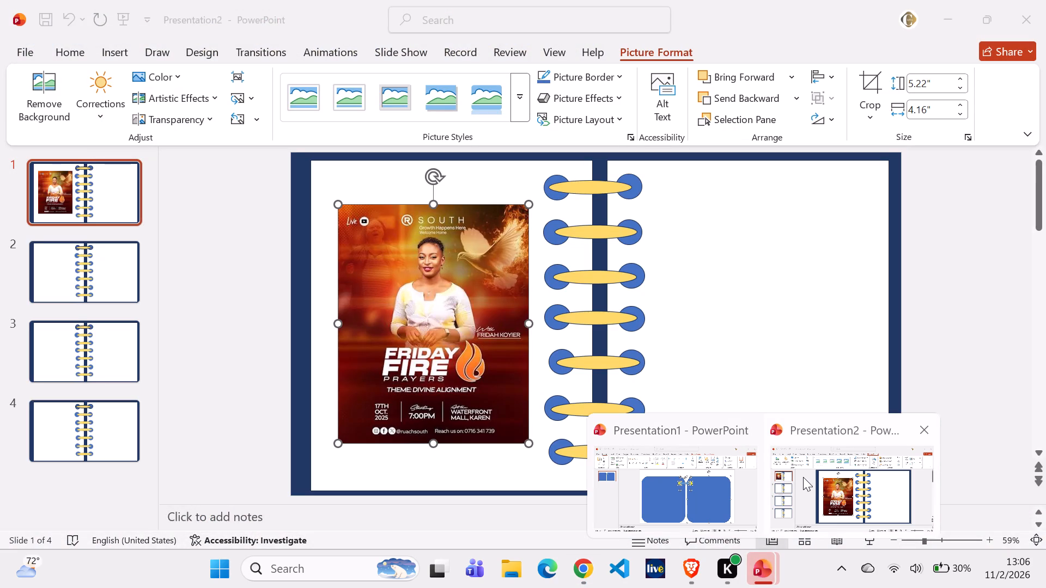
pyautogui.click(703, 475)
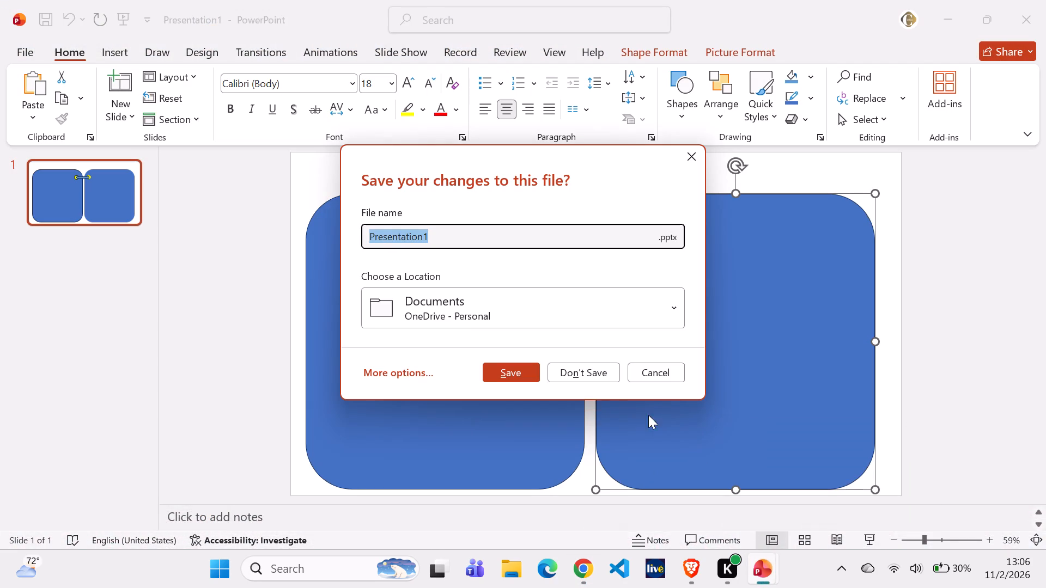
pyautogui.click(586, 371)
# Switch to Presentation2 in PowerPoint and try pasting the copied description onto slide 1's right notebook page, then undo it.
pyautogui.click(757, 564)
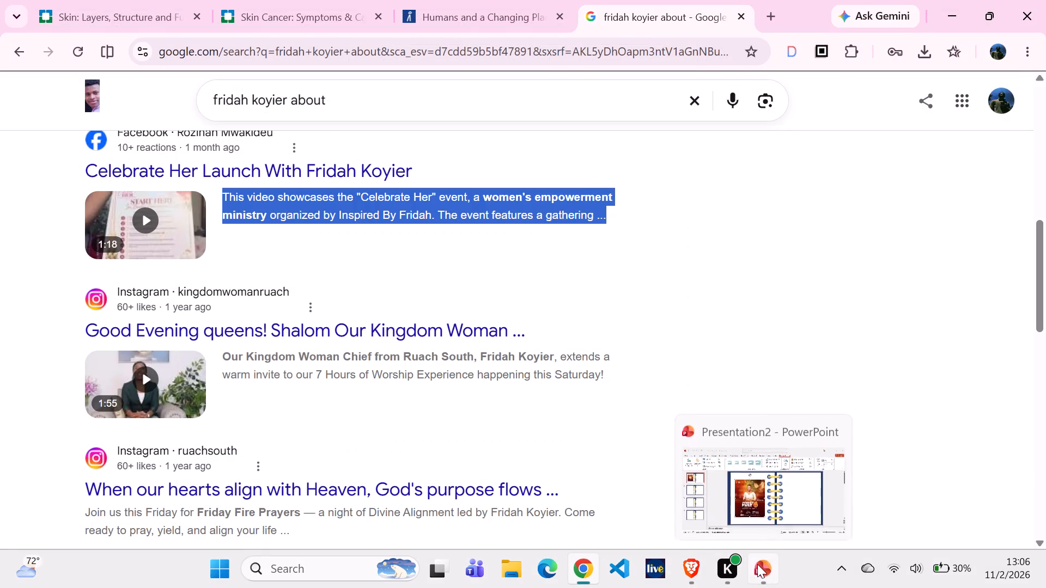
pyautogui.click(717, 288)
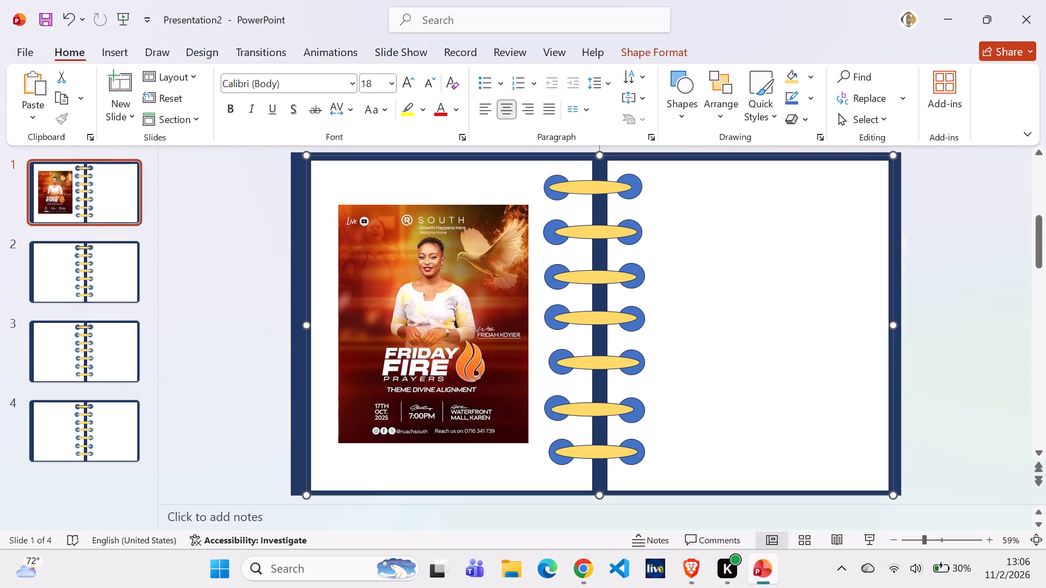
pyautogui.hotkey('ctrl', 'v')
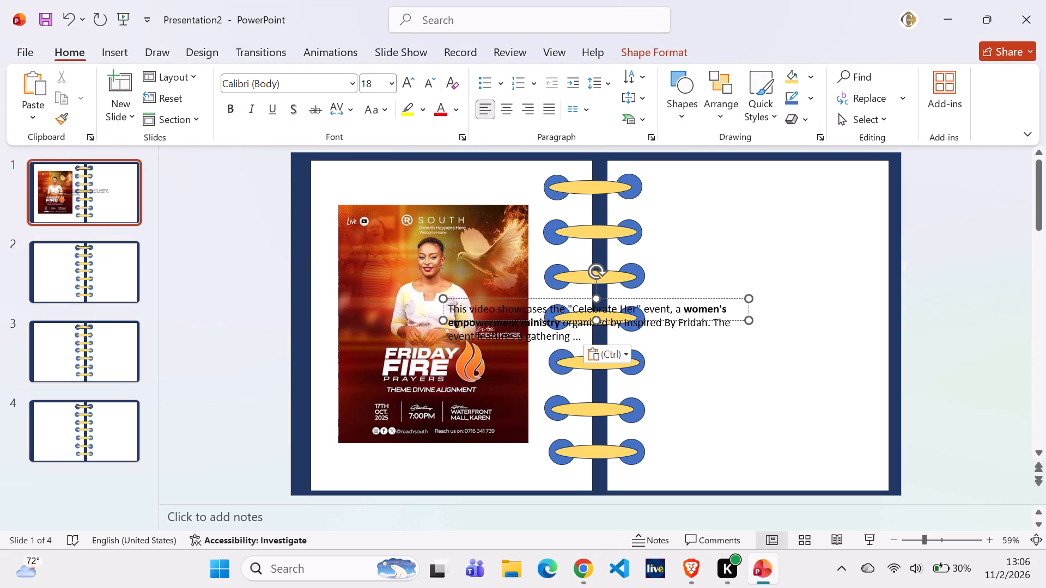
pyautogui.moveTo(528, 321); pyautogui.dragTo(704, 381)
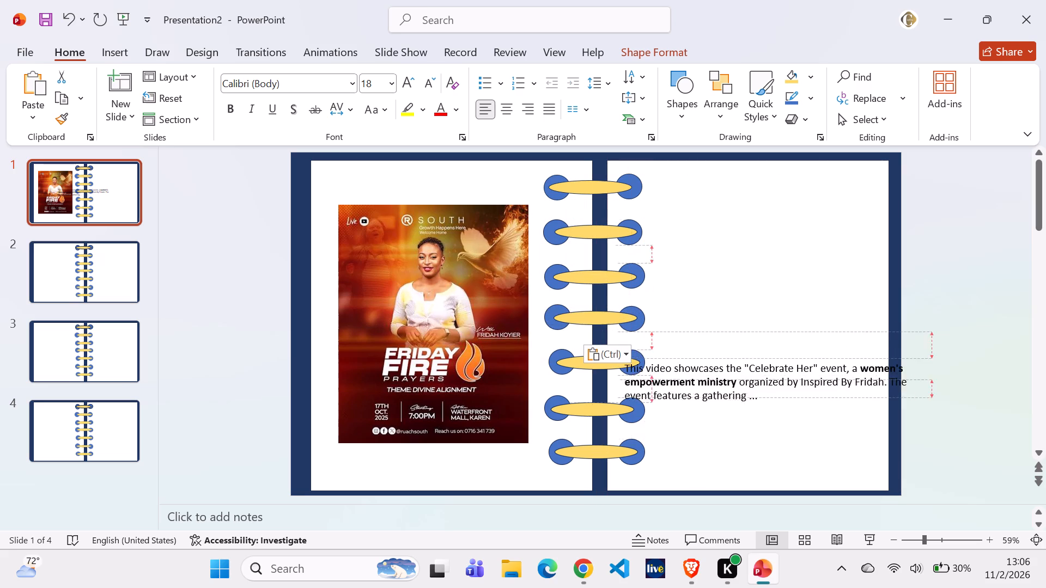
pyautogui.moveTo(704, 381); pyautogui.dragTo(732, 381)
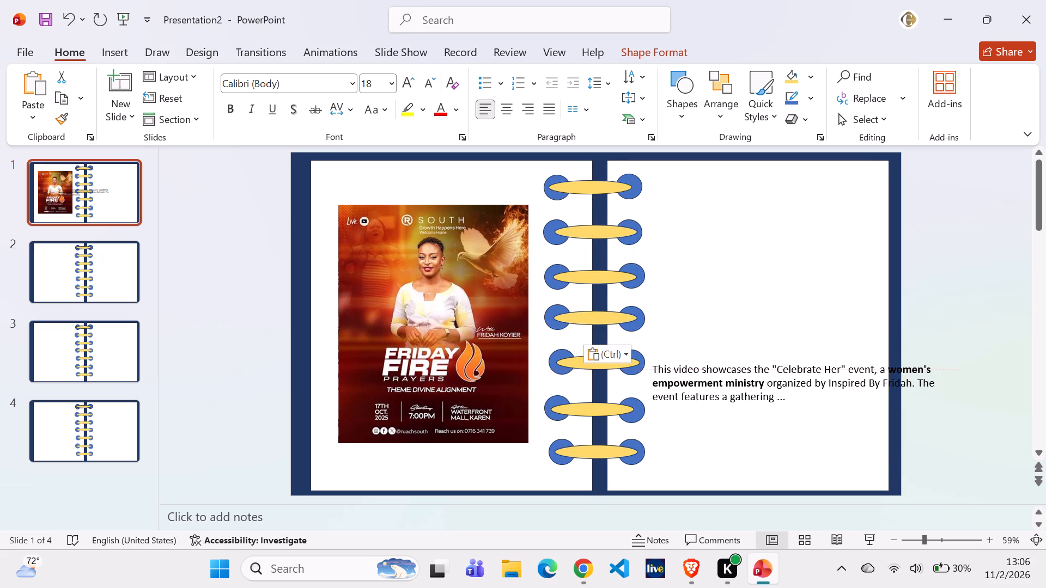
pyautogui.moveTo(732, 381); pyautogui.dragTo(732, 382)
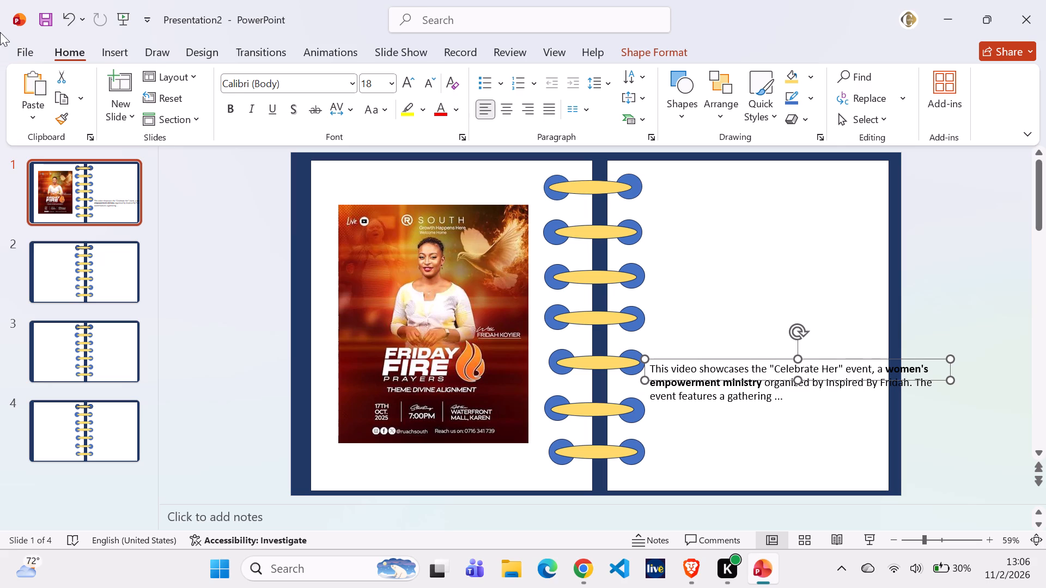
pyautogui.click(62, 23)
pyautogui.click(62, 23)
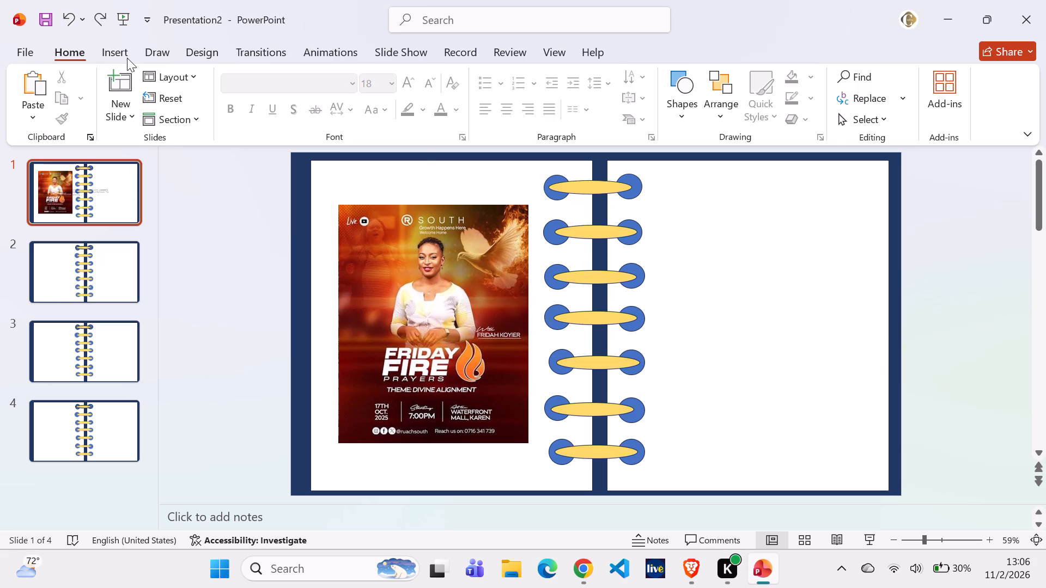
# Add a text box near the top of slide 1's right notebook page with the person's name on two lines, second line indented.
pyautogui.click(773, 249)
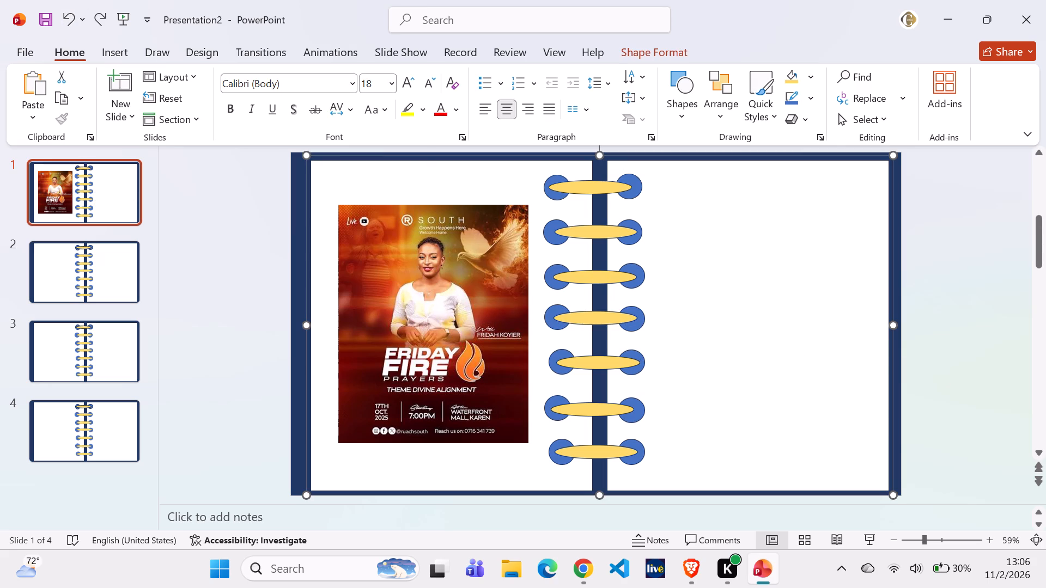
pyautogui.click(119, 50)
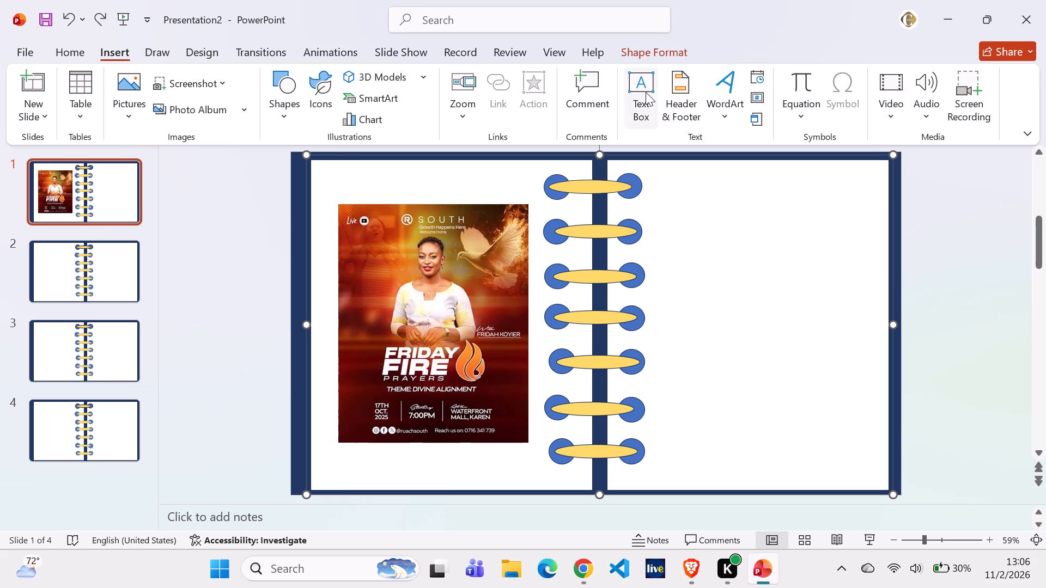
pyautogui.click(646, 92)
pyautogui.moveTo(668, 229); pyautogui.dragTo(685, 240)
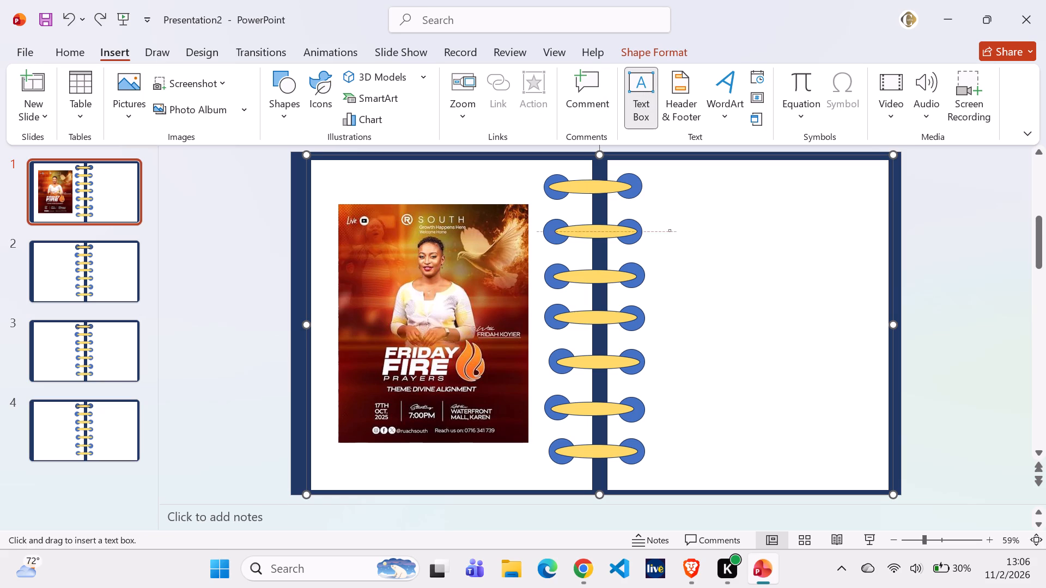
pyautogui.moveTo(685, 240); pyautogui.dragTo(830, 305)
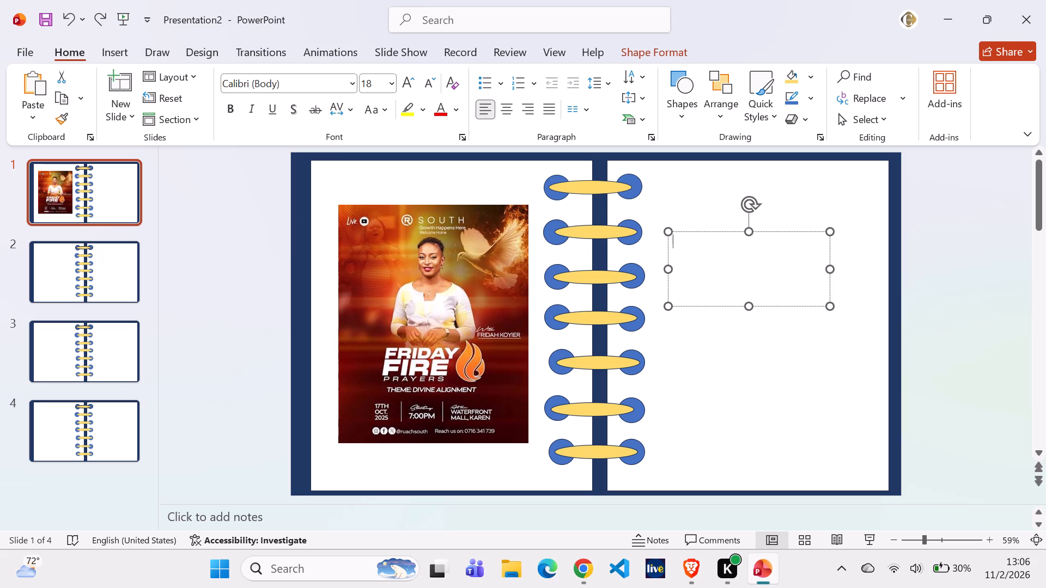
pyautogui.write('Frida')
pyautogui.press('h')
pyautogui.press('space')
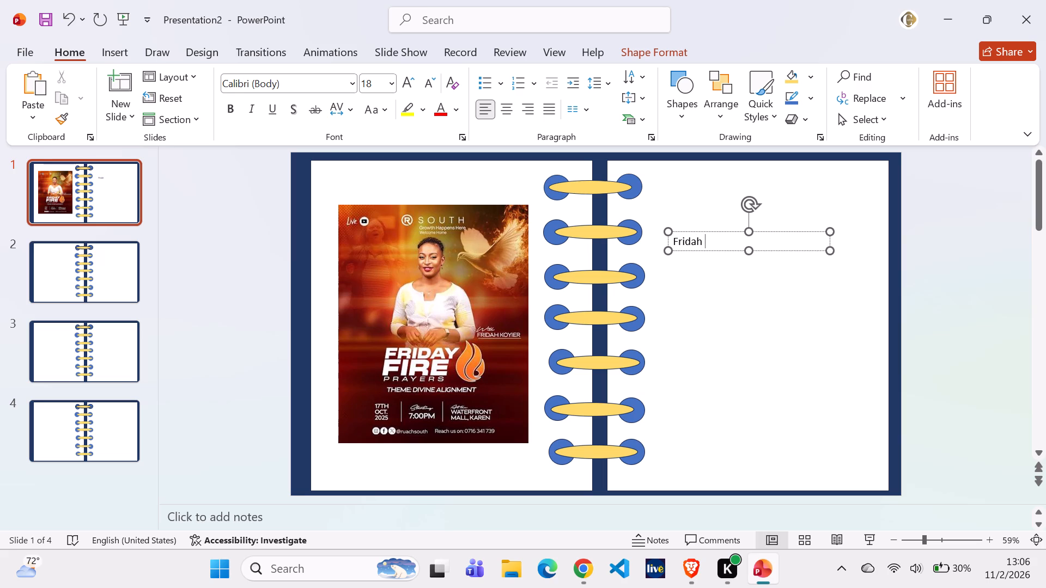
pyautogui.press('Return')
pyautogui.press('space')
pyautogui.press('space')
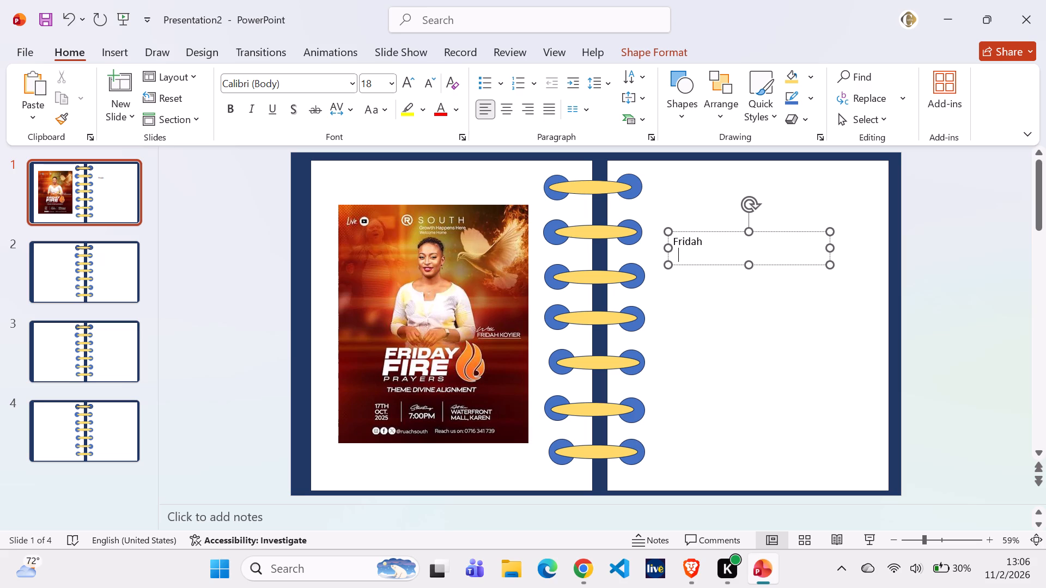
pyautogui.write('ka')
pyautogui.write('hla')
# Narrow the name text box from its right edge so it fits closely around the two lines.
pyautogui.moveTo(826, 247); pyautogui.dragTo(765, 248)
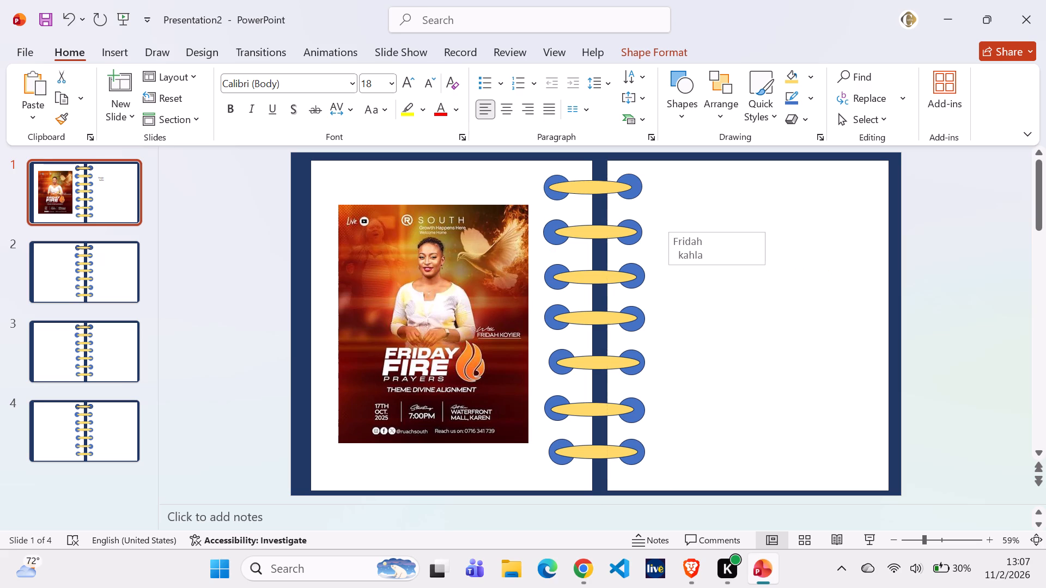
pyautogui.moveTo(765, 248); pyautogui.dragTo(728, 241)
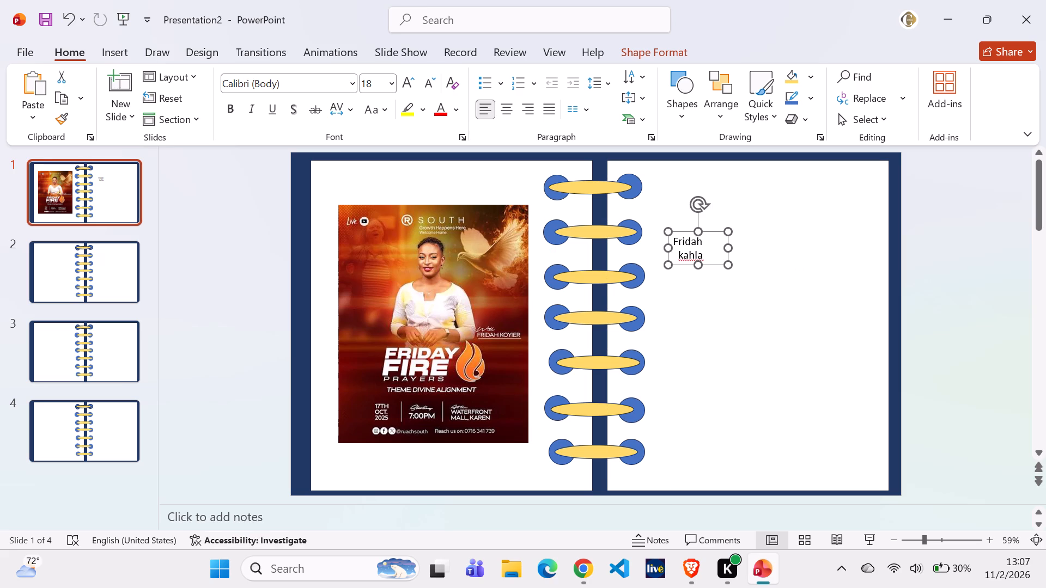
# Set both lines of the name to font size 28 and bold.
pyautogui.click(707, 250)
pyautogui.moveTo(701, 244); pyautogui.dragTo(702, 260)
pyautogui.click(704, 253)
pyautogui.moveTo(702, 256); pyautogui.dragTo(674, 238)
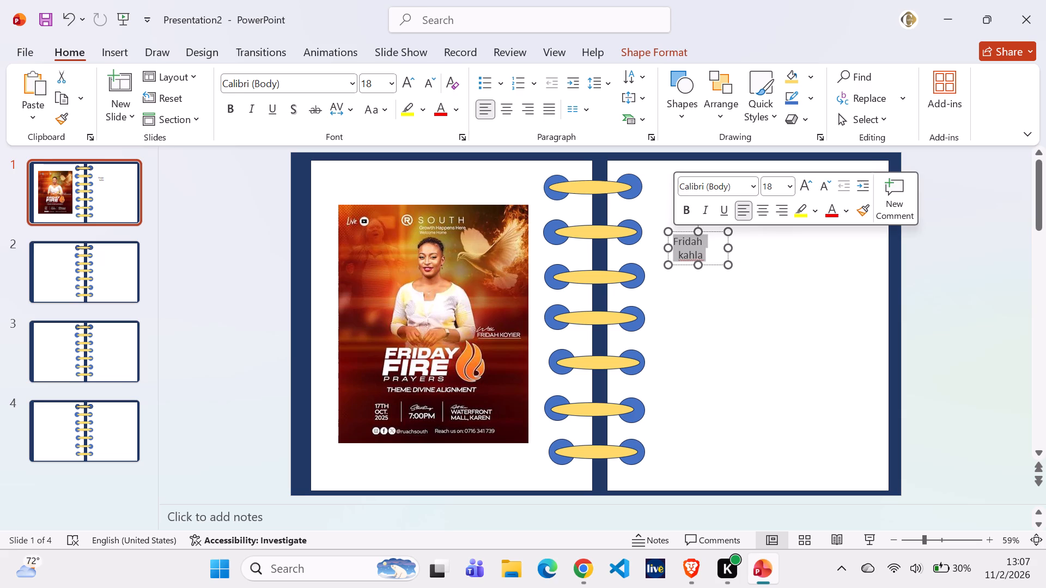
pyautogui.click(790, 187)
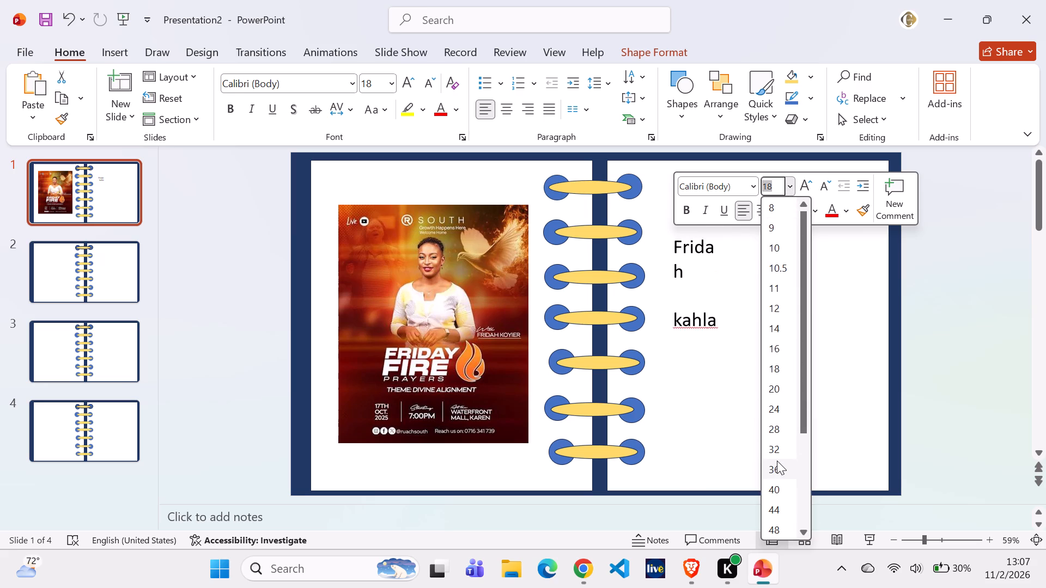
pyautogui.click(776, 426)
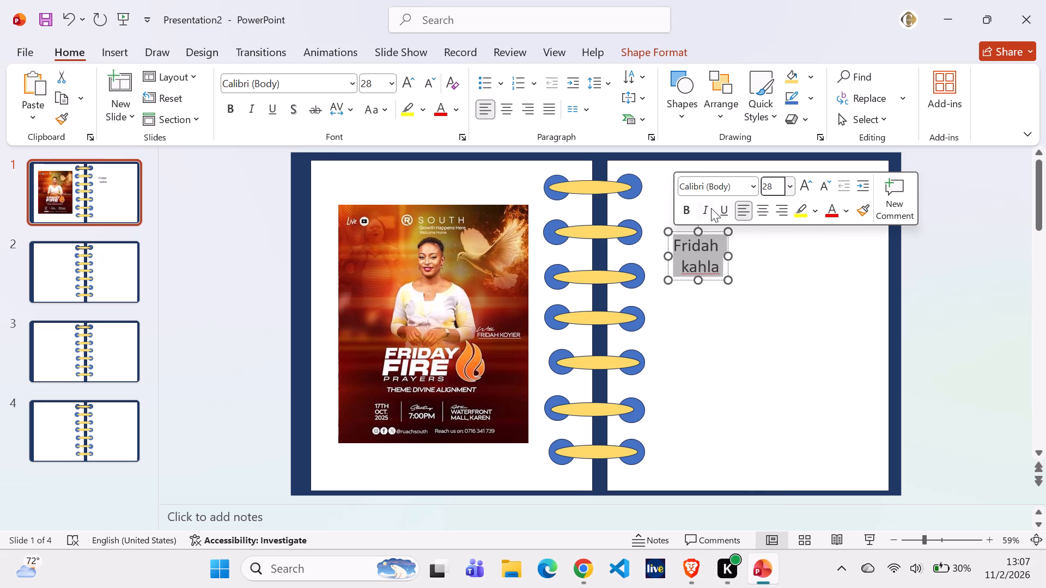
pyautogui.click(685, 209)
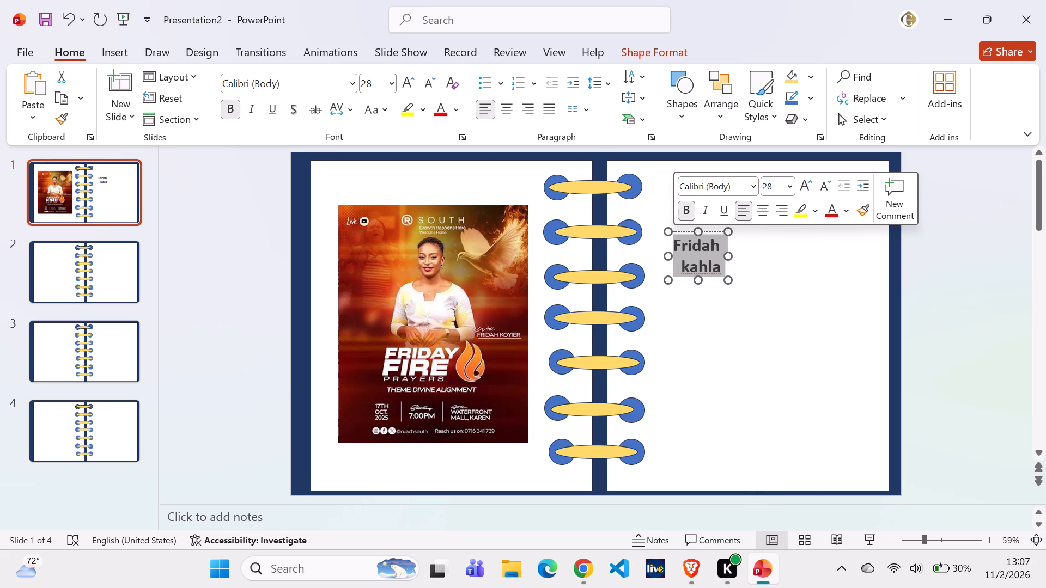
pyautogui.click(724, 344)
# Shift the white notebook page spread slightly left and down behind the rings on slide 1.
pyautogui.click(700, 253)
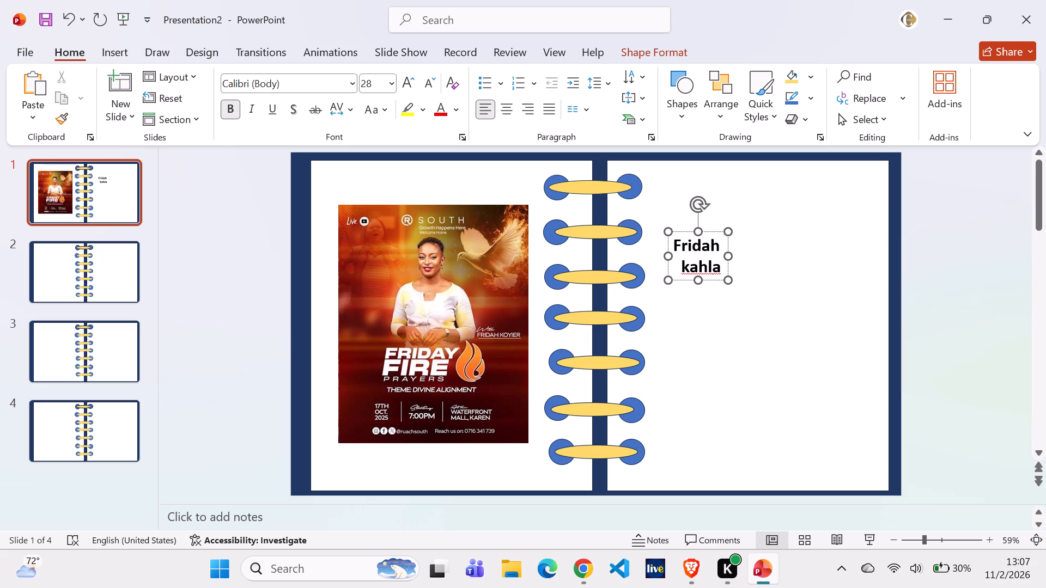
pyautogui.click(689, 220)
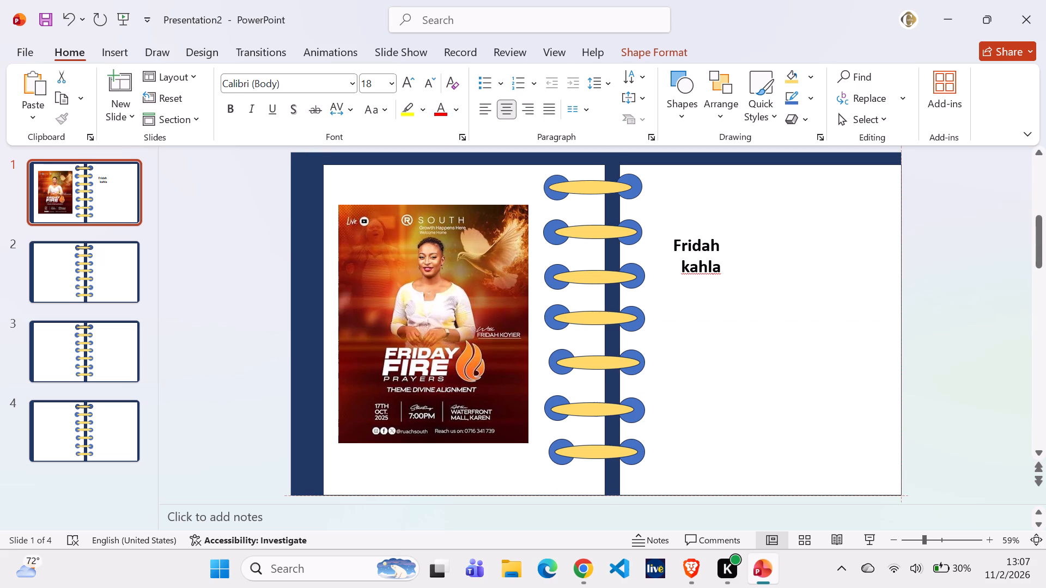
pyautogui.click(695, 249)
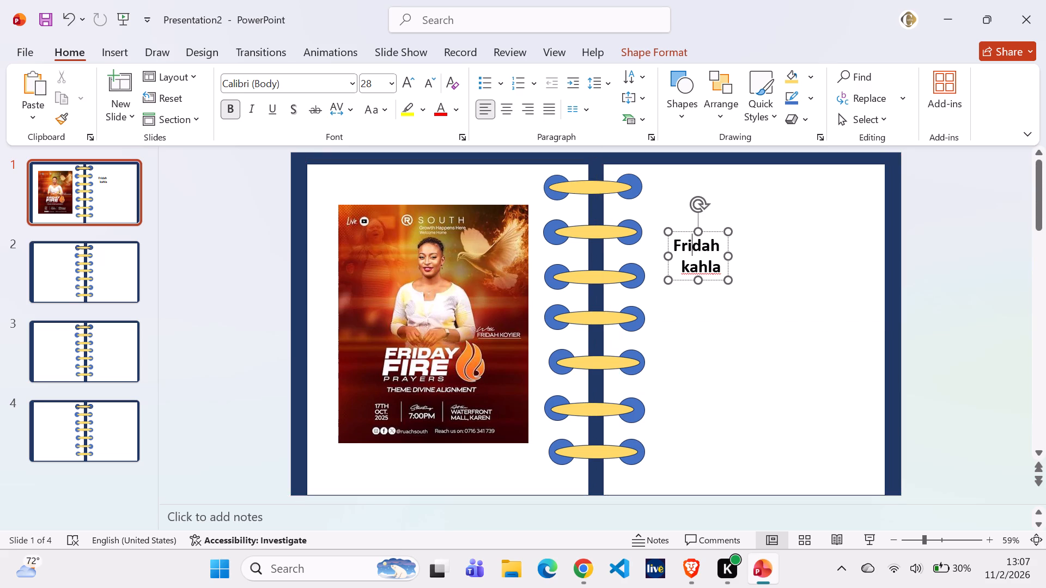
# Widen the name text box to the right and place the text cursor at the end of the second line.
pyautogui.click(699, 255)
pyautogui.moveTo(726, 255); pyautogui.dragTo(747, 258)
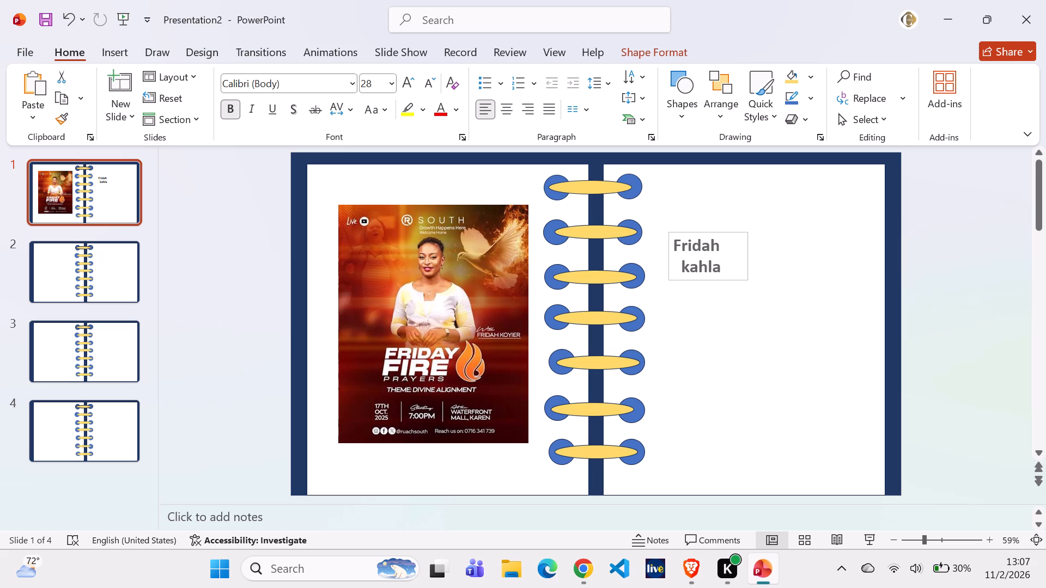
pyautogui.moveTo(747, 258); pyautogui.dragTo(764, 256)
pyautogui.click(719, 256)
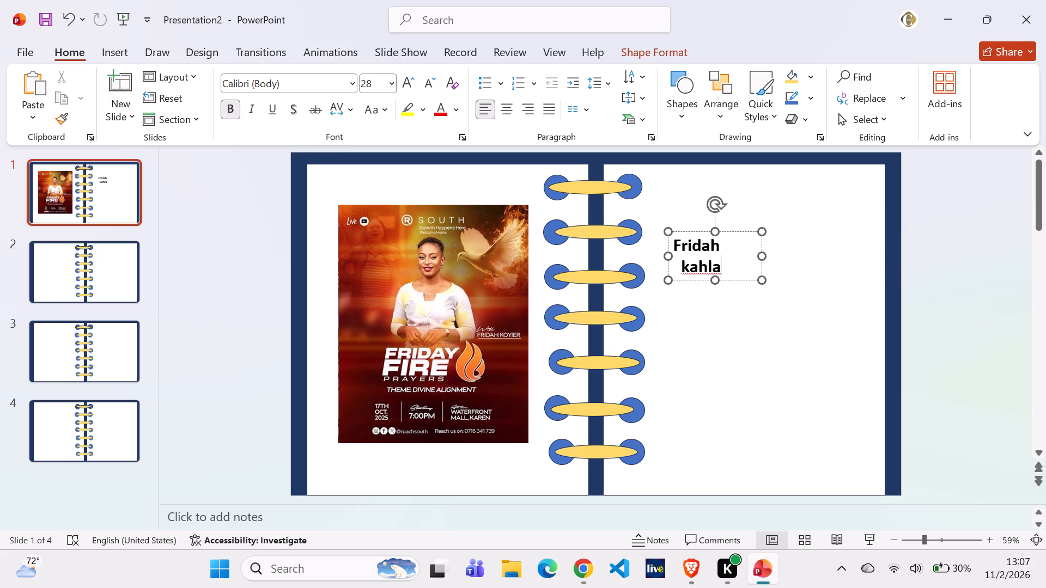
# Enlarge both lines of the name on slide 1 to font size 48.
pyautogui.click(743, 259)
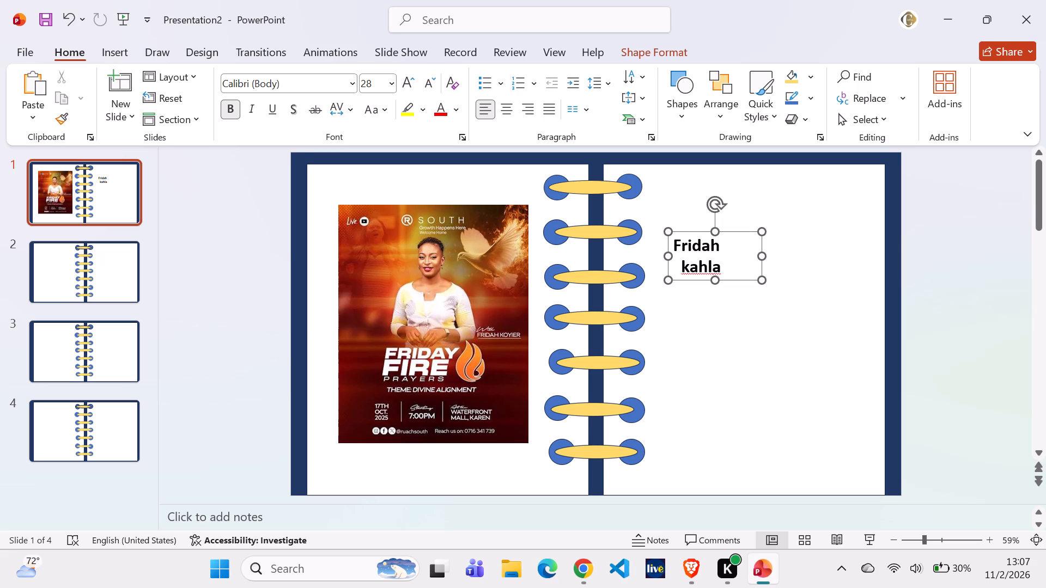
pyautogui.click(731, 295)
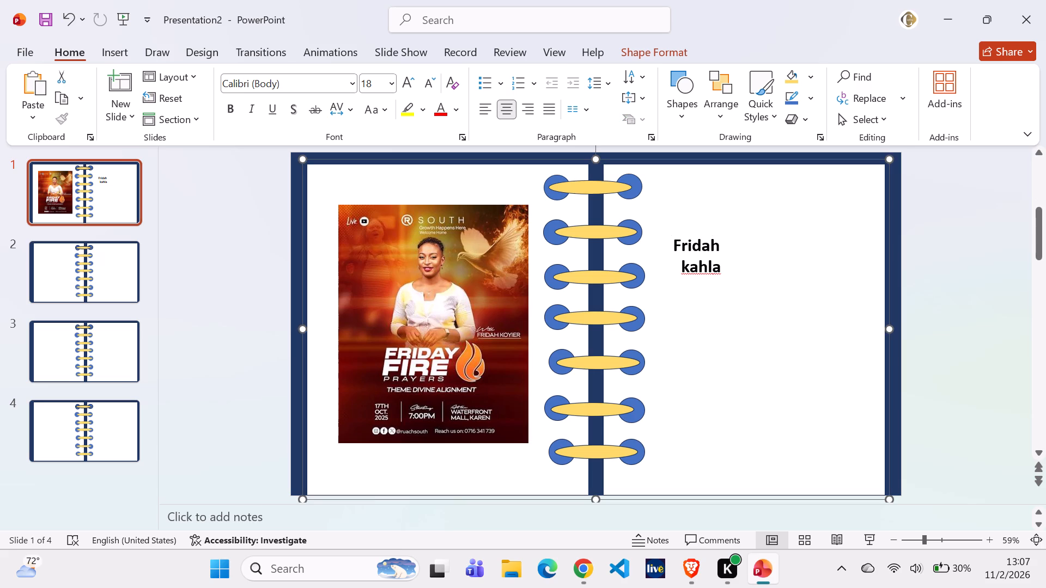
pyautogui.moveTo(676, 249); pyautogui.dragTo(714, 272)
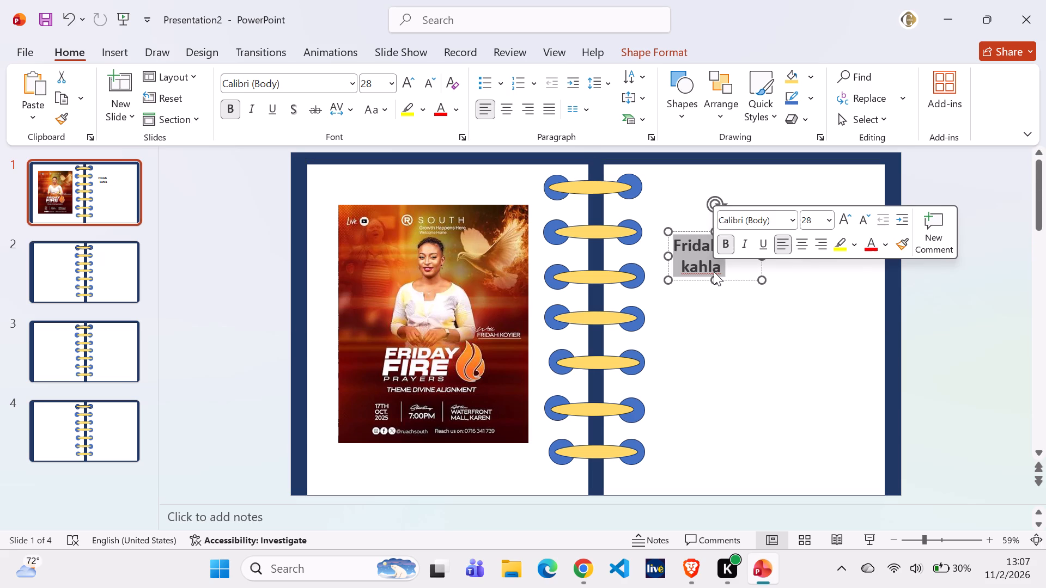
pyautogui.click(831, 222)
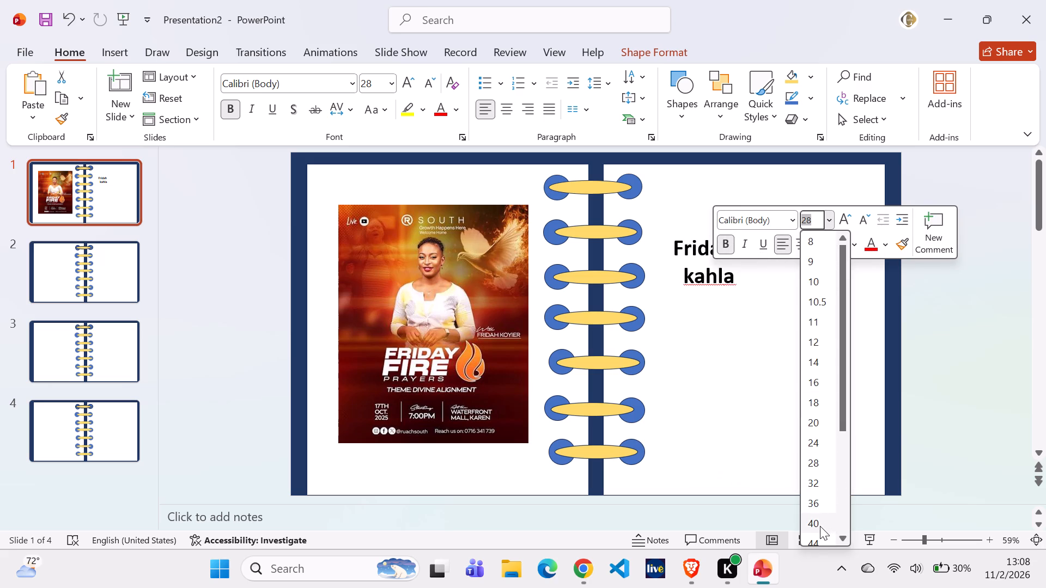
pyautogui.scroll(-3, 822, 501)
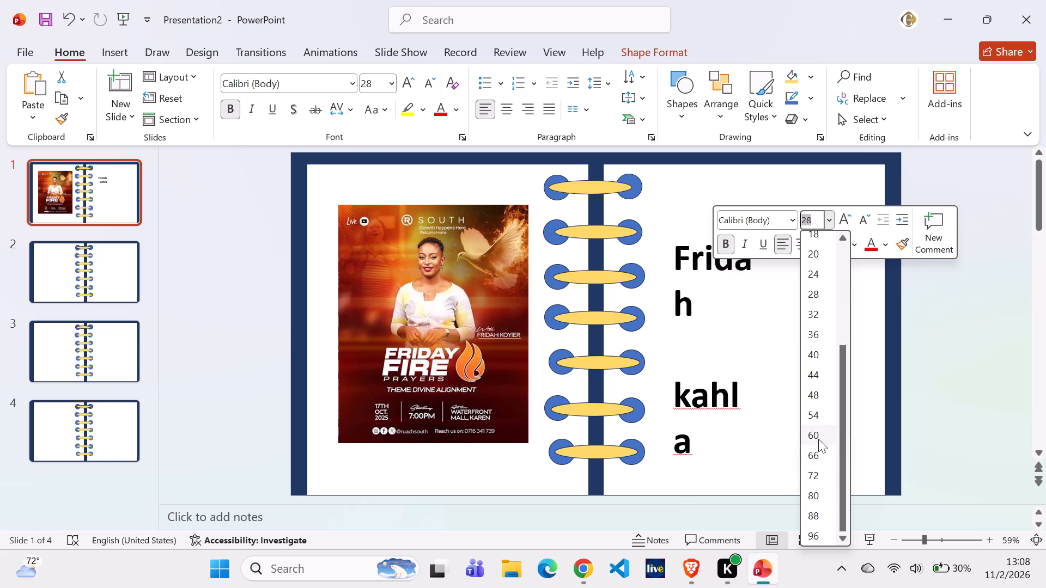
pyautogui.click(821, 394)
pyautogui.click(806, 379)
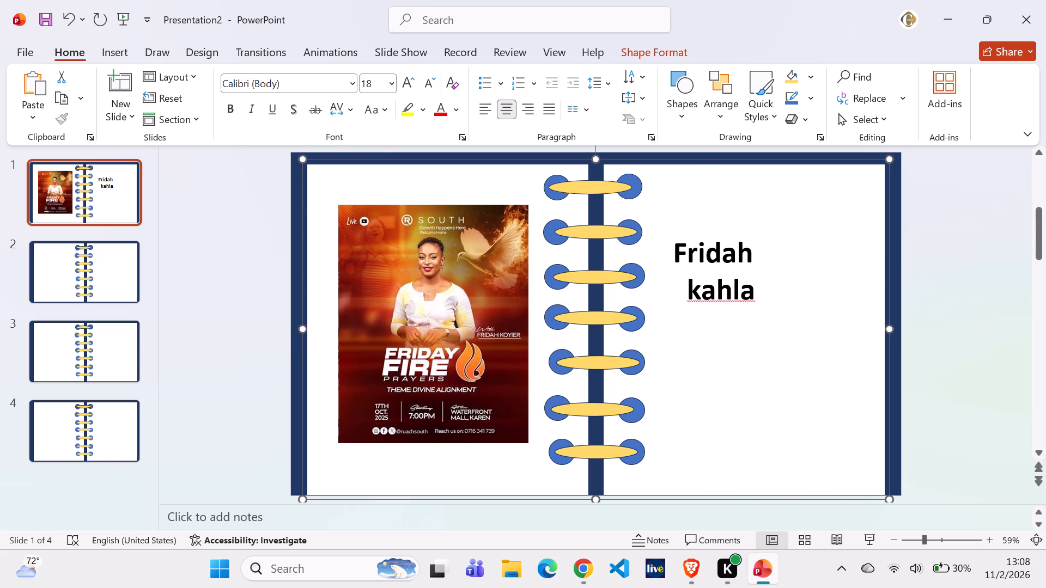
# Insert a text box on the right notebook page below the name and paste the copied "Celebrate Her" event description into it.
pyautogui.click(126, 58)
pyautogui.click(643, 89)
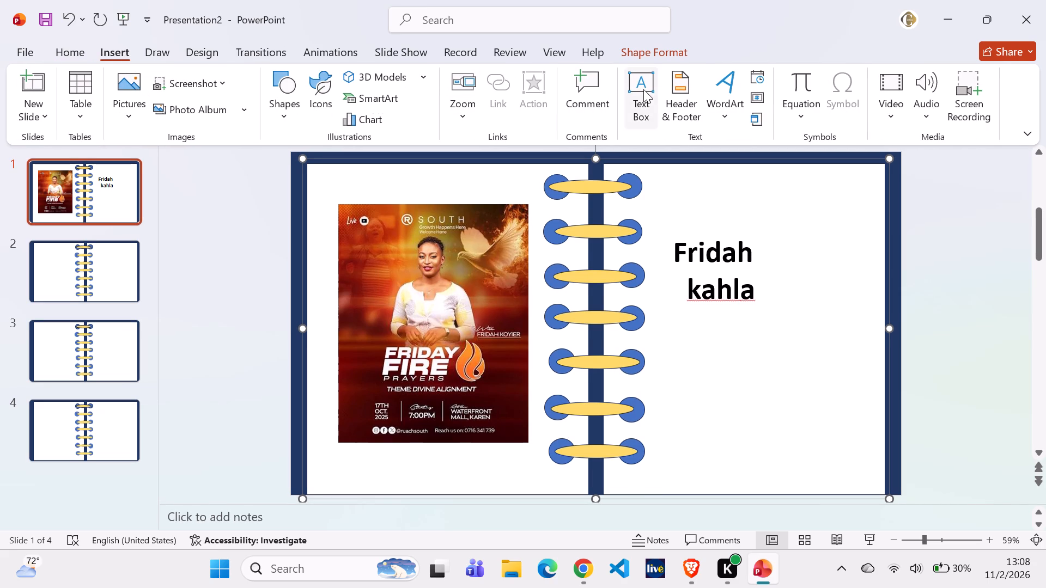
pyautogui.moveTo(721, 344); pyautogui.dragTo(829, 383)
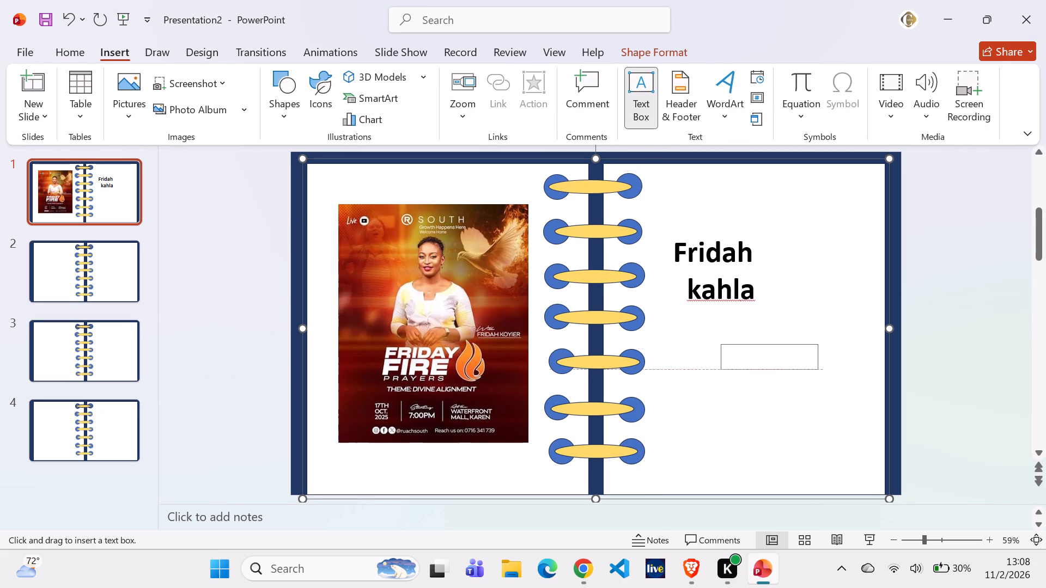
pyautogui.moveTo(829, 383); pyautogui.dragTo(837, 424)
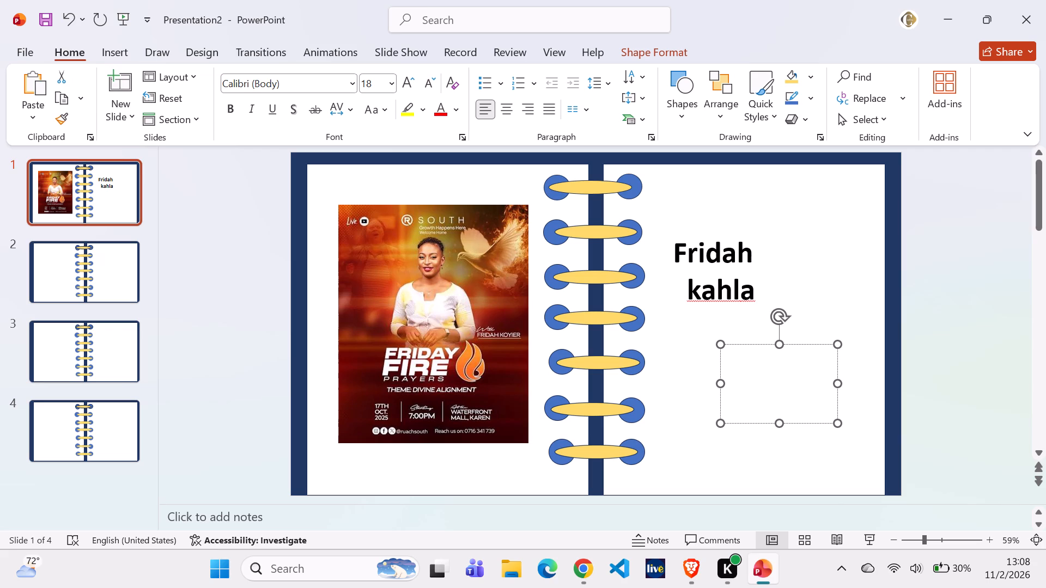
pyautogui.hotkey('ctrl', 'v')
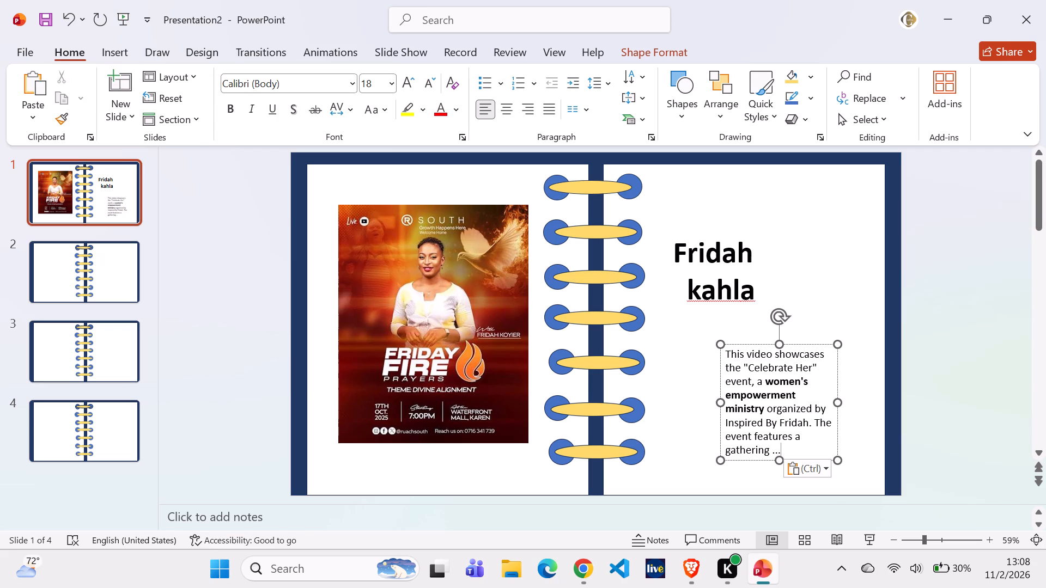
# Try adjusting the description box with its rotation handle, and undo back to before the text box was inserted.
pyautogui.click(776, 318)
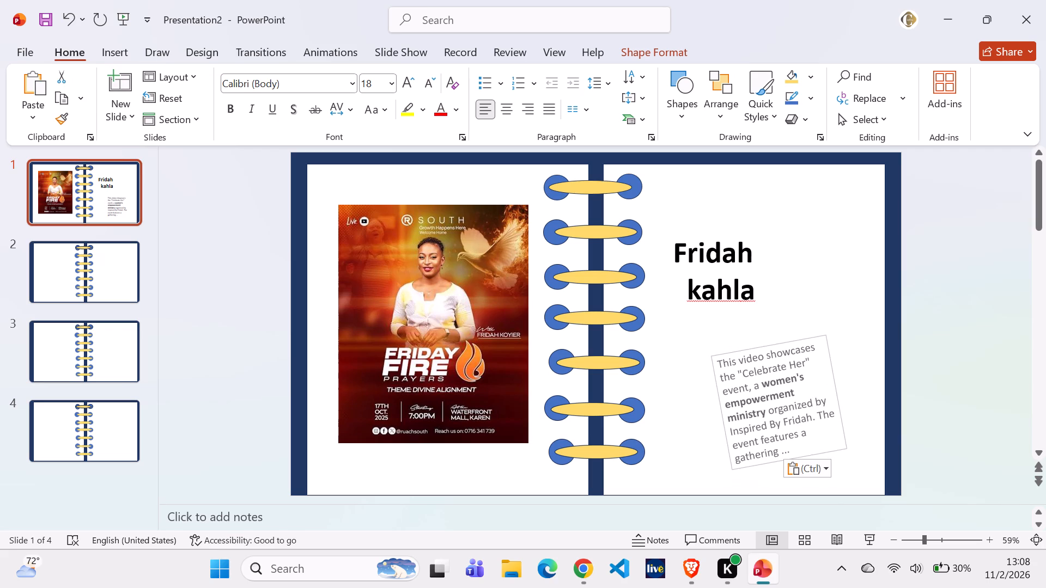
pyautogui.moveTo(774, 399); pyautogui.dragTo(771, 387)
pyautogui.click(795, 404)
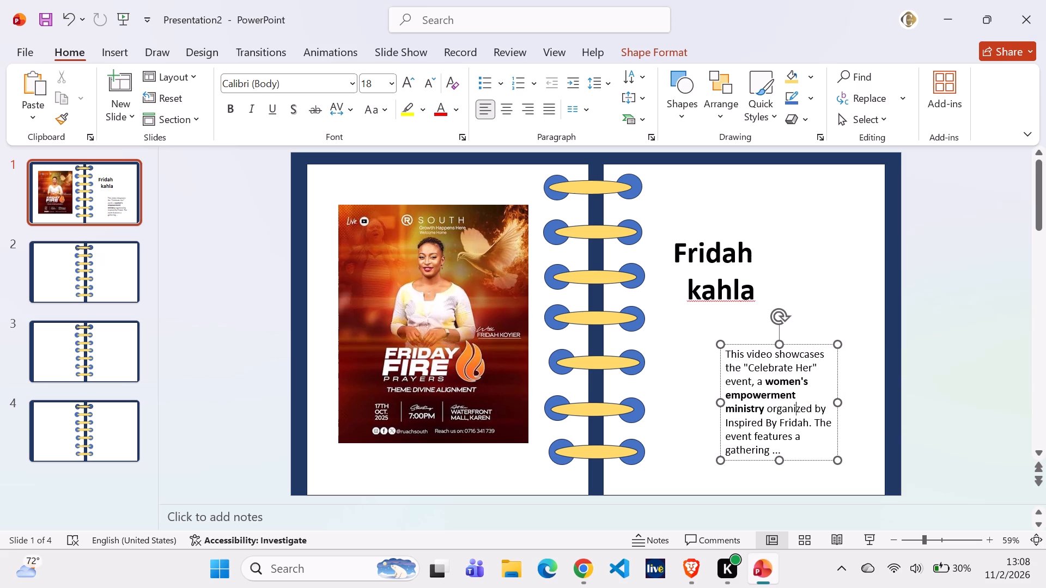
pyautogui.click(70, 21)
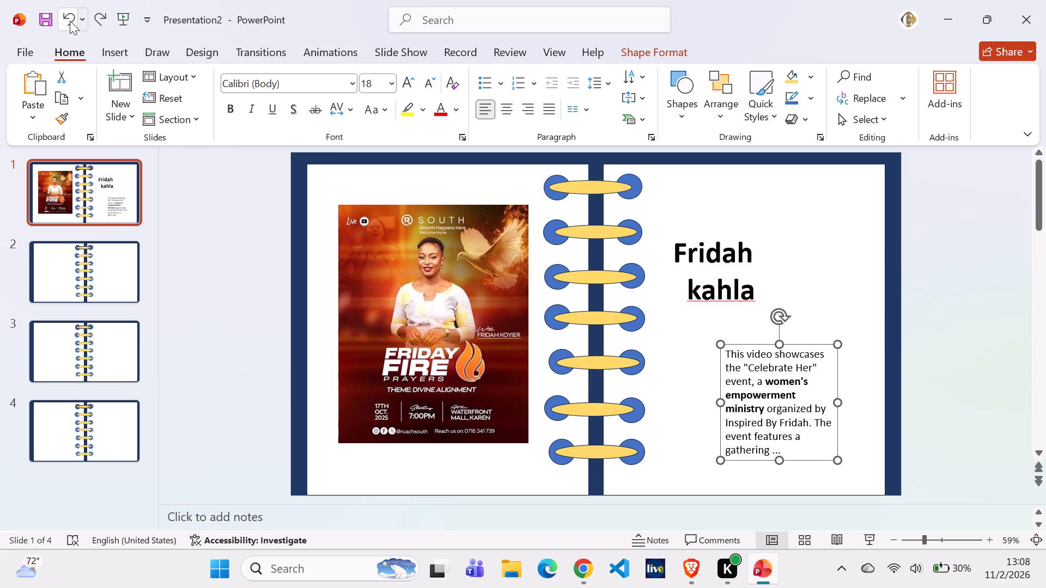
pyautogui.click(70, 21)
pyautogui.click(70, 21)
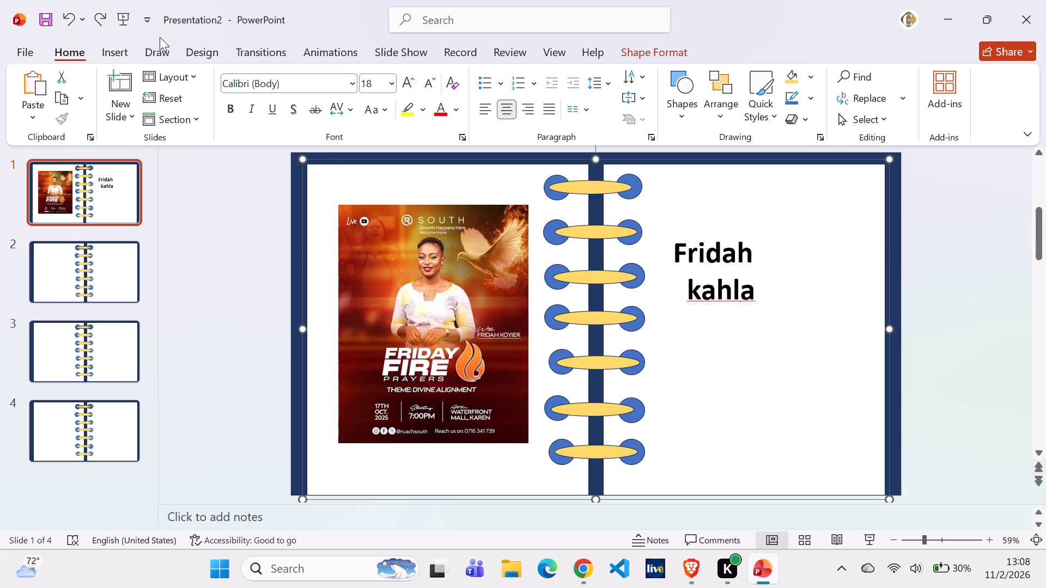
# Draw a new text box directly below the name, aligned with its left edge, and widen it across most of the right notebook page.
pyautogui.click(114, 50)
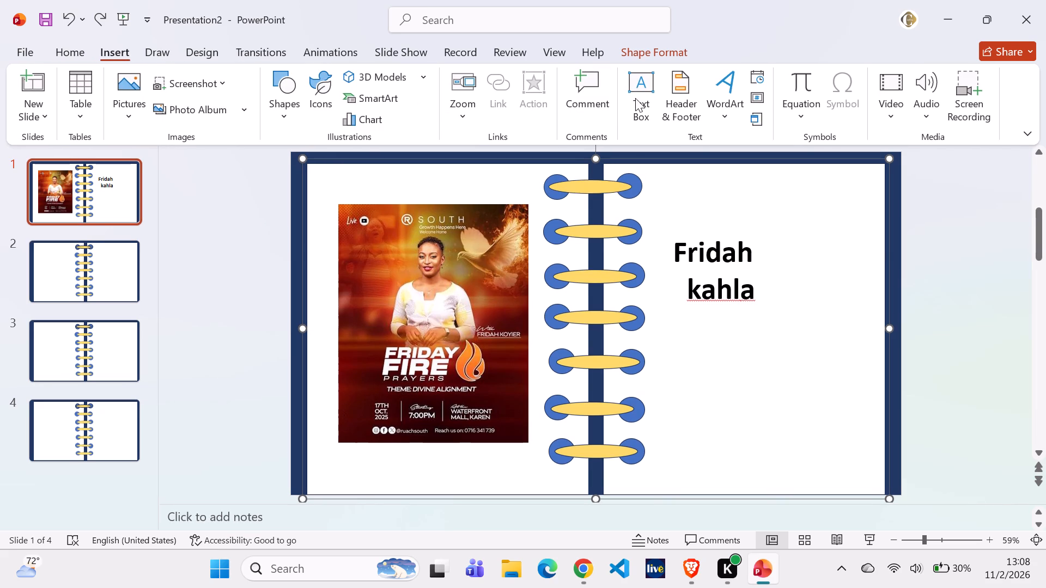
pyautogui.click(634, 98)
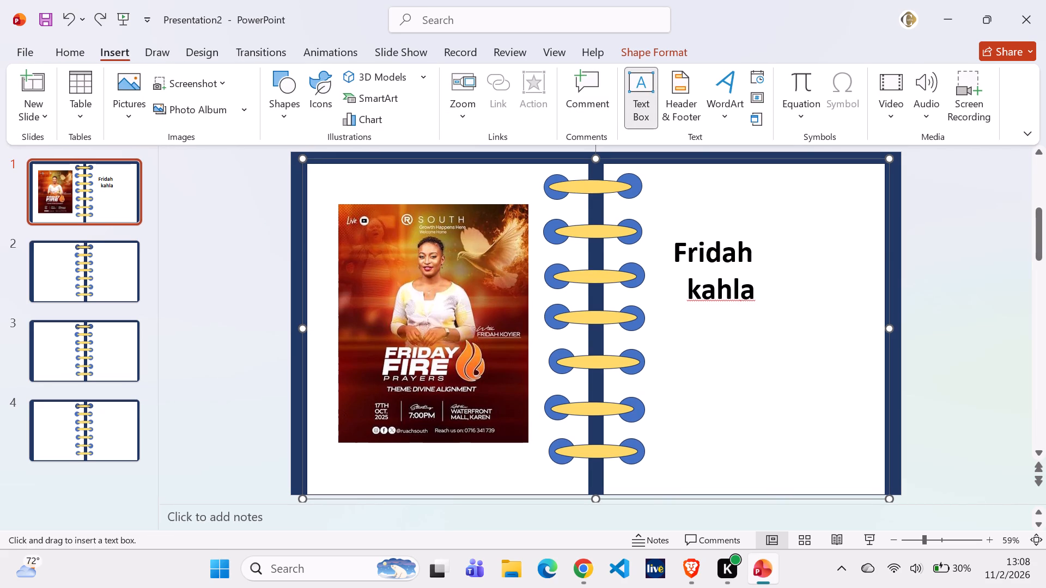
pyautogui.moveTo(670, 323); pyautogui.dragTo(694, 324)
pyautogui.moveTo(694, 324); pyautogui.dragTo(813, 378)
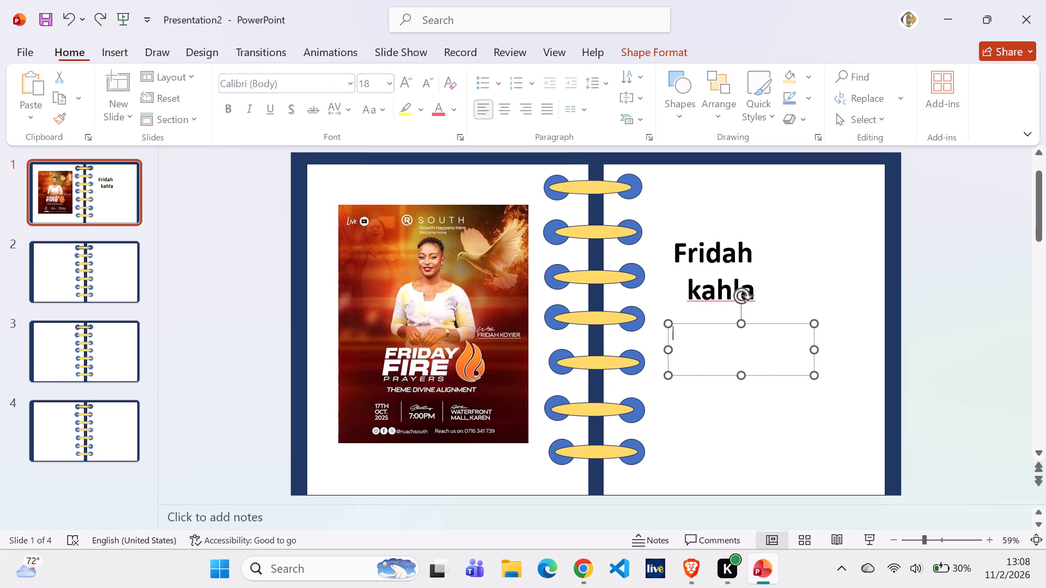
pyautogui.moveTo(744, 321); pyautogui.dragTo(745, 309)
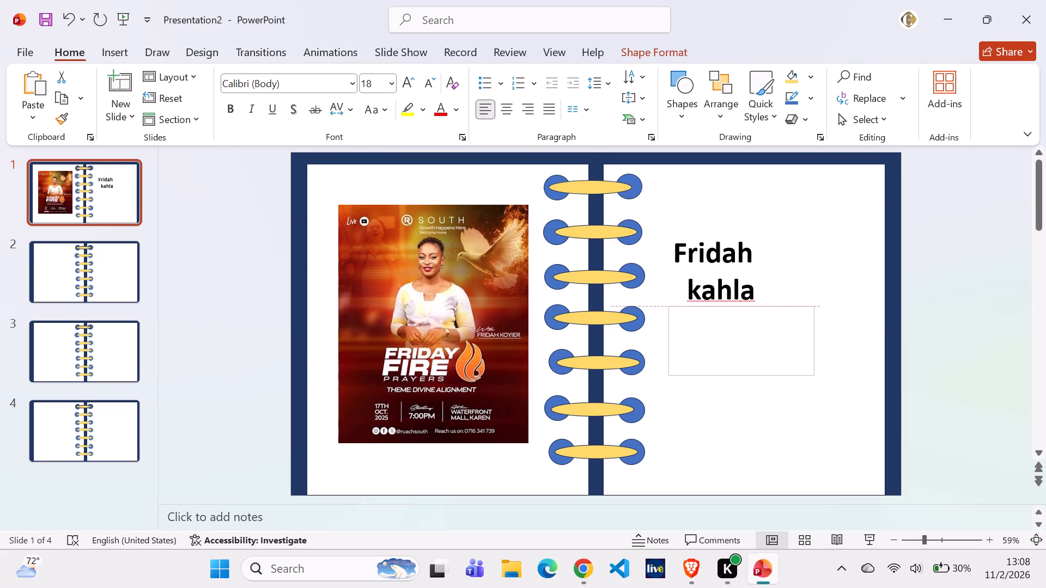
pyautogui.moveTo(745, 309); pyautogui.dragTo(746, 315)
pyautogui.moveTo(814, 372); pyautogui.dragTo(834, 375)
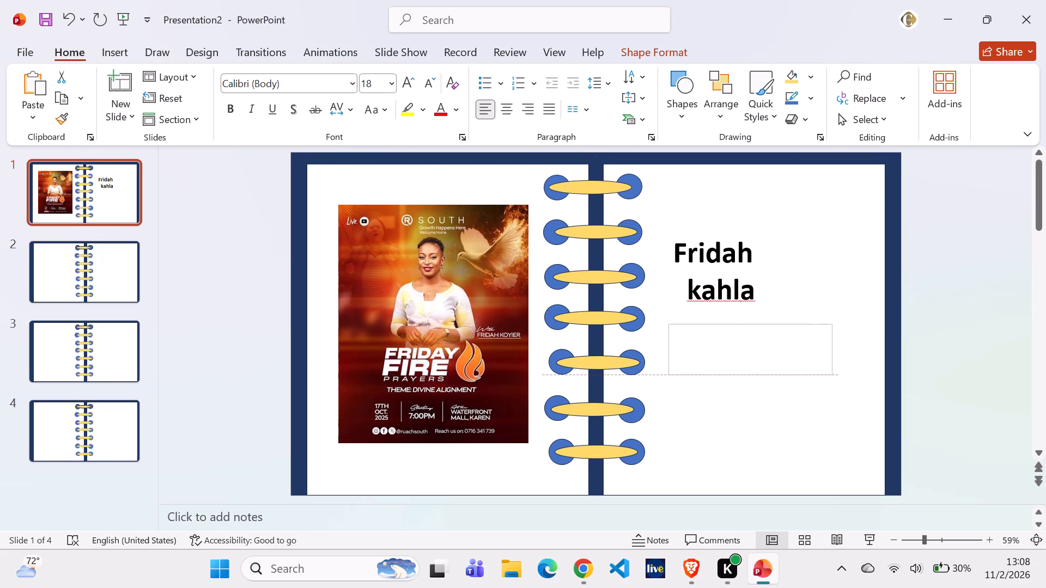
pyautogui.moveTo(834, 375); pyautogui.dragTo(854, 382)
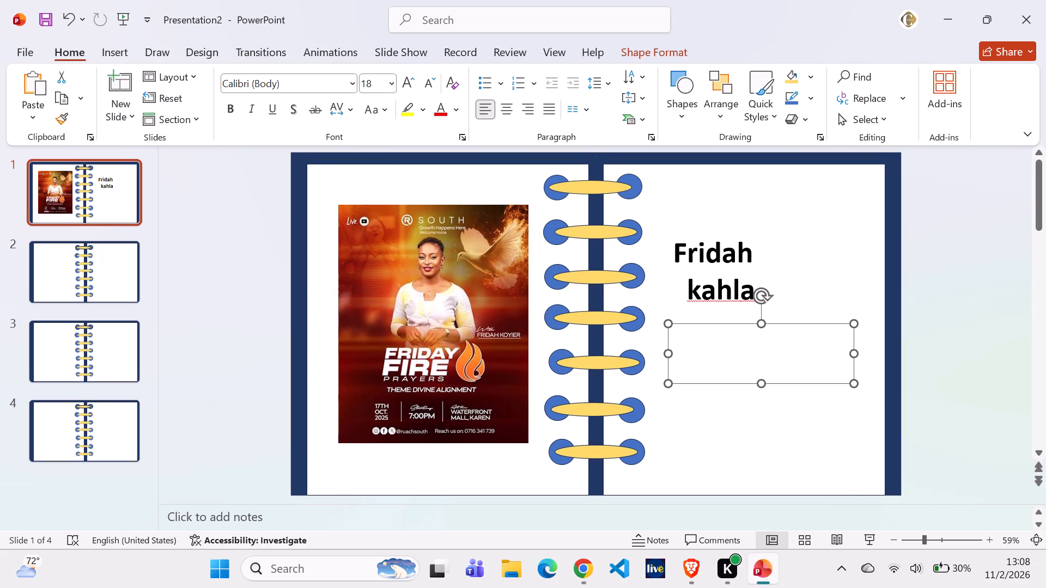
# Paste the copied "Celebrate Her" event description into the new text box.
pyautogui.click(711, 342)
pyautogui.doubleClick(712, 336)
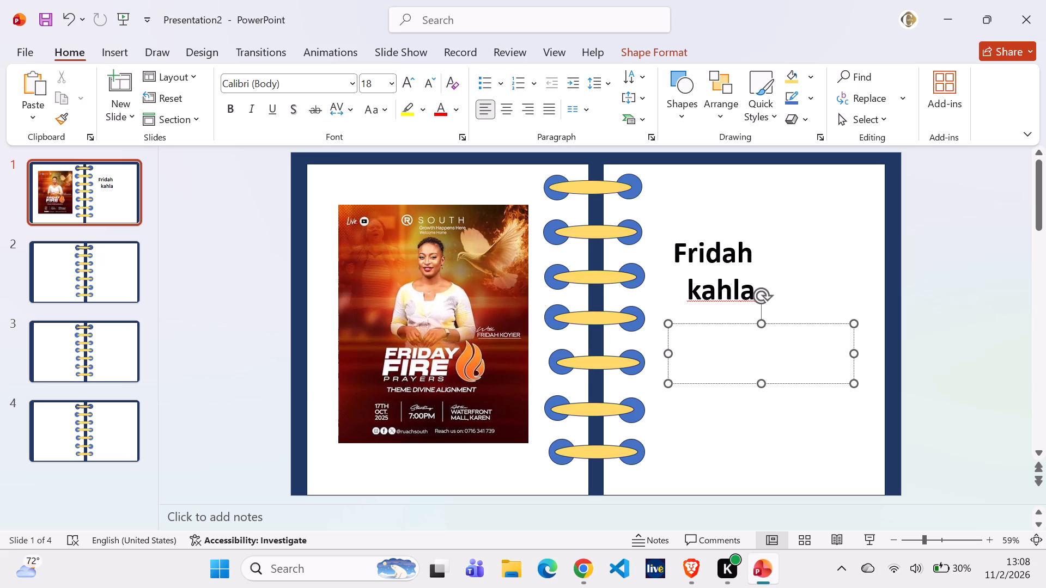
pyautogui.hotkey('ctrl', 'v')
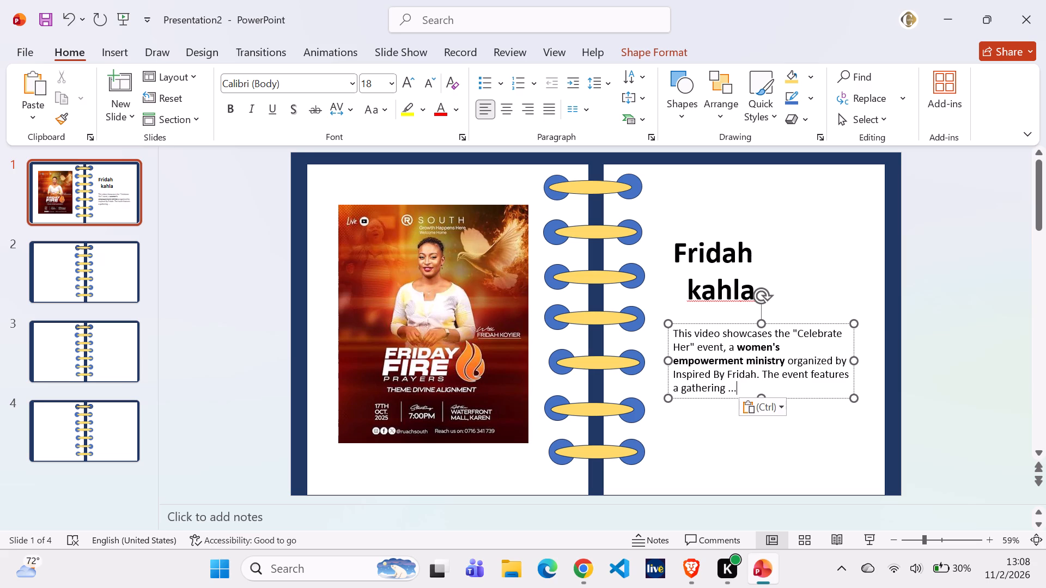
pyautogui.click(702, 454)
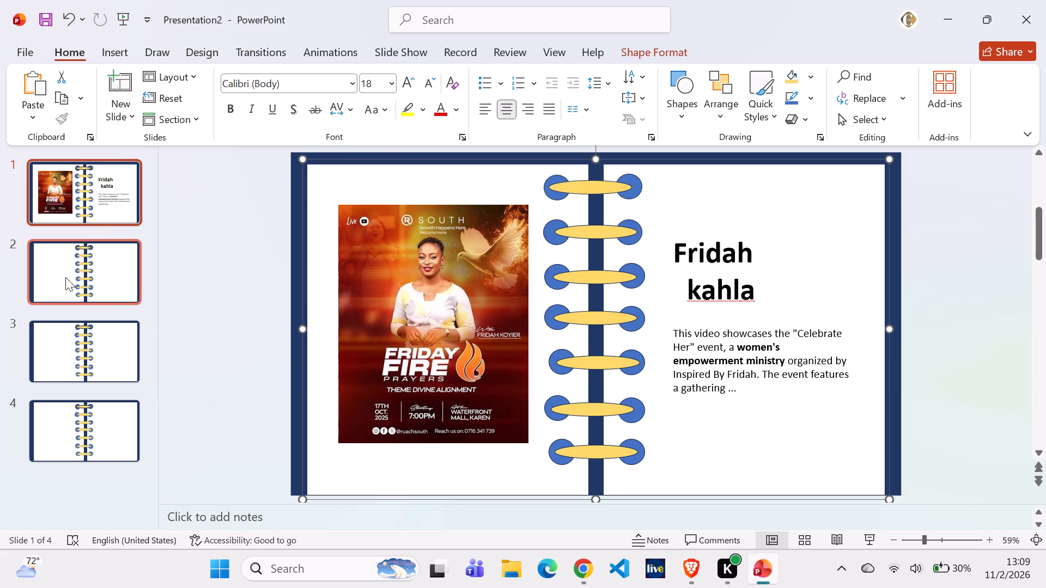
pyautogui.click(64, 275)
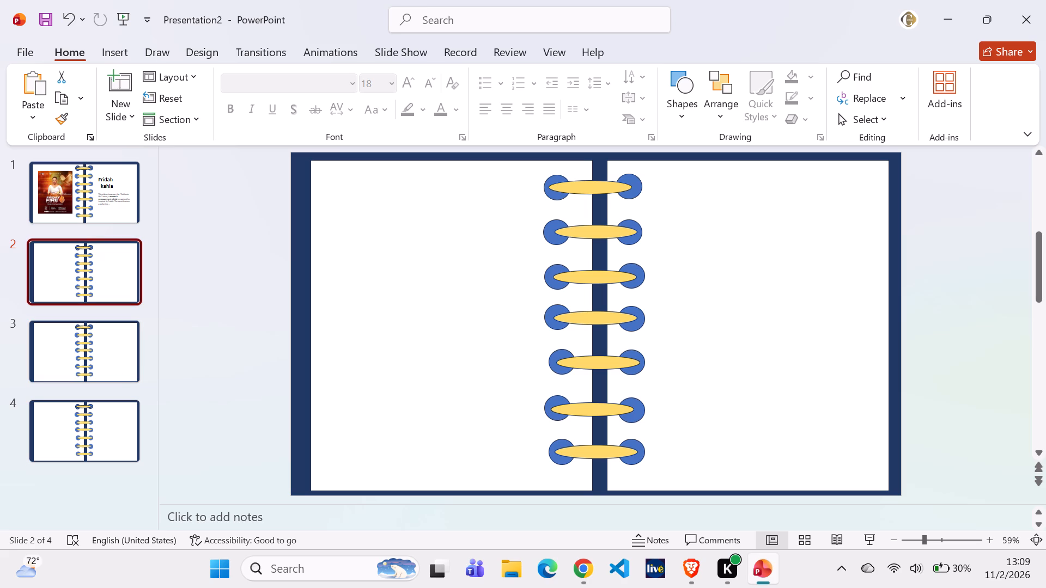
pyautogui.click(581, 571)
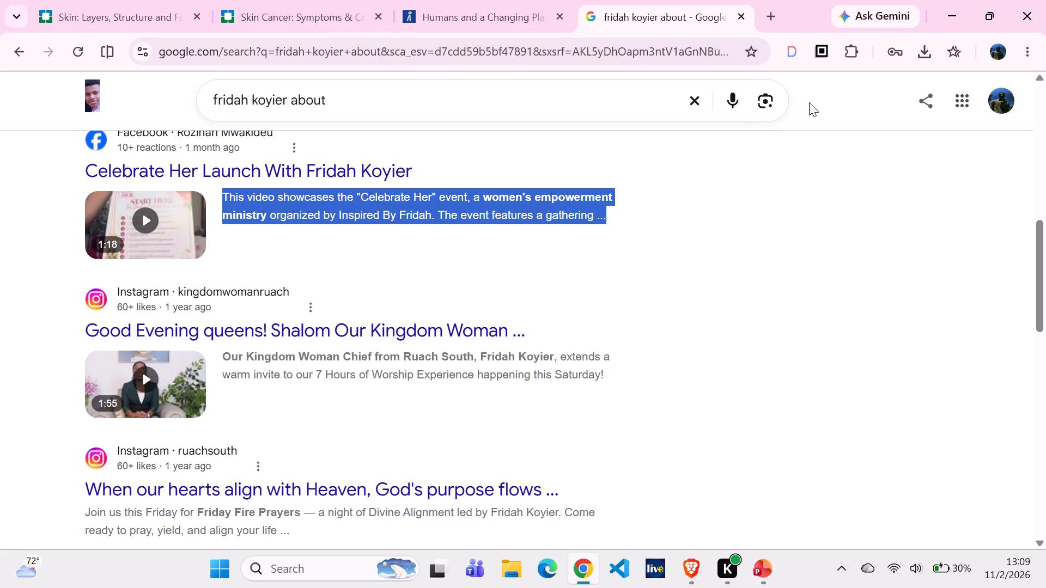
pyautogui.click(689, 100)
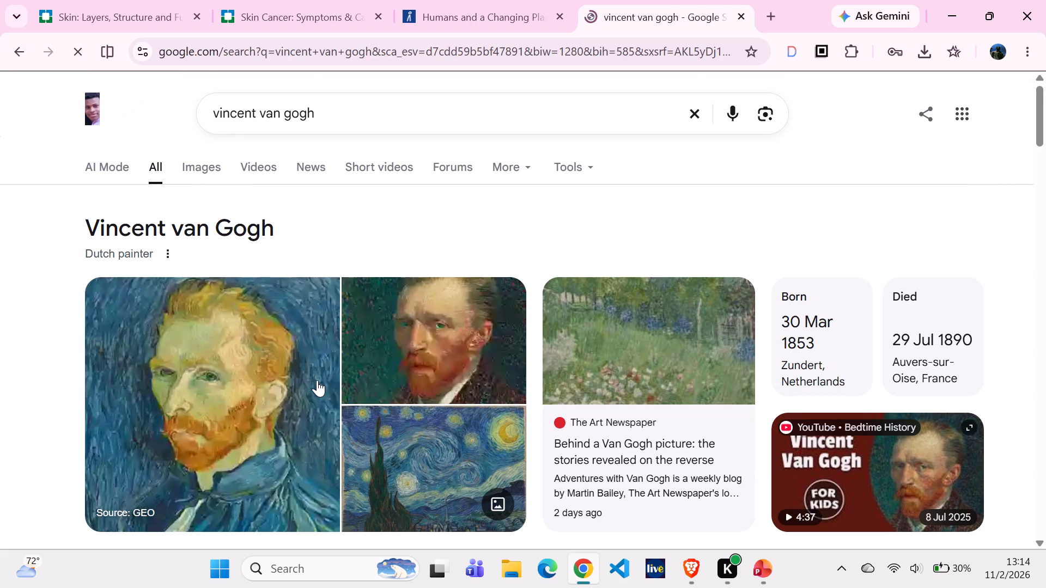
# Copy the Van Gogh self-portrait with the dark green background, shown above The Starry Night in the search results.
pyautogui.scroll(-2, 317, 380)
pyautogui.scroll(-2, 360, 314)
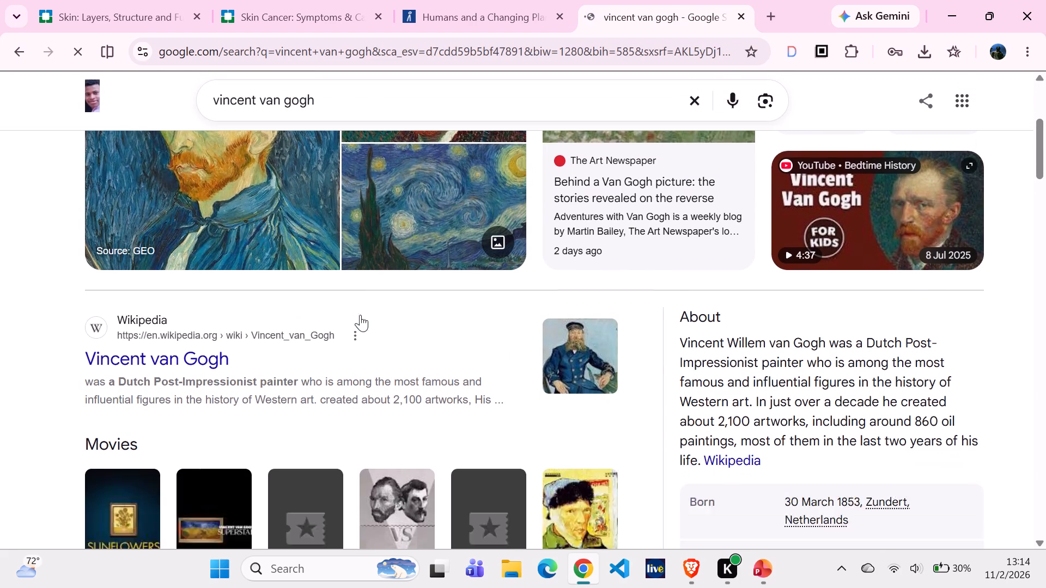
pyautogui.scroll(1, 359, 315)
pyautogui.scroll(-2, 359, 315)
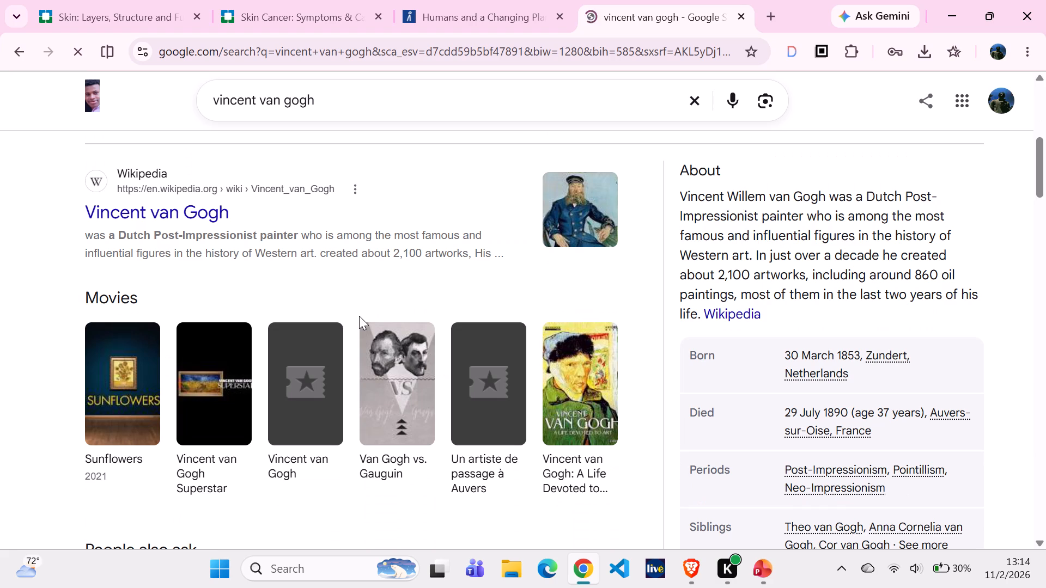
pyautogui.scroll(-2, 359, 316)
pyautogui.scroll(3, 359, 316)
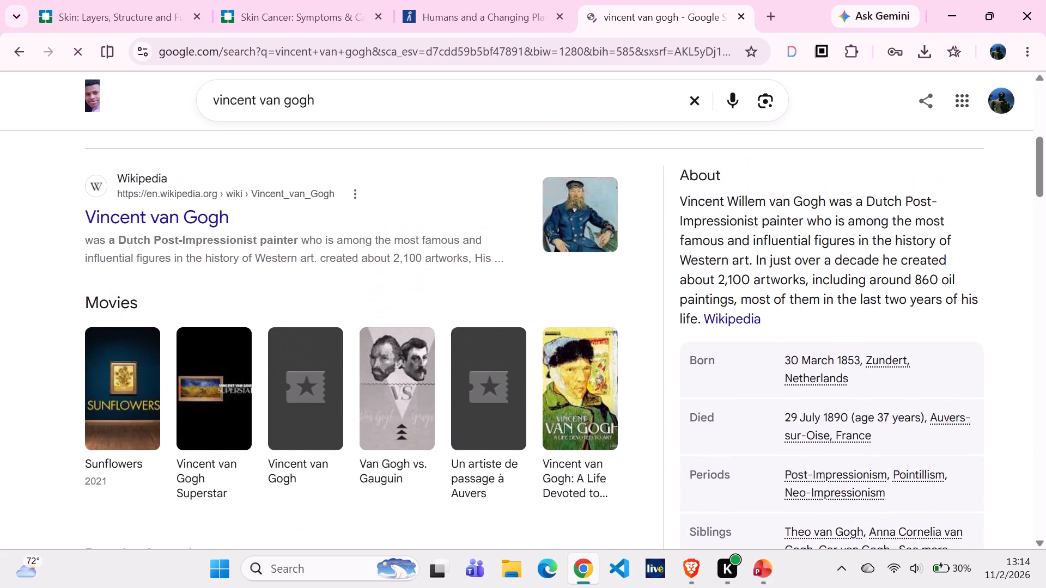
pyautogui.scroll(4, 358, 317)
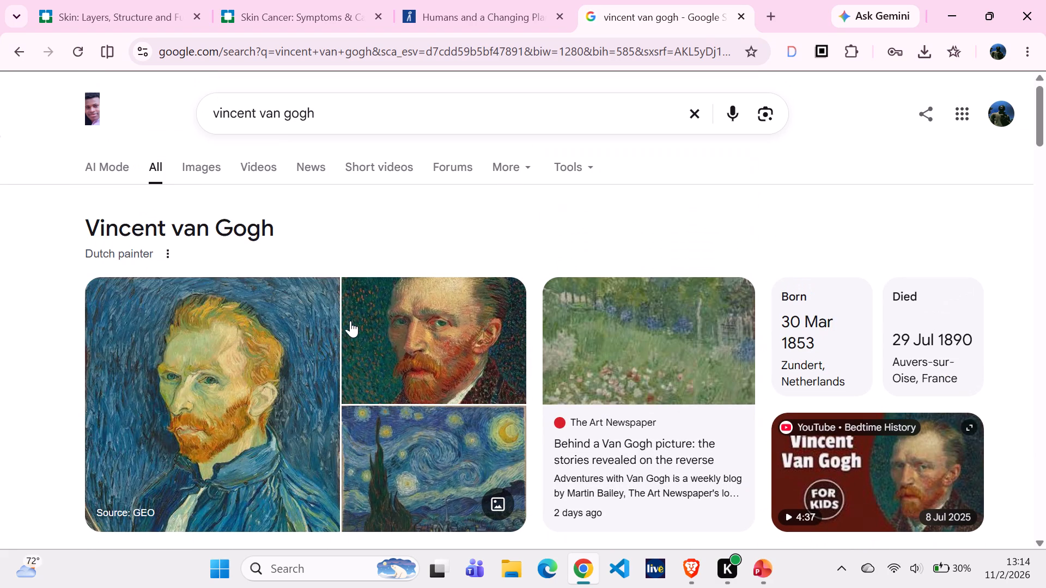
pyautogui.rightClick(412, 334)
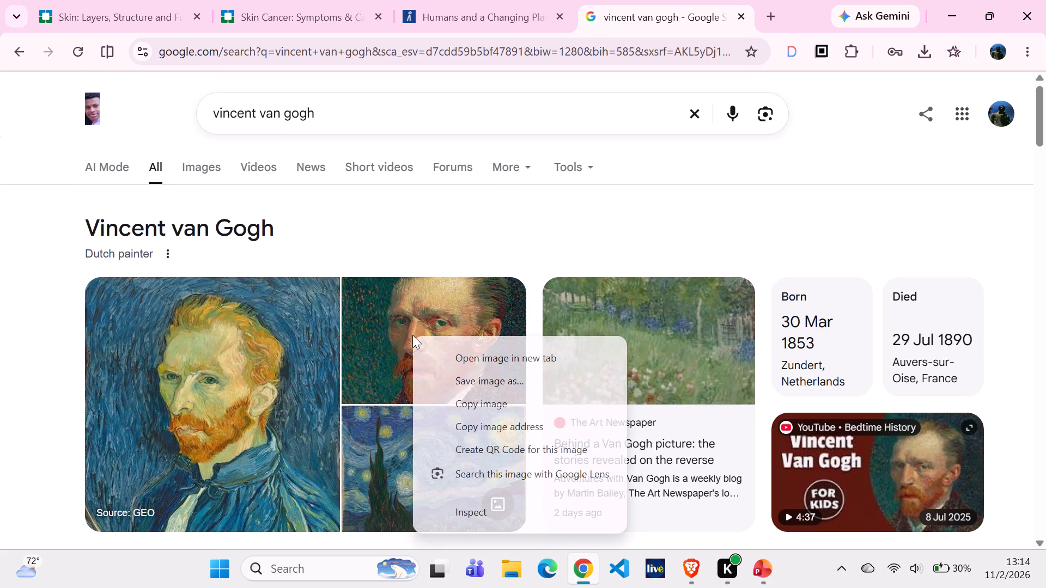
pyautogui.click(478, 405)
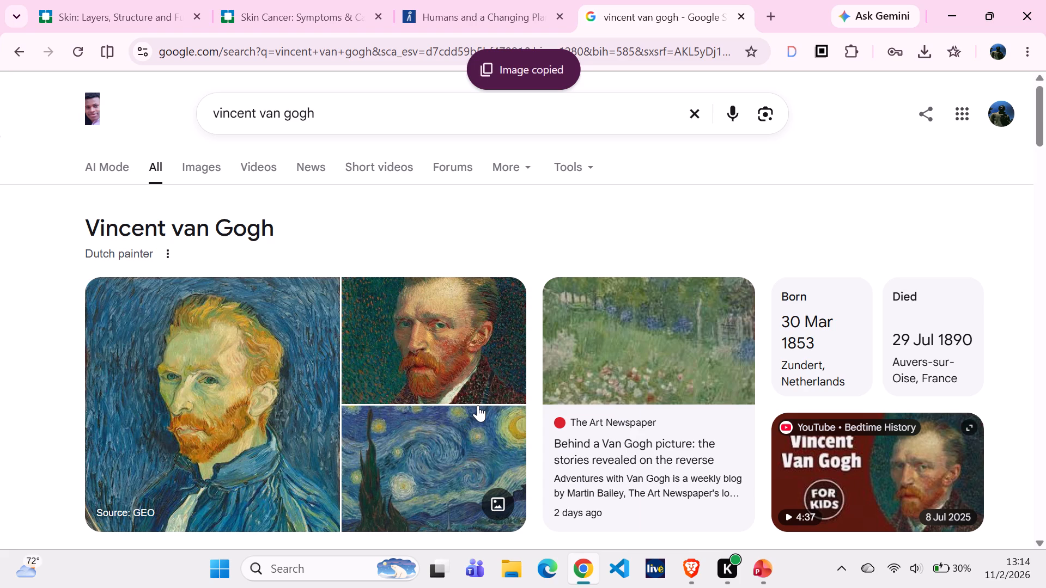
# Switch to PowerPoint, paste the portrait as a picture on slide 3, and move it onto the left notebook page.
pyautogui.click(770, 571)
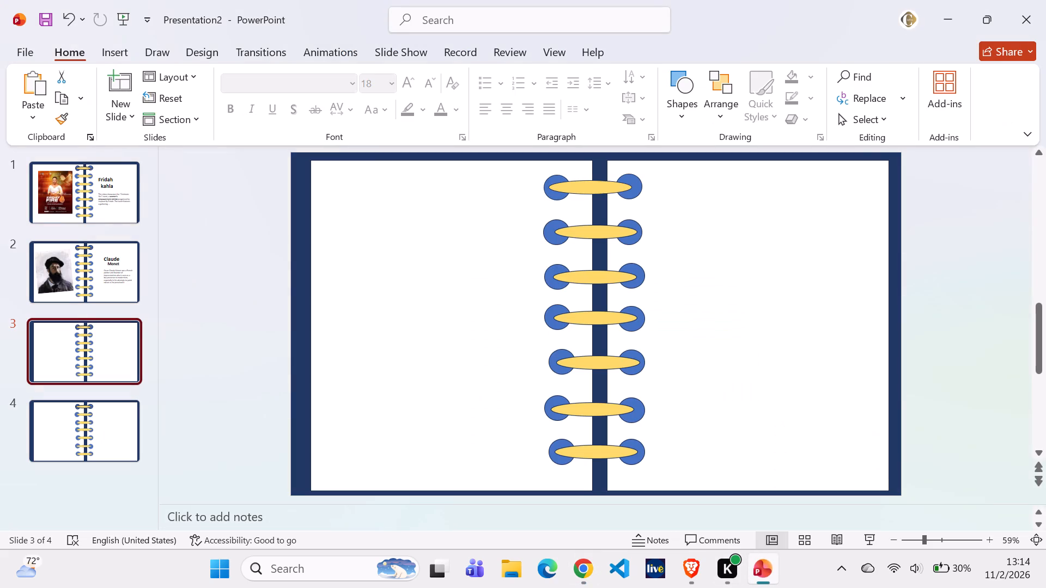
pyautogui.rightClick(389, 304)
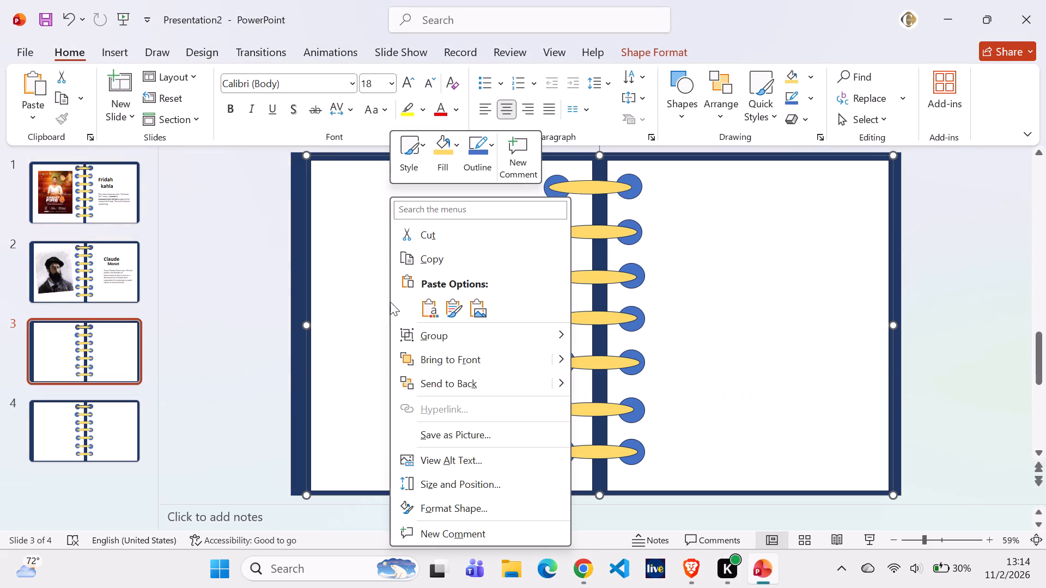
pyautogui.click(472, 306)
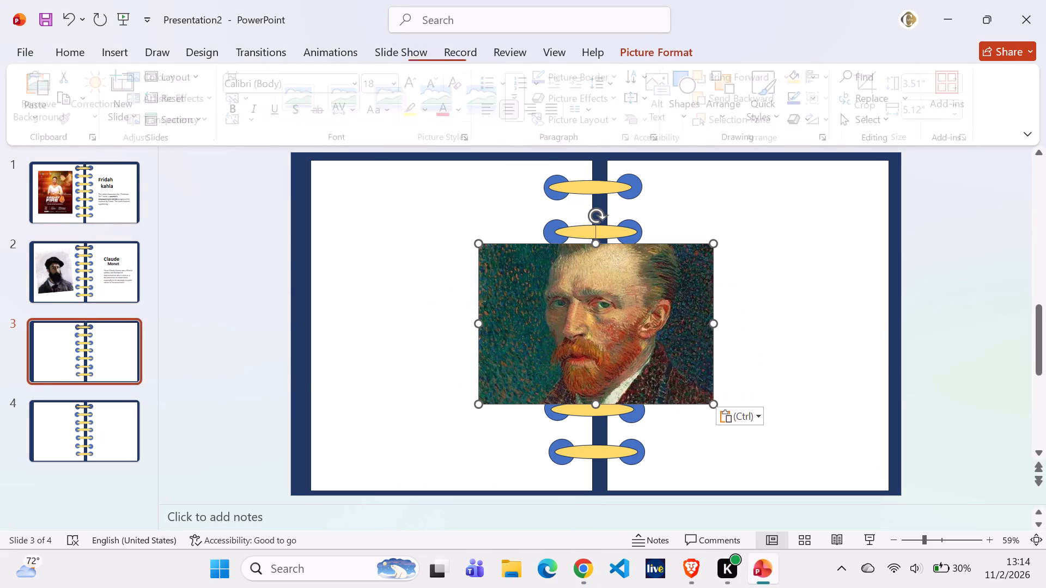
pyautogui.moveTo(596, 316); pyautogui.dragTo(542, 318)
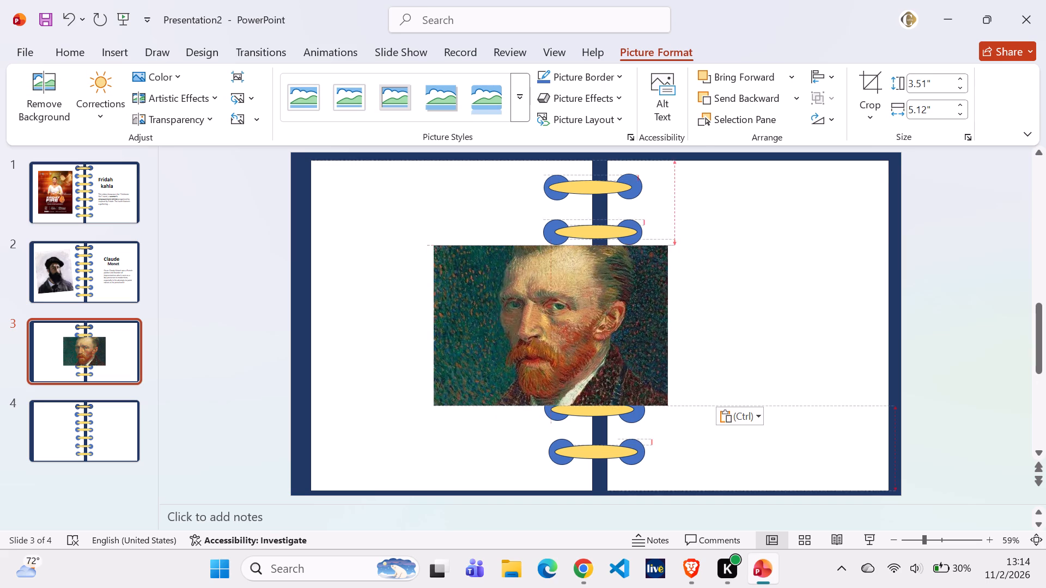
pyautogui.moveTo(542, 318); pyautogui.dragTo(447, 305)
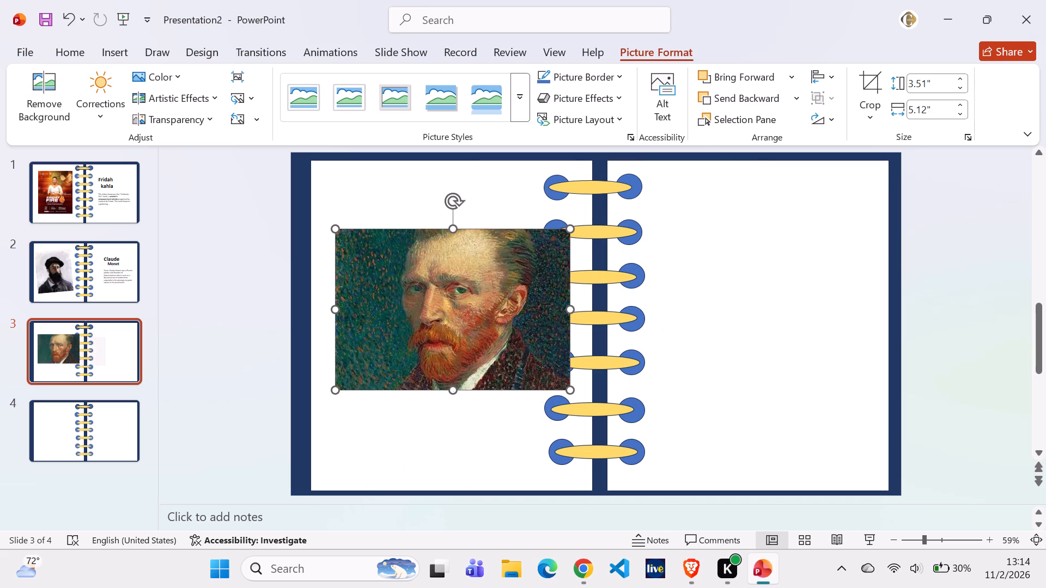
# Resize the Van Gogh portrait to about 4.72" high and 4.59" wide, placing it within the left page clear of the rings.
pyautogui.moveTo(449, 387); pyautogui.dragTo(459, 443)
pyautogui.moveTo(454, 342); pyautogui.dragTo(429, 336)
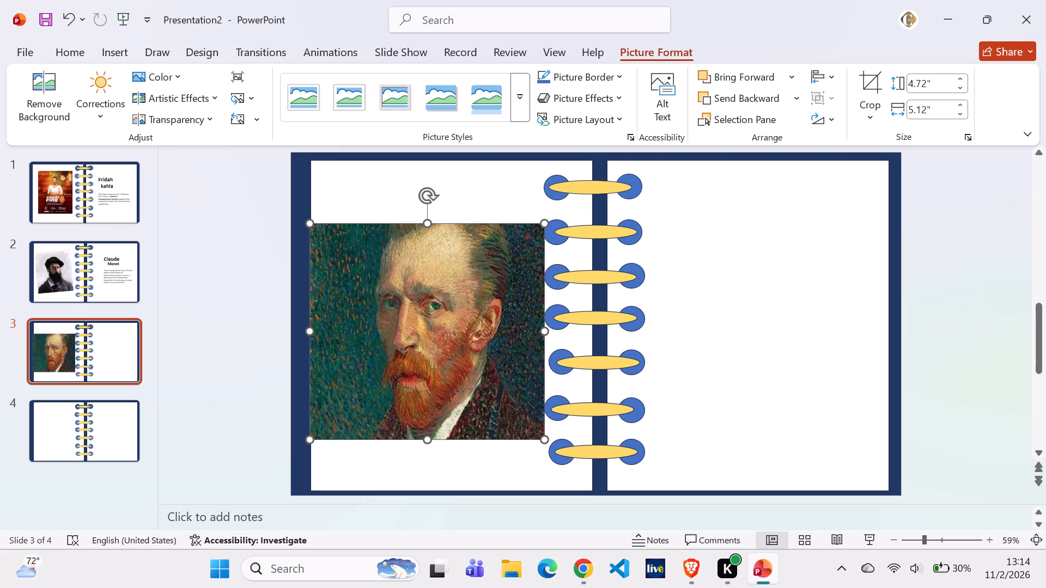
pyautogui.moveTo(542, 333); pyautogui.dragTo(520, 331)
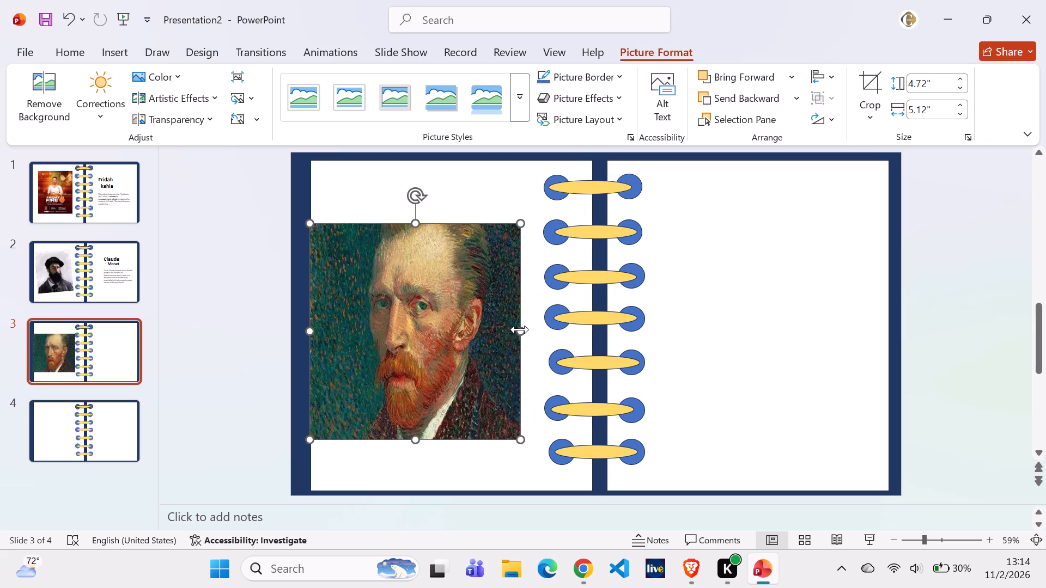
pyautogui.moveTo(435, 336); pyautogui.dragTo(439, 335)
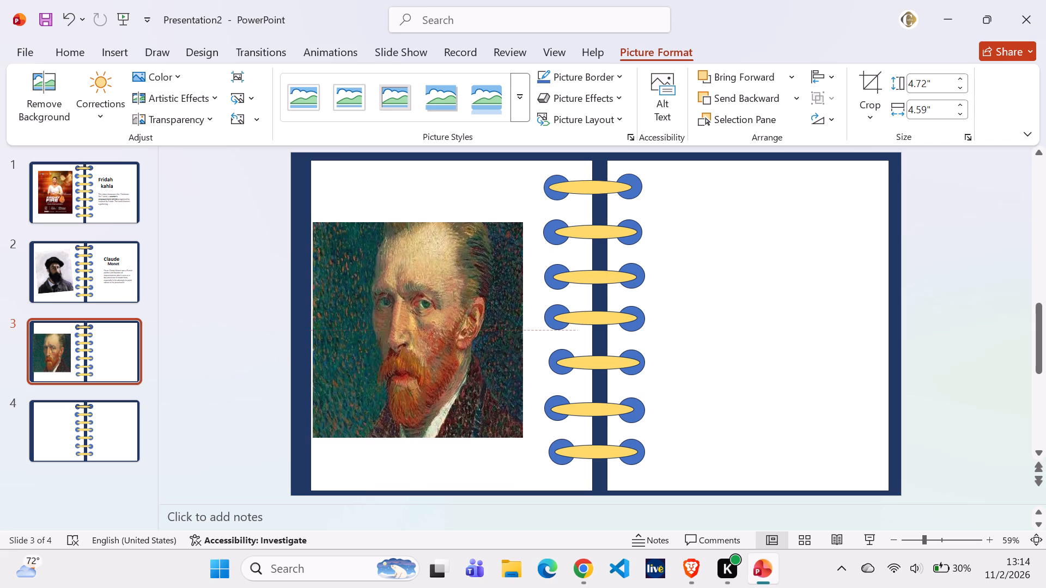
pyautogui.moveTo(439, 335); pyautogui.dragTo(443, 340)
# Rotate the Van Gogh portrait slightly clockwise and nudge it so it stays on the left page.
pyautogui.moveTo(423, 198); pyautogui.dragTo(453, 201)
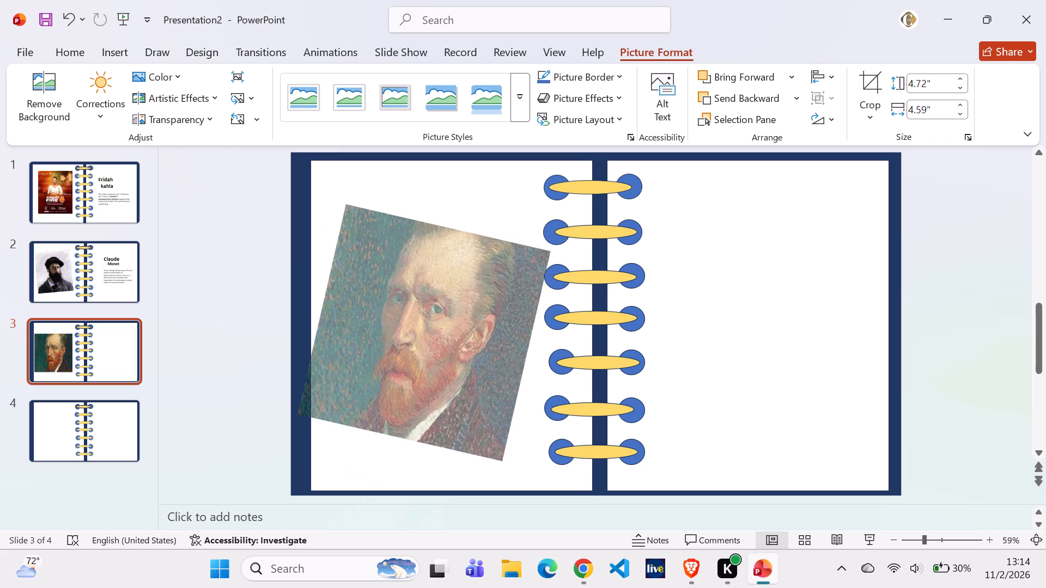
pyautogui.moveTo(453, 201); pyautogui.dragTo(440, 198)
pyautogui.moveTo(428, 302); pyautogui.dragTo(436, 296)
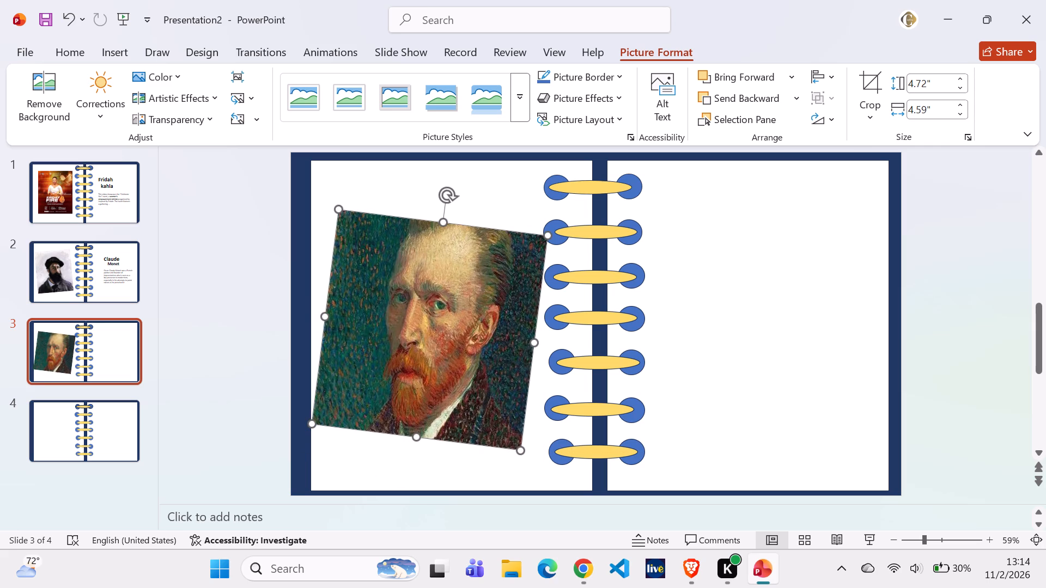
# Narrow the tilted portrait to about 4.06" wide from both sides, shift it down slightly, and stretch its top edge upward.
pyautogui.moveTo(533, 342); pyautogui.dragTo(520, 340)
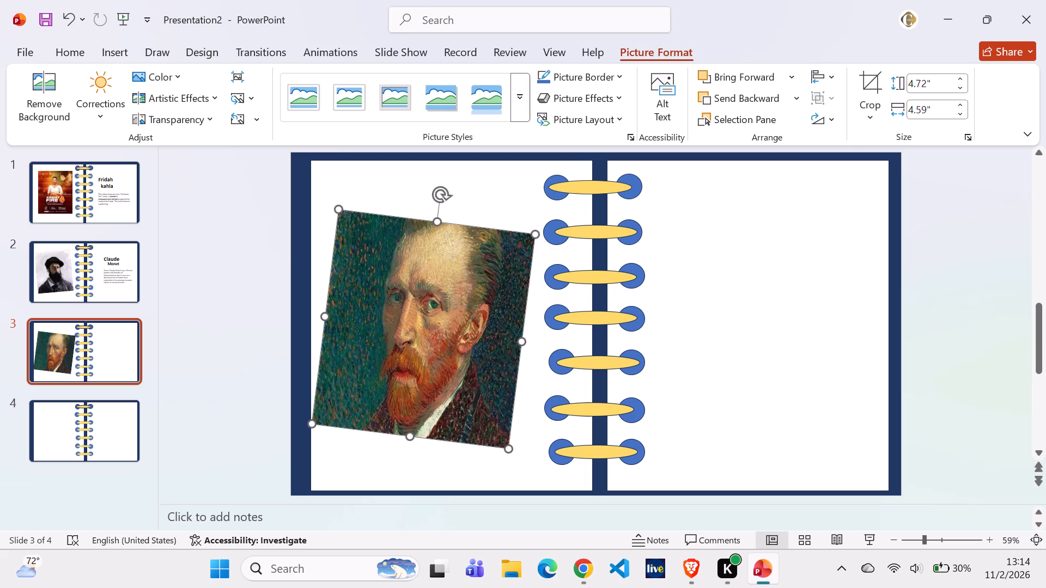
pyautogui.moveTo(323, 314); pyautogui.dragTo(328, 315)
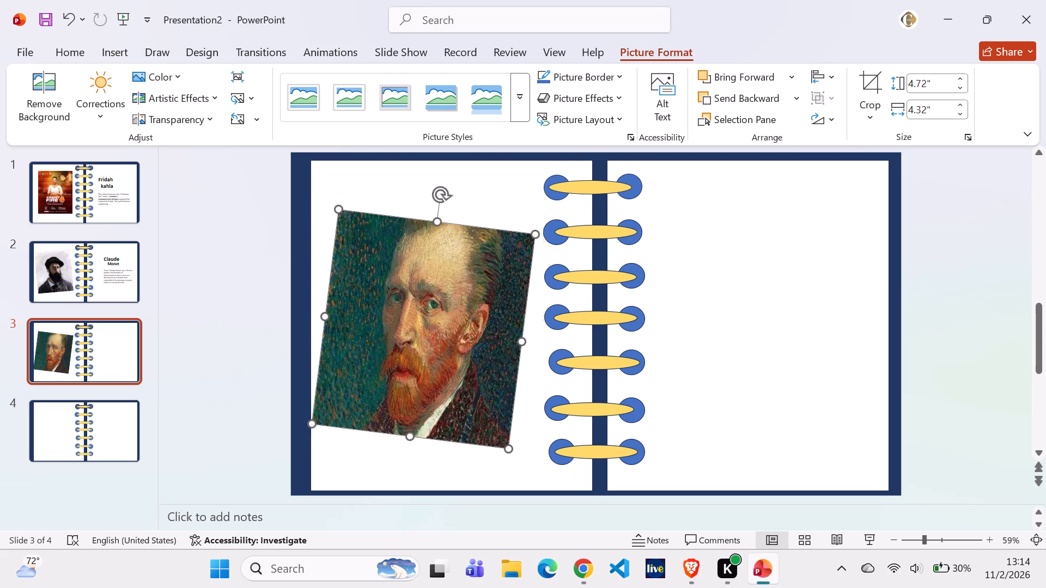
pyautogui.moveTo(328, 315); pyautogui.dragTo(337, 323)
pyautogui.moveTo(437, 222); pyautogui.dragTo(440, 221)
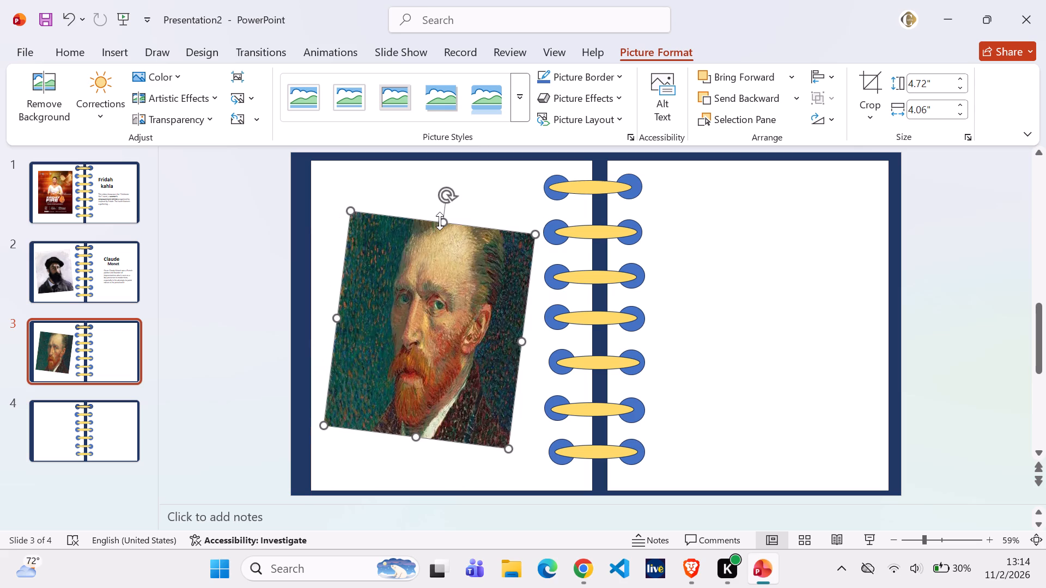
pyautogui.moveTo(440, 221); pyautogui.dragTo(436, 238)
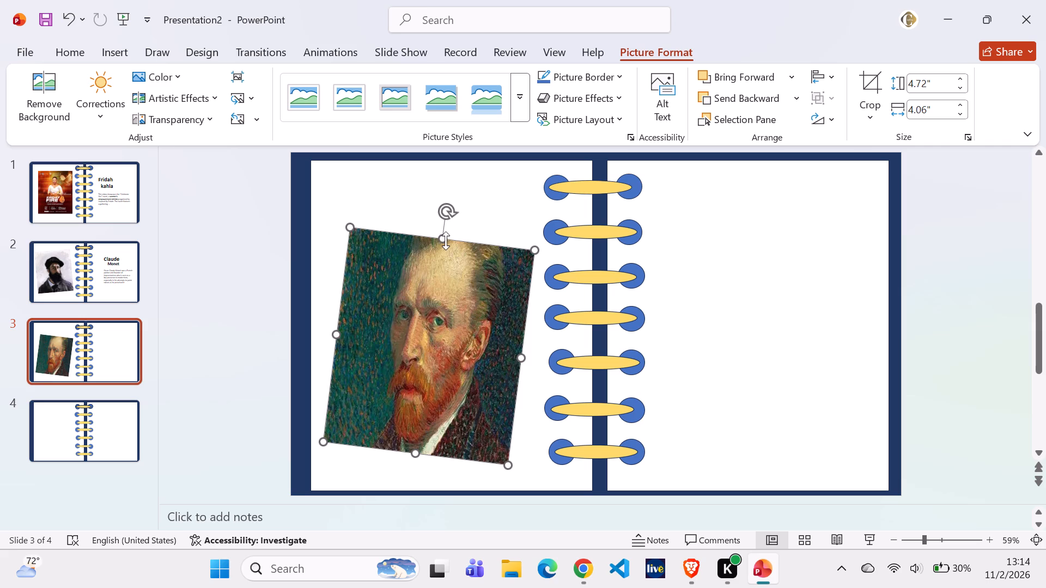
pyautogui.moveTo(446, 241); pyautogui.dragTo(452, 225)
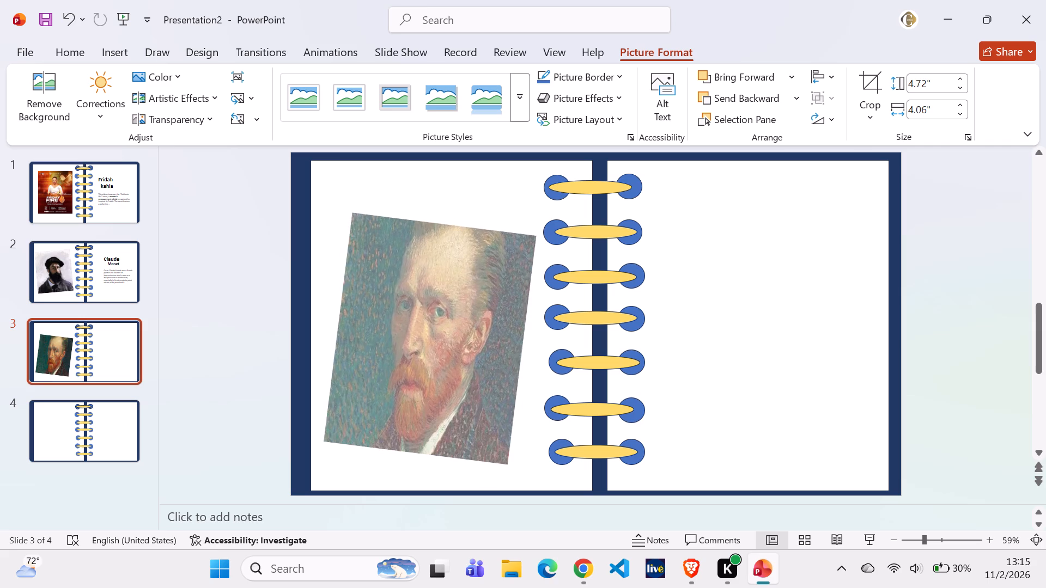
pyautogui.moveTo(452, 225); pyautogui.dragTo(452, 224)
# Insert an empty text box on the upper part of slide 3's right notebook page.
pyautogui.click(756, 259)
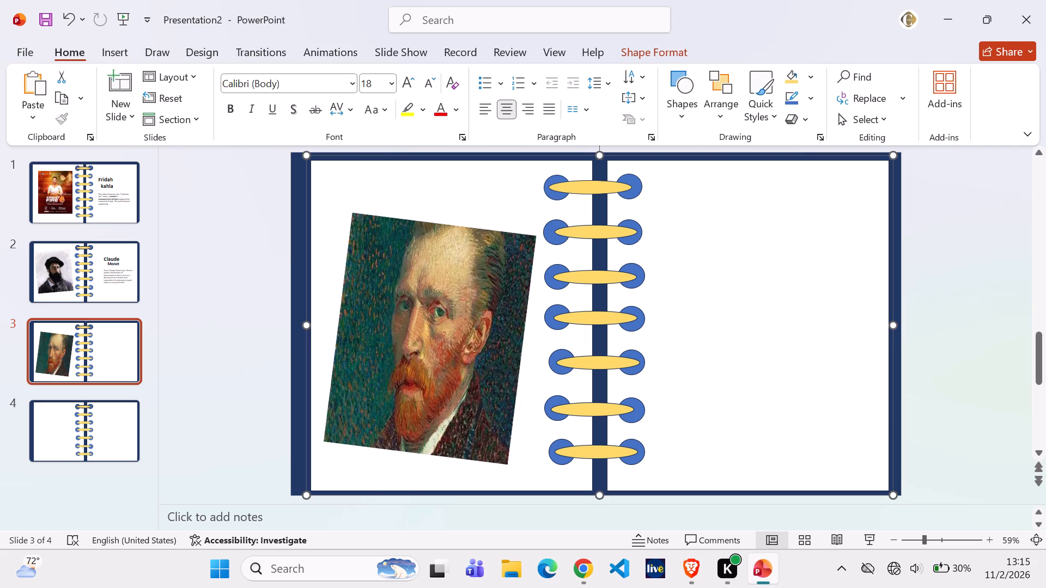
pyautogui.click(105, 49)
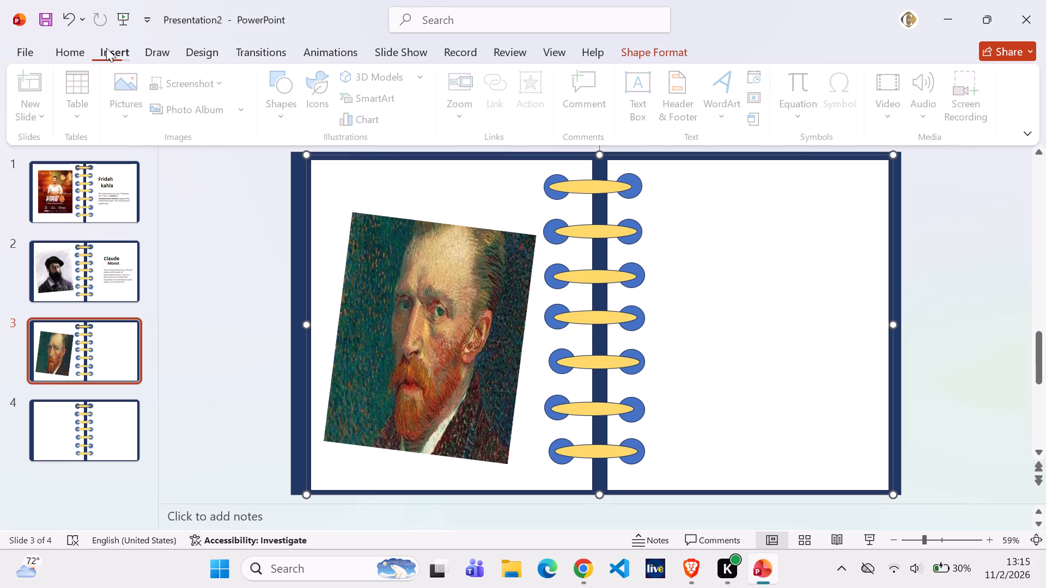
pyautogui.click(644, 89)
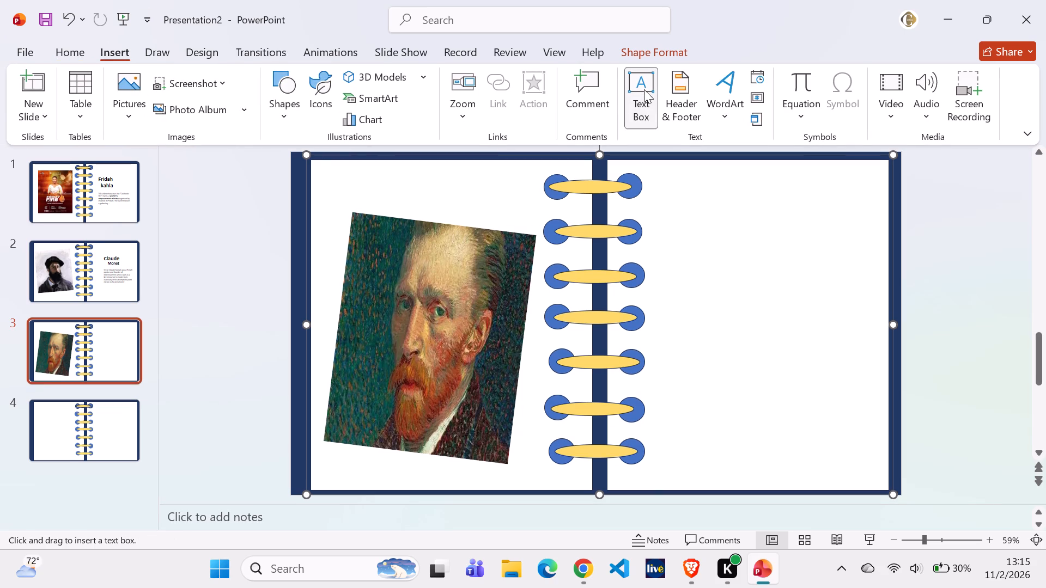
pyautogui.moveTo(686, 225); pyautogui.dragTo(804, 250)
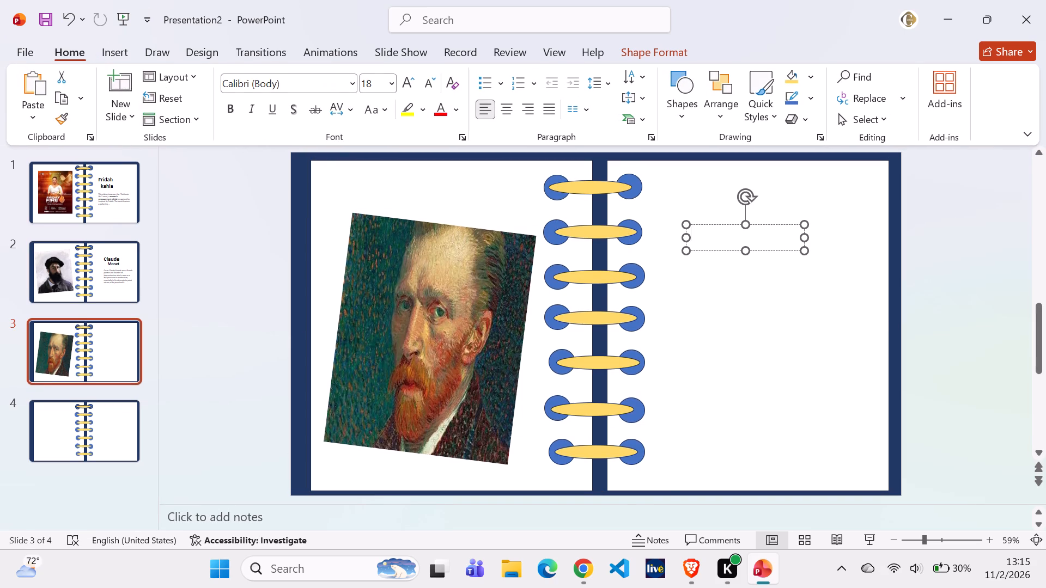
# Switch to Chrome and copy only the word "vincent" from the search query, clearing any image attached to the search.
pyautogui.click(585, 575)
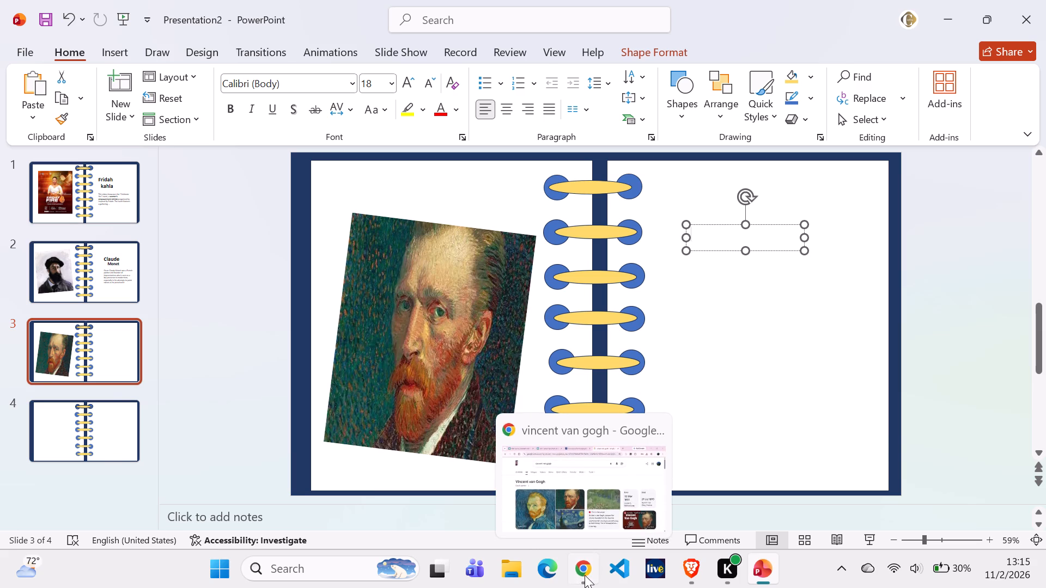
pyautogui.moveTo(259, 112); pyautogui.dragTo(222, 110)
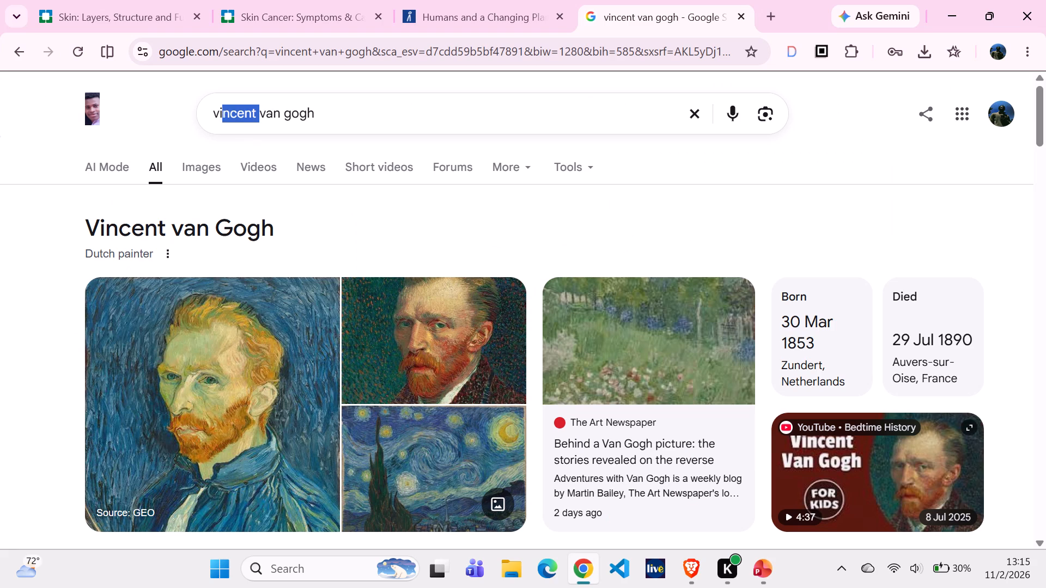
pyautogui.moveTo(222, 110); pyautogui.dragTo(208, 108)
pyautogui.hotkey('ctrl', 'v')
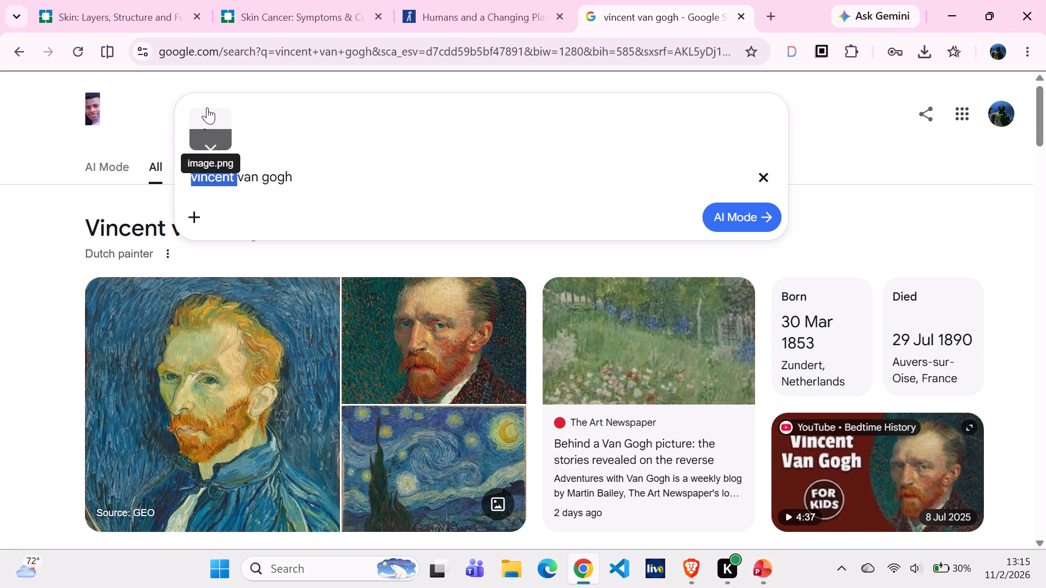
pyautogui.hotkey('ctrl', 'c')
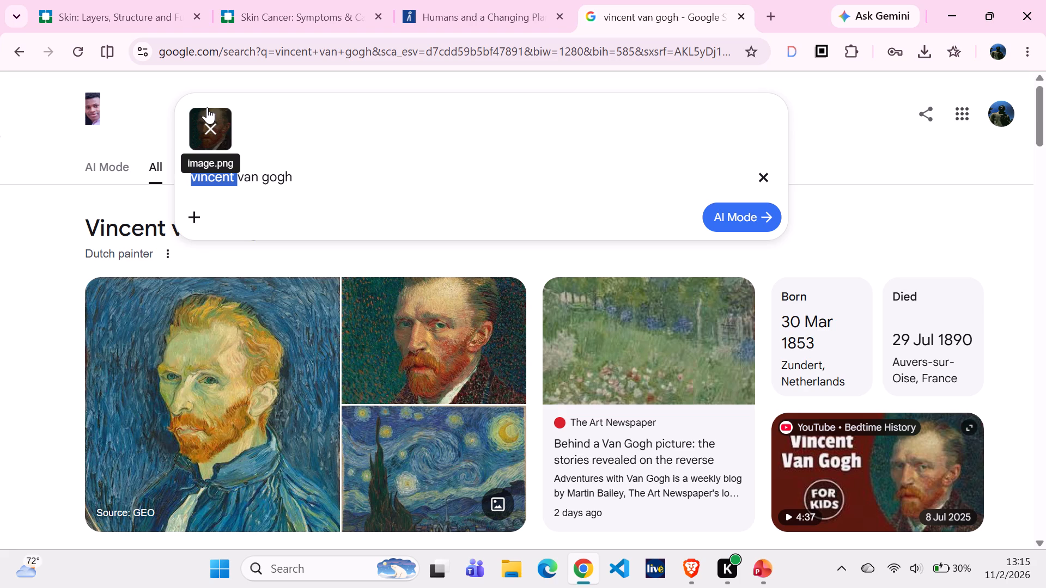
pyautogui.click(209, 130)
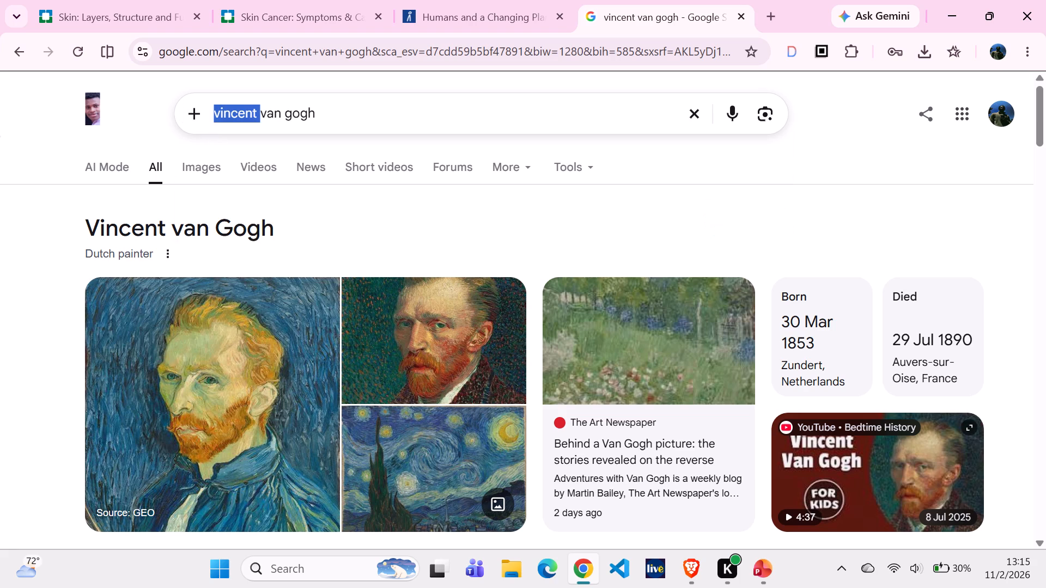
pyautogui.hotkey('ctrl', 'c')
# Switch to PowerPoint, paste the first name into the empty text box, and capitalise it as "Vincent".
pyautogui.click(755, 581)
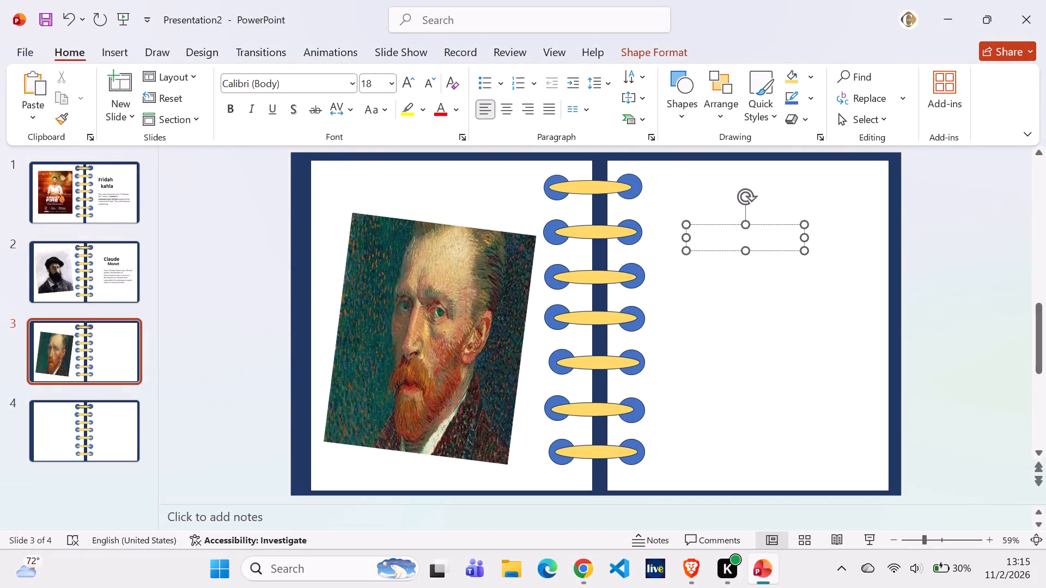
pyautogui.click(707, 232)
pyautogui.hotkey('ctrl', 'v')
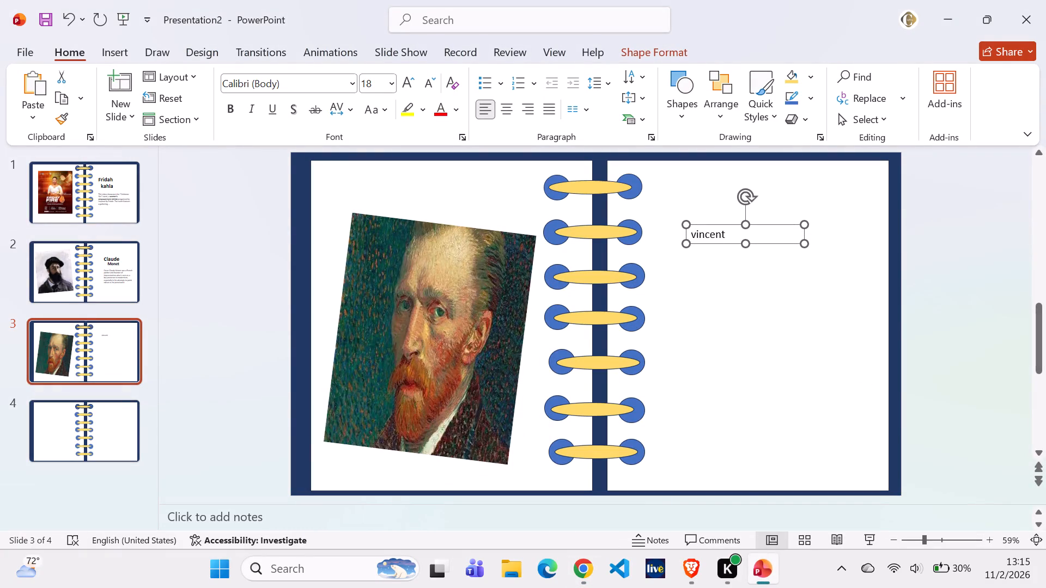
pyautogui.click(695, 236)
pyautogui.press('BackSpace')
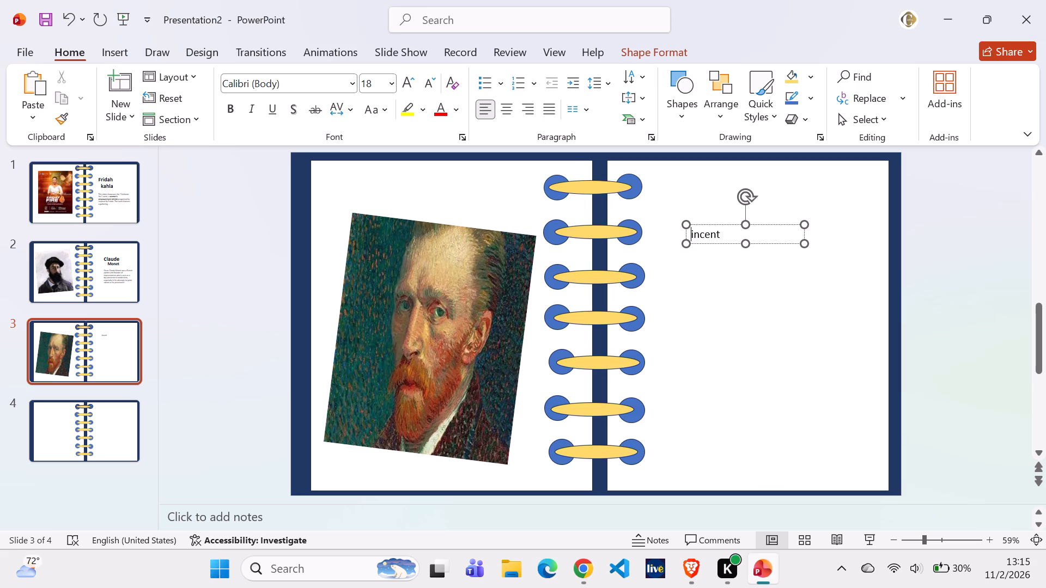
pyautogui.hotkey('shift', 'v')
# Move the "Vincent" text box slightly to the right on the right notebook page.
pyautogui.click(734, 231)
pyautogui.moveTo(731, 232); pyautogui.dragTo(716, 230)
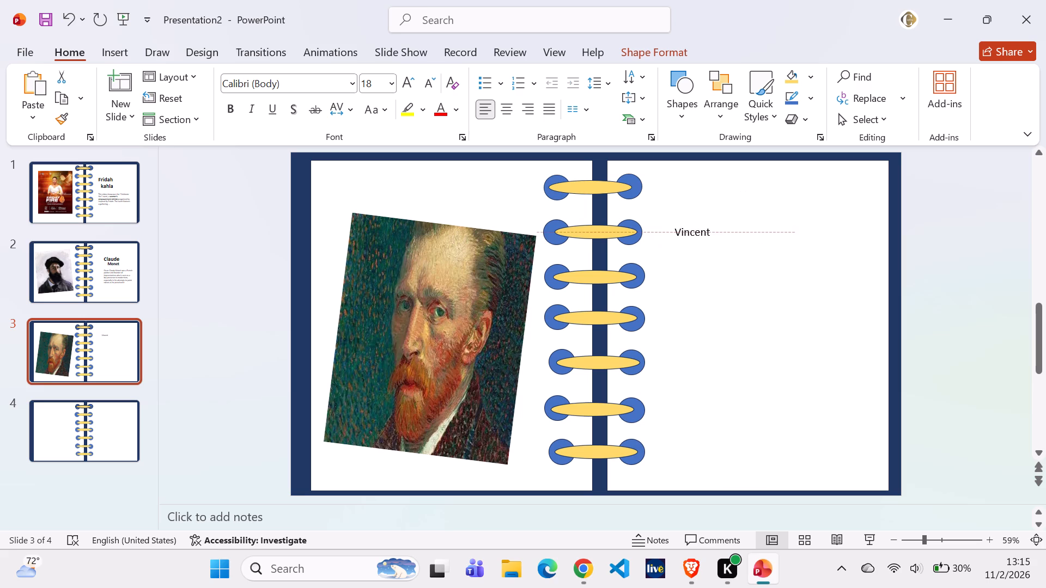
pyautogui.moveTo(716, 230); pyautogui.dragTo(744, 234)
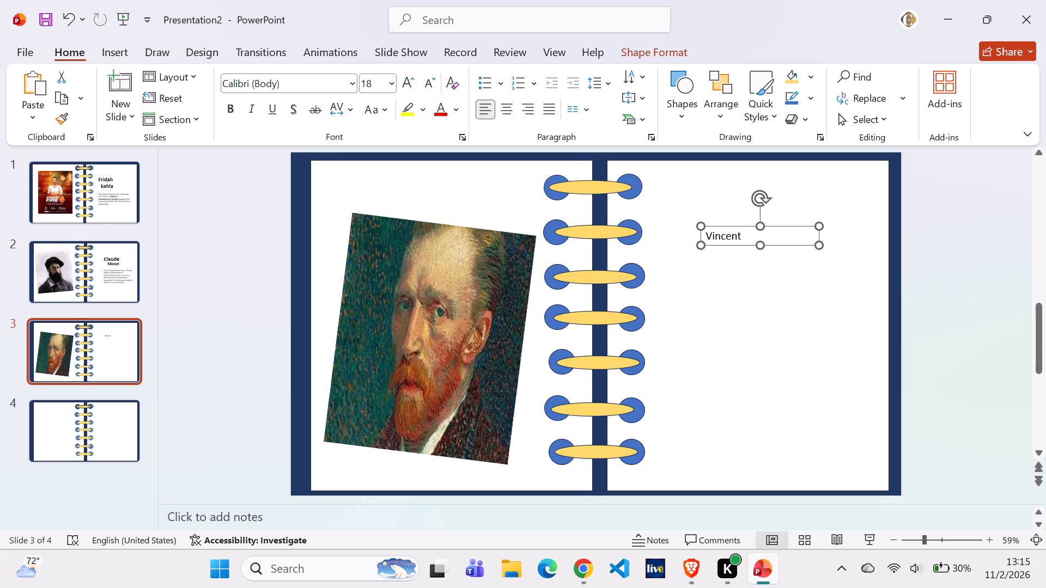
# Format the "Vincent" text as bold at font size 48.
pyautogui.click(746, 234)
pyautogui.click(746, 234)
pyautogui.click(741, 233)
pyautogui.moveTo(741, 233); pyautogui.dragTo(707, 234)
pyautogui.click(717, 206)
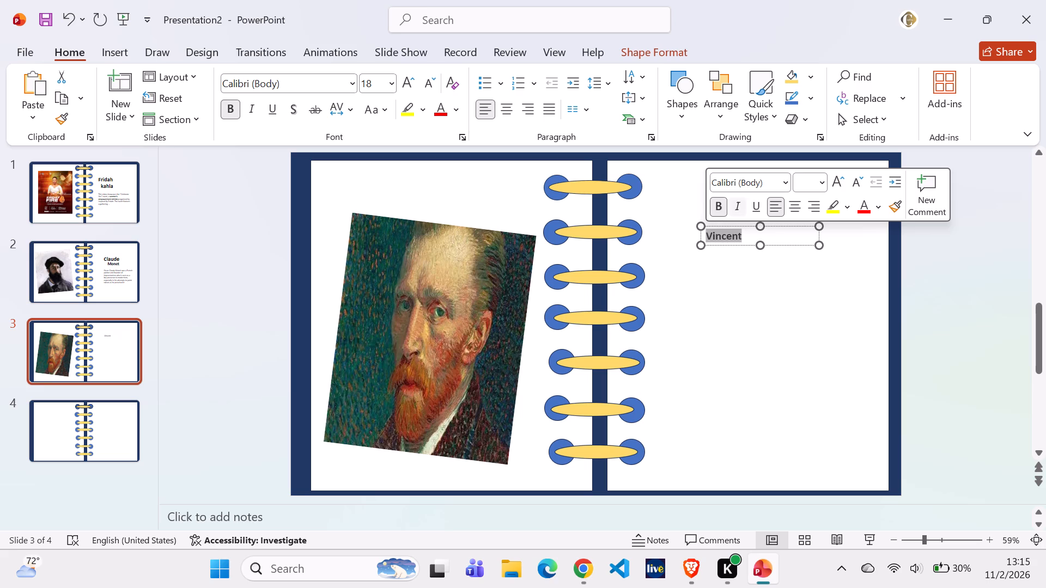
pyautogui.click(820, 183)
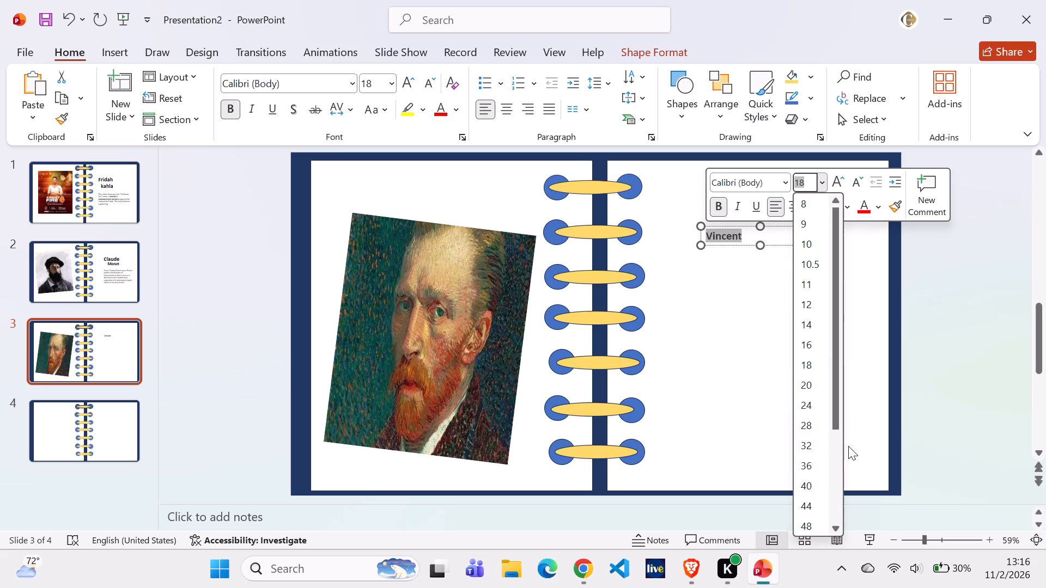
pyautogui.scroll(-2, 808, 375)
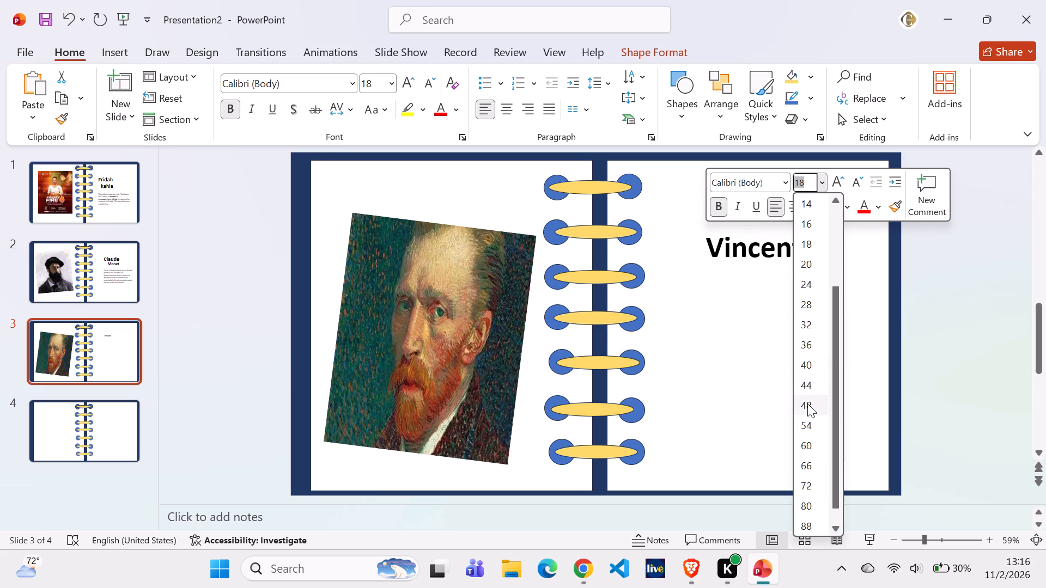
pyautogui.click(807, 403)
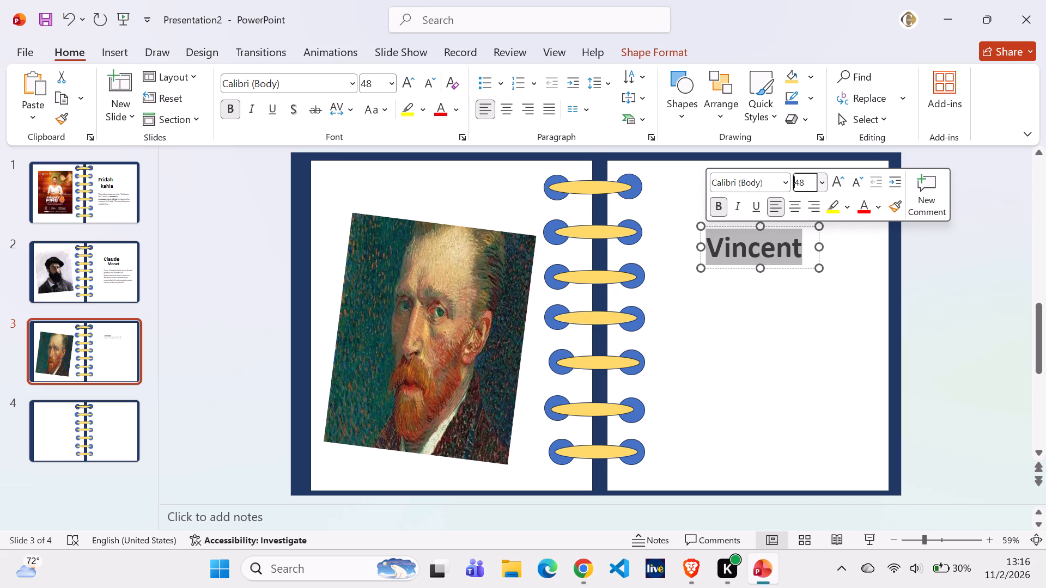
pyautogui.click(767, 313)
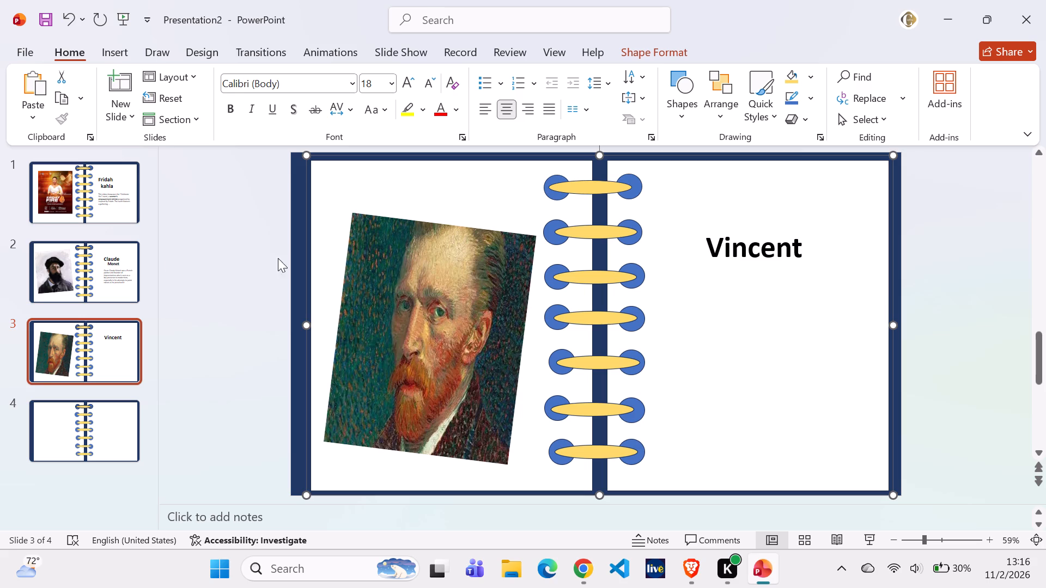
# Insert a second text box directly beneath the "Vincent" heading, offset slightly to the right.
pyautogui.click(117, 53)
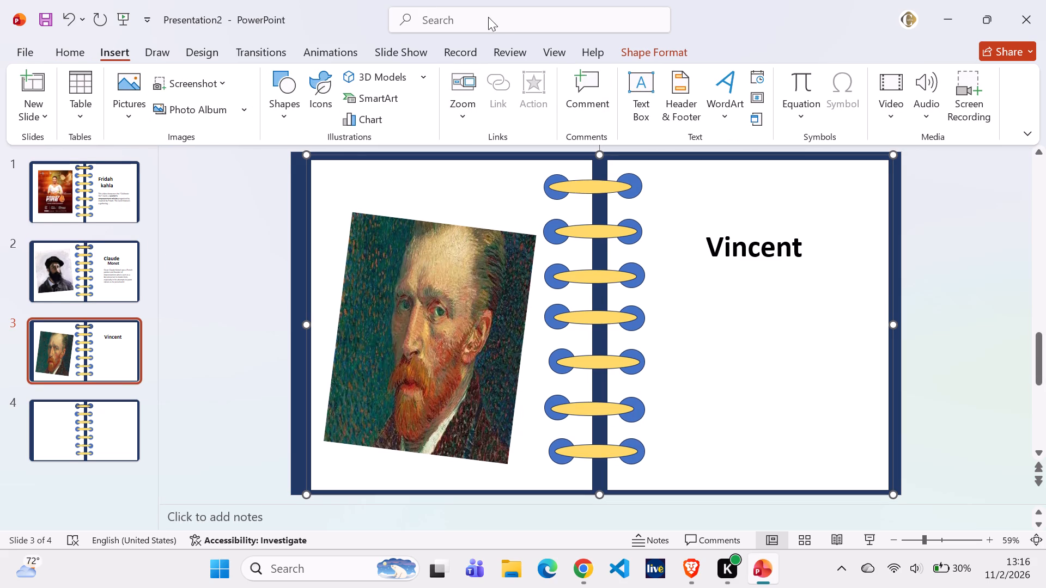
pyautogui.click(646, 102)
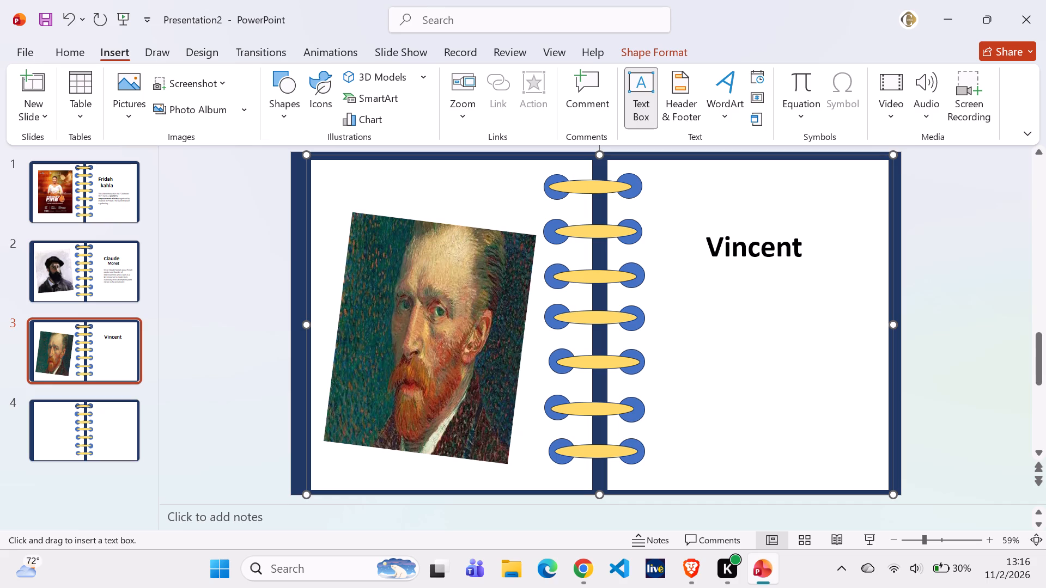
pyautogui.moveTo(734, 268); pyautogui.dragTo(829, 292)
pyautogui.moveTo(829, 292); pyautogui.dragTo(828, 293)
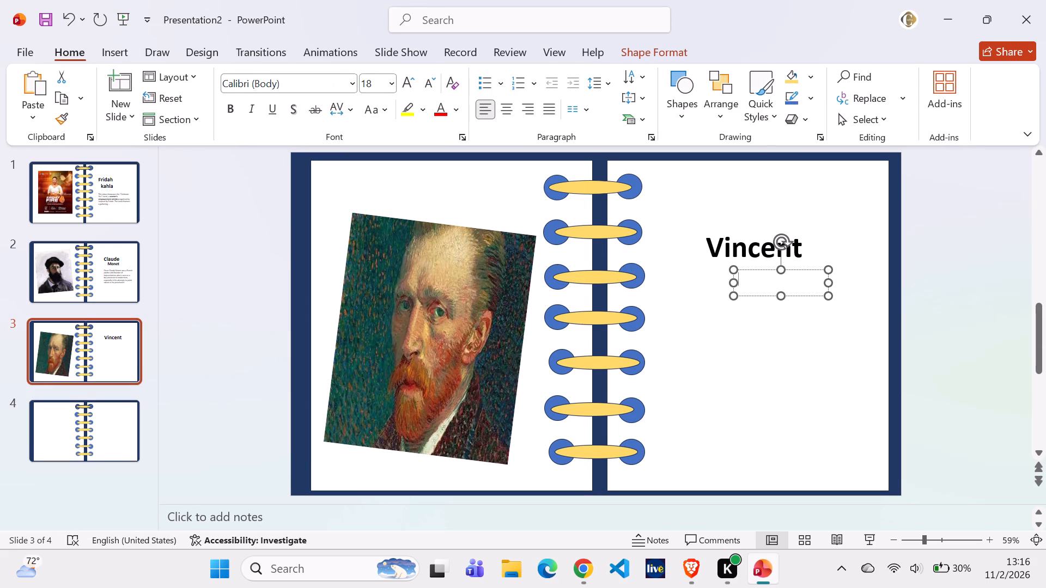
# Copy "van gogh" from the search query in Chrome and paste it into the new text box in PowerPoint.
pyautogui.click(581, 574)
pyautogui.click(332, 119)
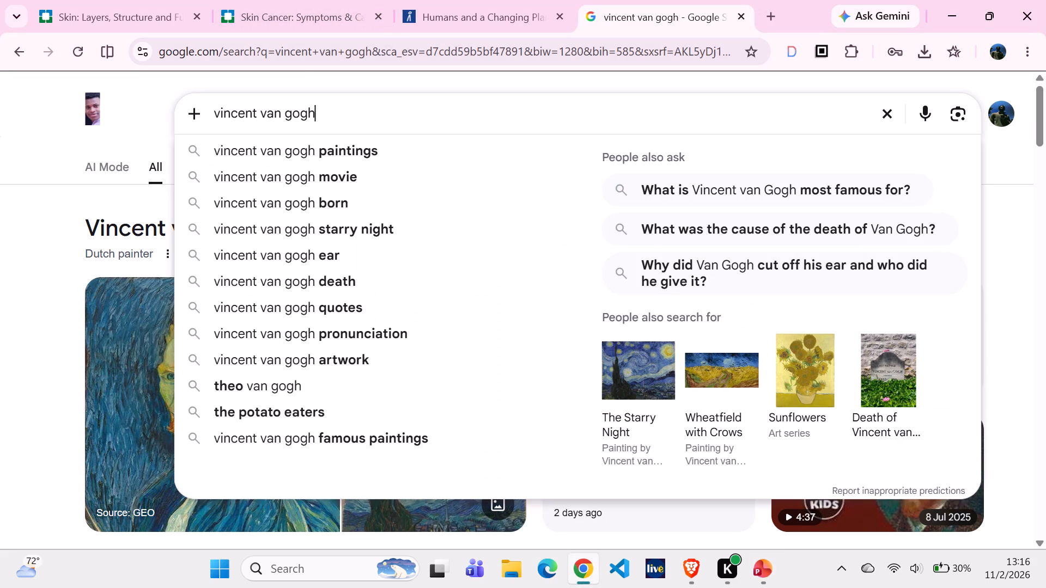
pyautogui.moveTo(259, 112); pyautogui.dragTo(318, 117)
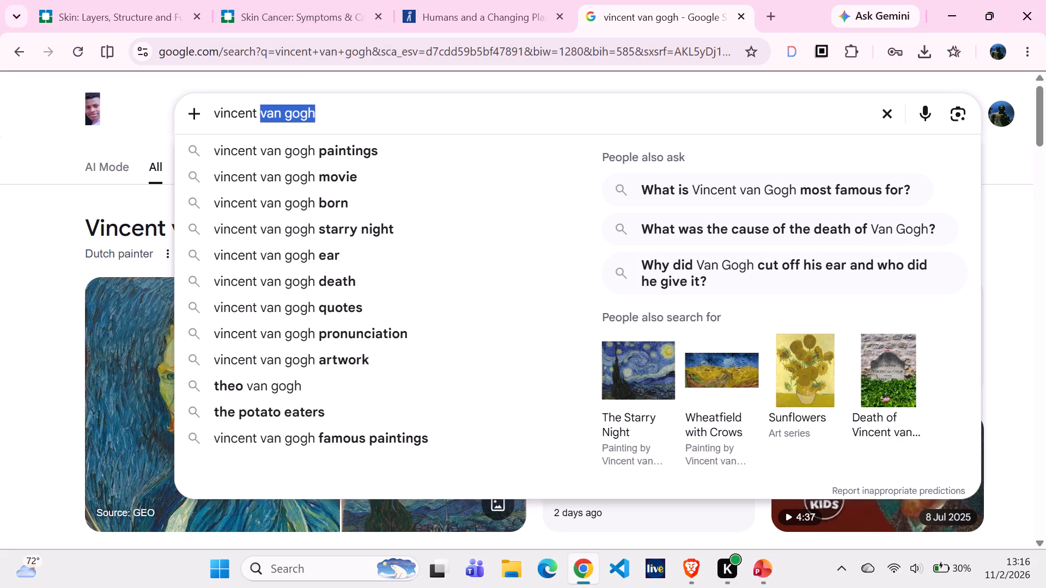
pyautogui.hotkey('ctrl', 'c')
pyautogui.click(762, 582)
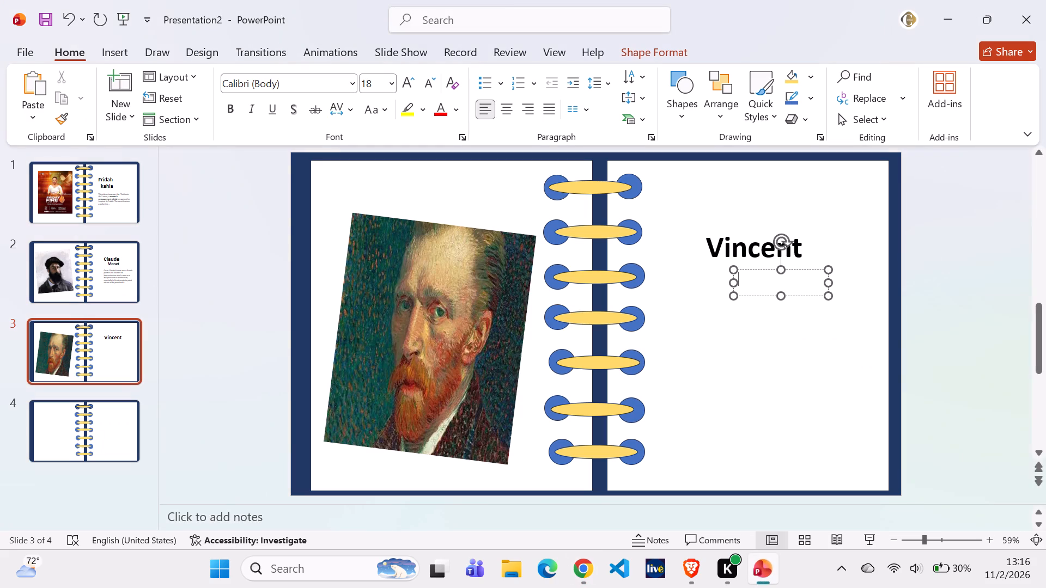
pyautogui.hotkey('ctrl', 'v')
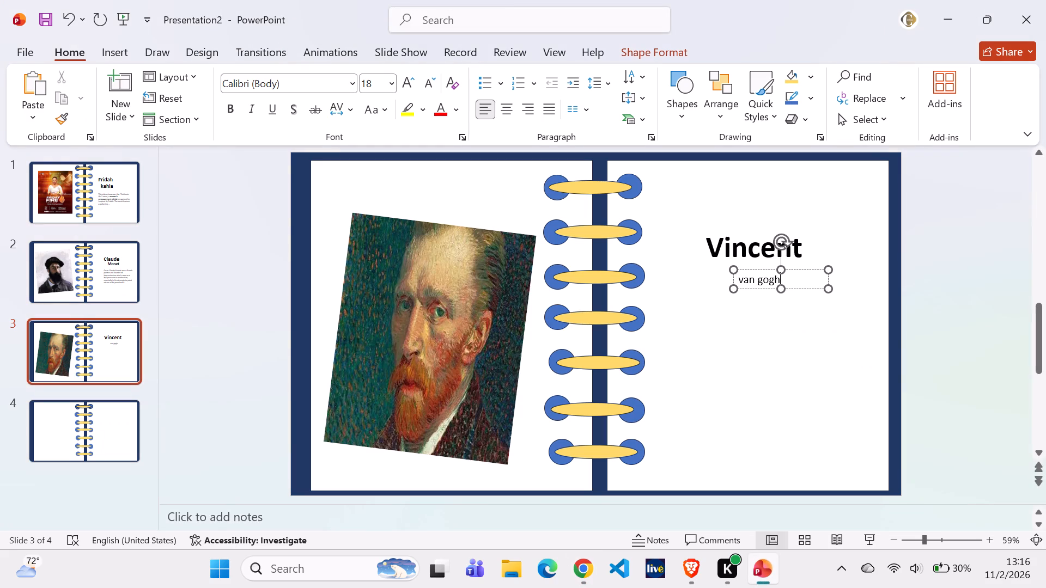
# Capitalize the first letter of the surname beneath "Vincent" so the text reads "Van gogh".
pyautogui.click(741, 278)
pyautogui.click(741, 278)
pyautogui.press('BackSpace')
pyautogui.hotkey('ctrl', 'v')
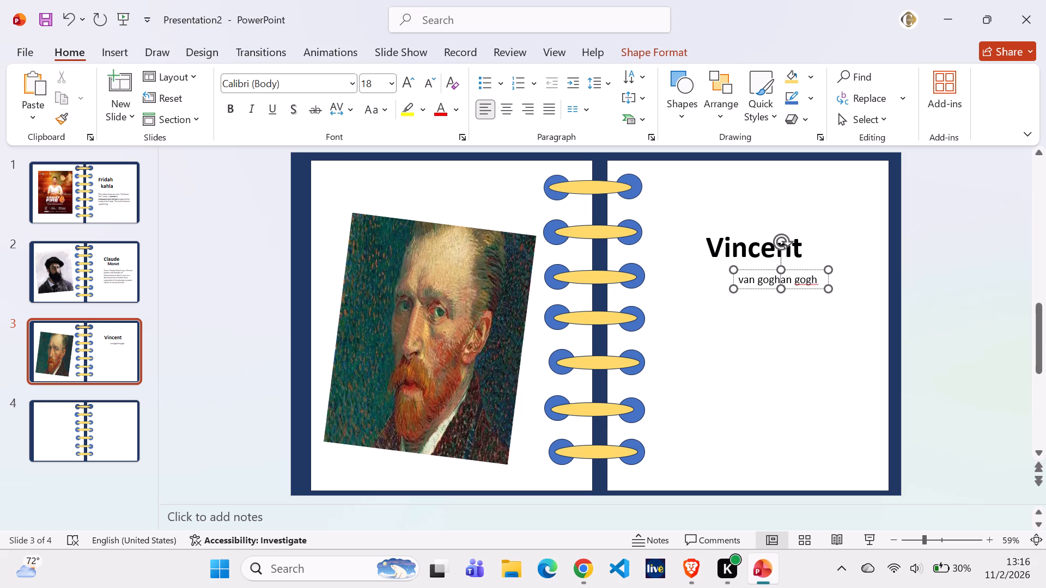
pyautogui.press('BackSpace')
pyautogui.press('BackSpace')
pyautogui.press('BackSpace')
pyautogui.press('BackSpace')
pyautogui.press('BackSpace')
pyautogui.press('BackSpace')
pyautogui.press('BackSpace')
pyautogui.press('BackSpace')
pyautogui.hotkey('shift', 'v')
# Format the "Van gogh" text as bold at font size 32.
pyautogui.click(803, 275)
pyautogui.click(787, 282)
pyautogui.click(781, 278)
pyautogui.moveTo(781, 278); pyautogui.dragTo(746, 282)
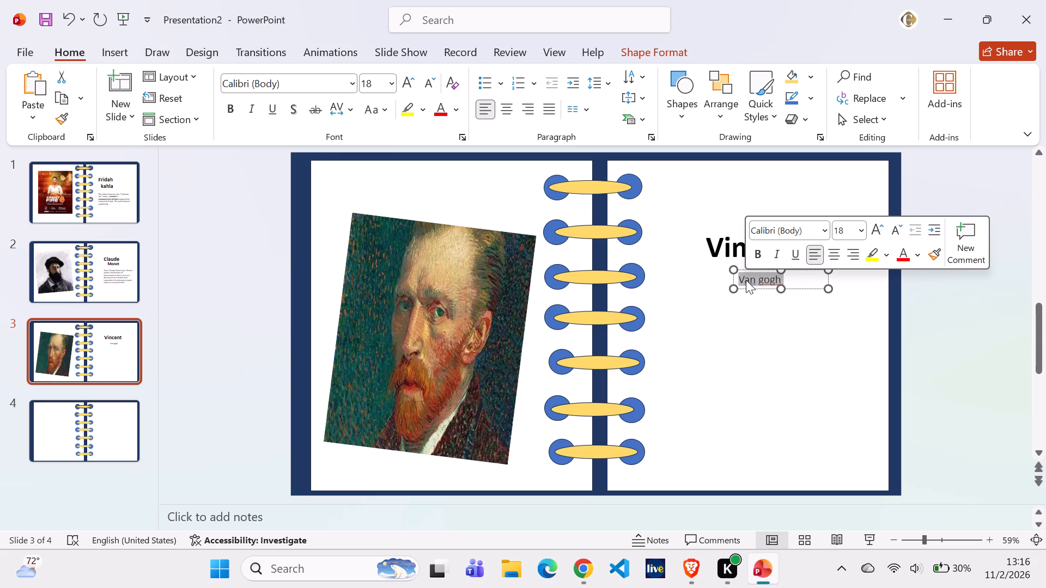
pyautogui.click(757, 249)
pyautogui.click(860, 234)
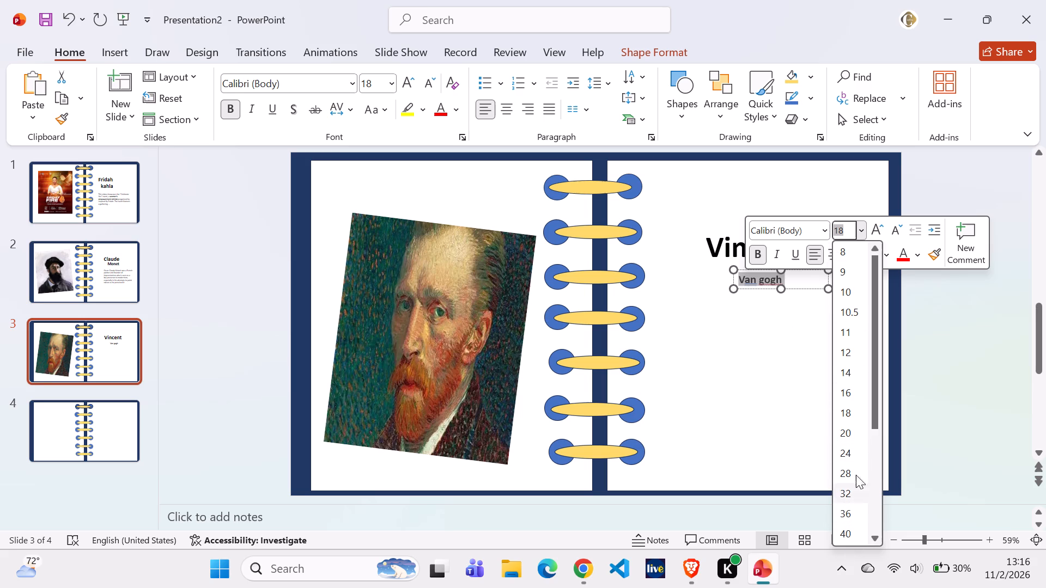
pyautogui.scroll(-1, 843, 402)
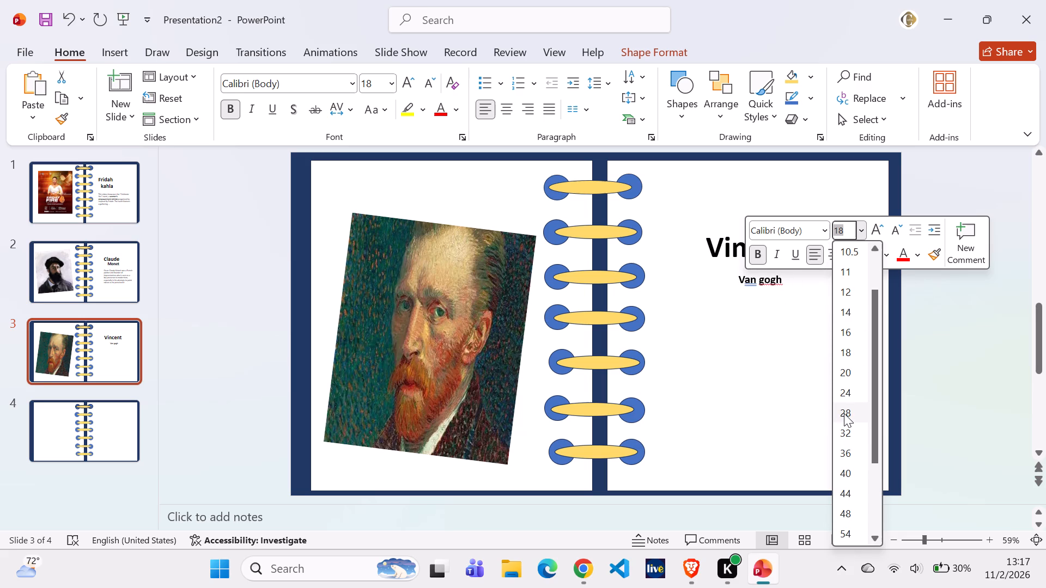
pyautogui.scroll(-1, 861, 428)
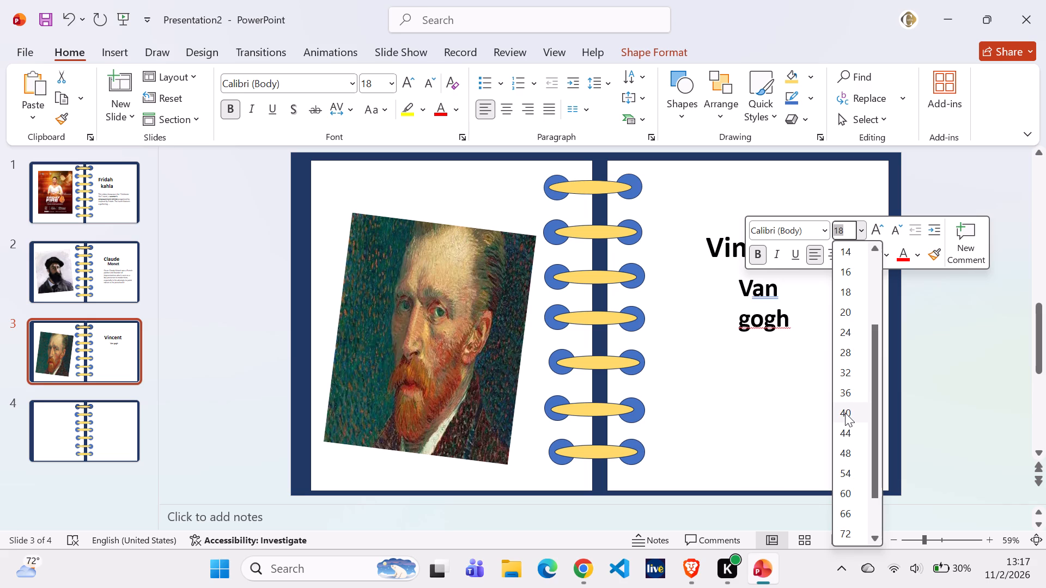
pyautogui.click(848, 374)
pyautogui.click(824, 366)
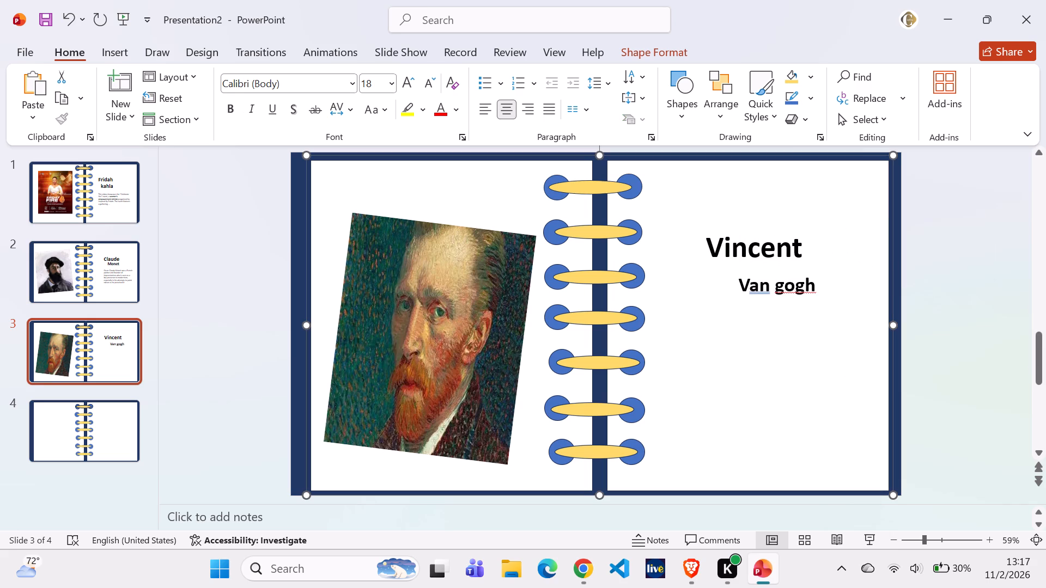
# Tighten the name layout by nudging "Vincent" slightly up and right and moving "Van gogh" up and right, close beneath it.
pyautogui.click(781, 283)
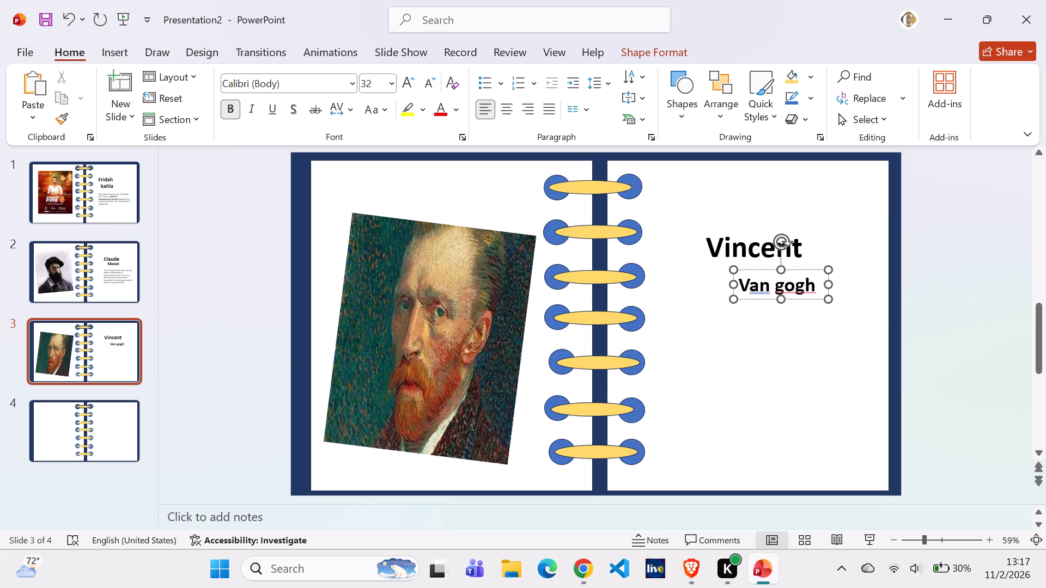
pyautogui.click(768, 272)
pyautogui.moveTo(765, 266); pyautogui.dragTo(774, 271)
pyautogui.click(771, 285)
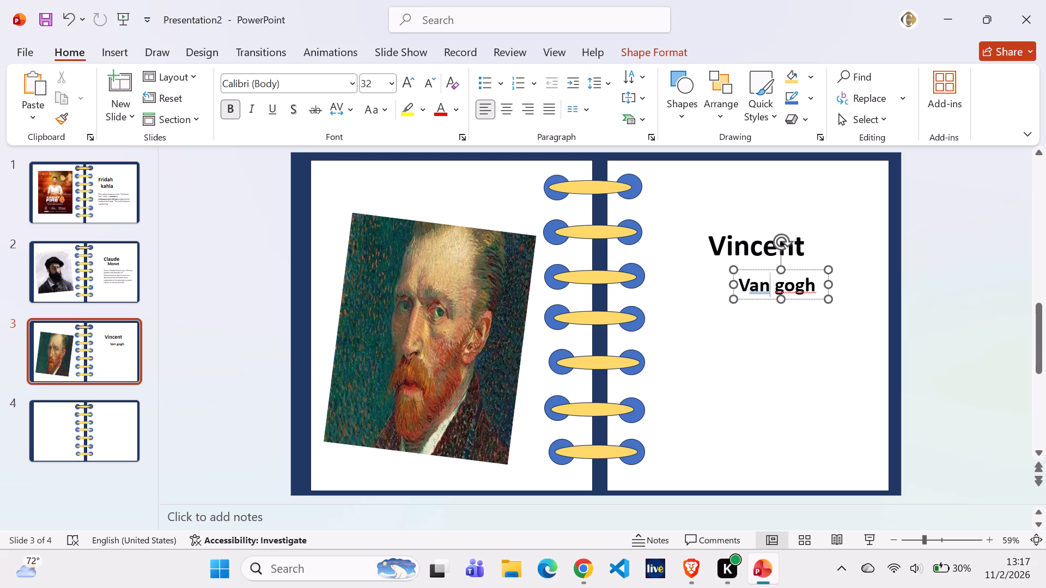
pyautogui.moveTo(755, 299); pyautogui.dragTo(757, 292)
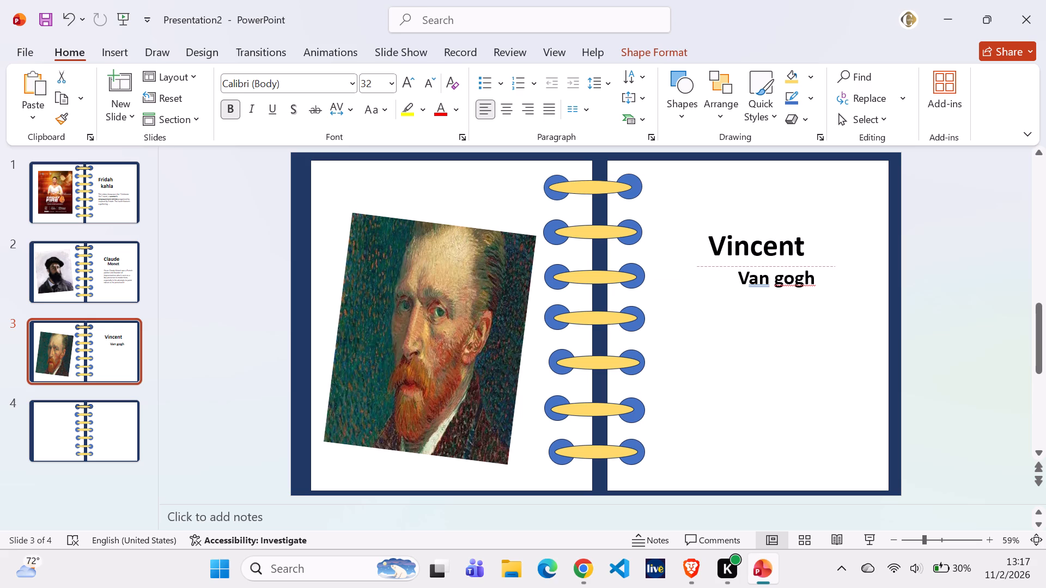
pyautogui.moveTo(757, 292); pyautogui.dragTo(762, 285)
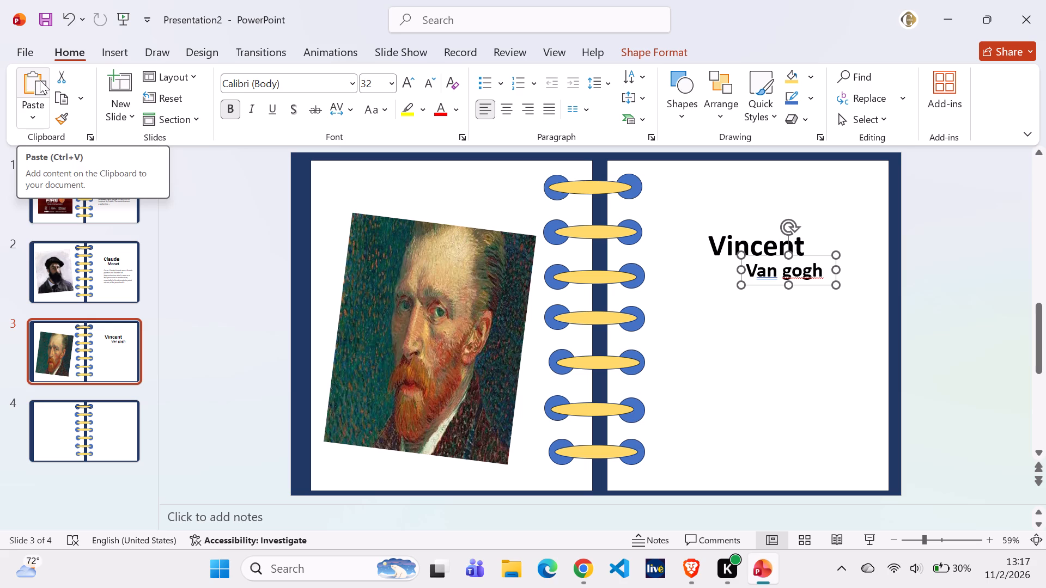
# Insert a wide description text box below the "Van gogh" text on the right notebook page.
pyautogui.click(115, 50)
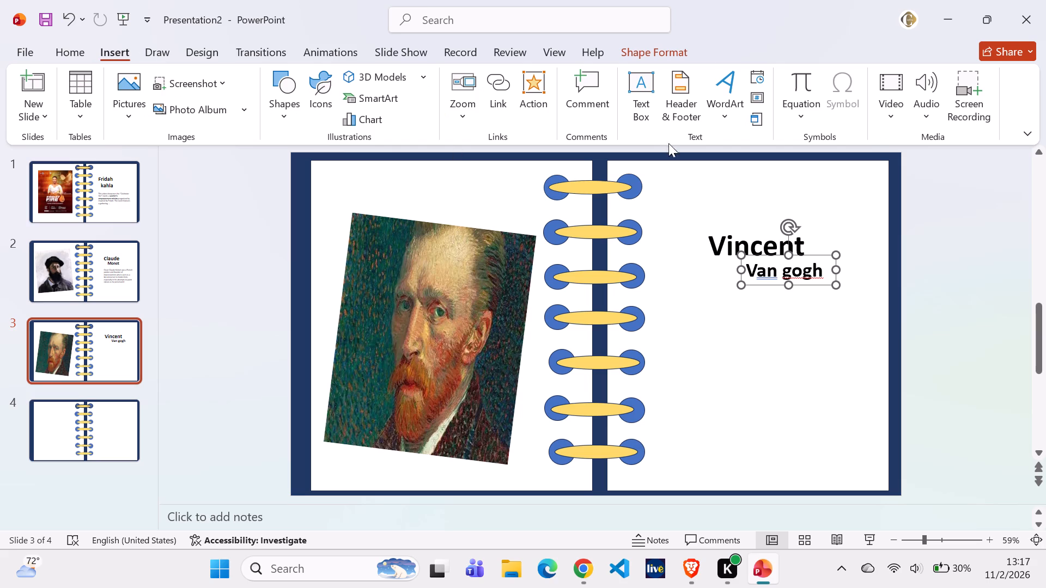
pyautogui.click(641, 107)
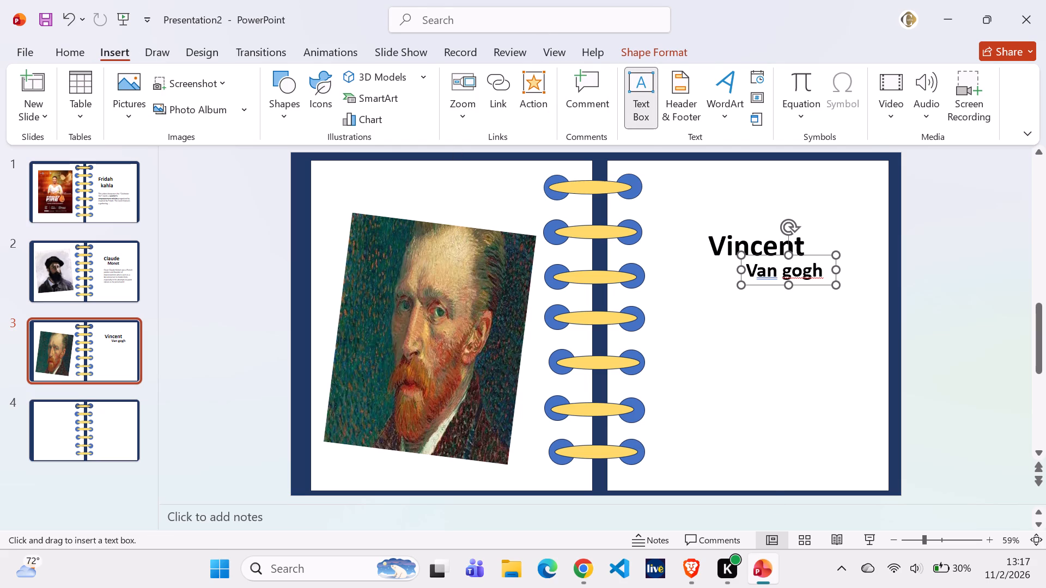
pyautogui.moveTo(672, 314); pyautogui.dragTo(854, 426)
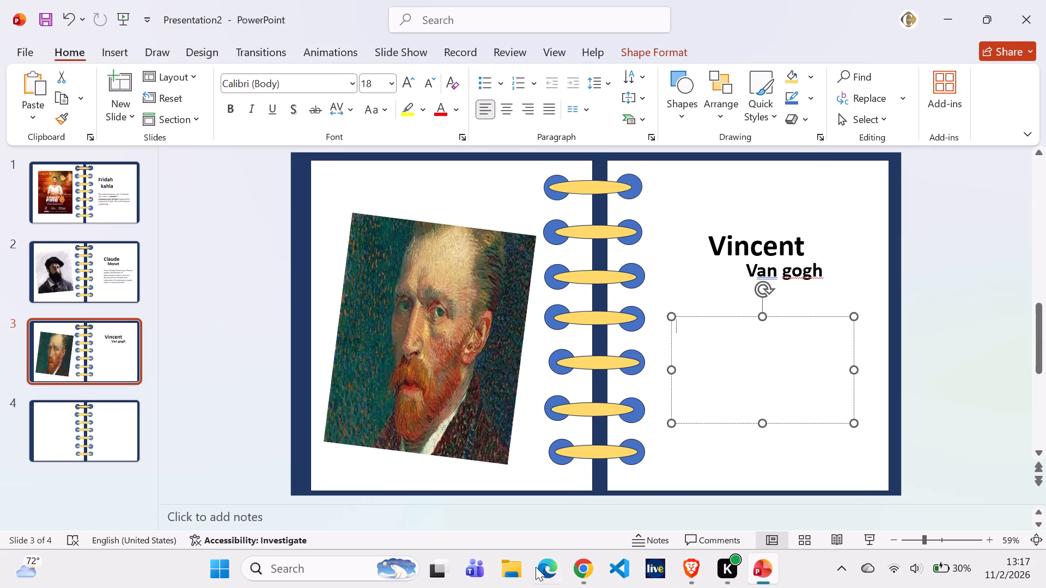
# Copy the Wikipedia snippet beginning "was a Dutch Post-Impressionist painter" from Chrome's search results and paste it into the description text box in PowerPoint.
pyautogui.click(583, 567)
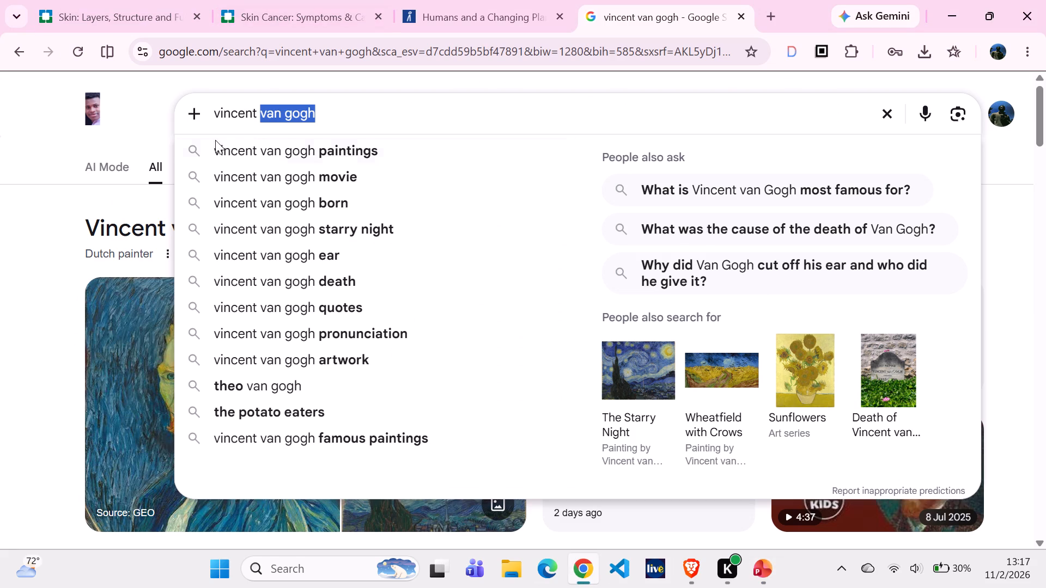
pyautogui.click(124, 101)
pyautogui.click(145, 116)
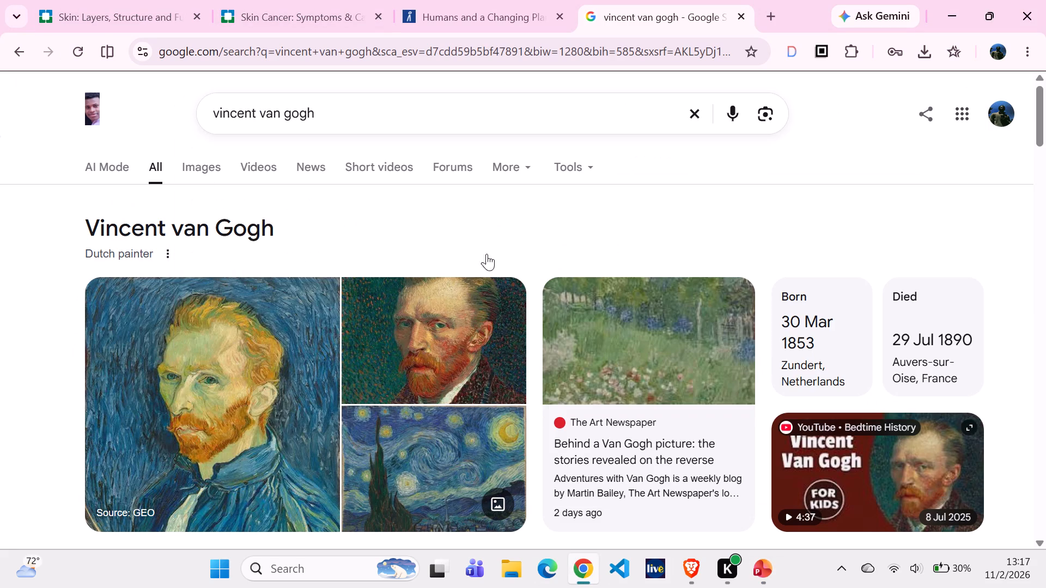
pyautogui.scroll(-2, 600, 406)
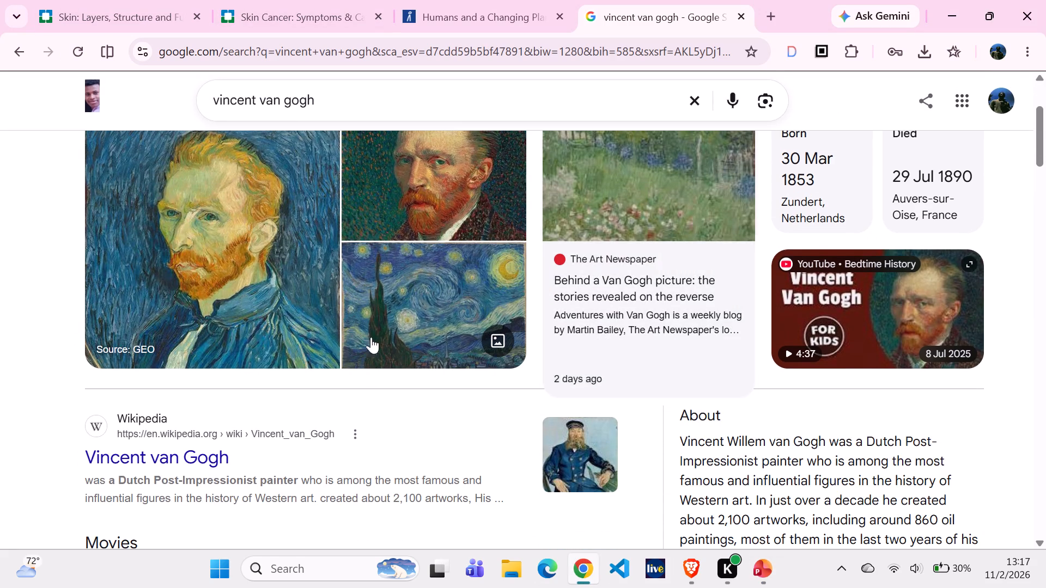
pyautogui.scroll(-2, 351, 360)
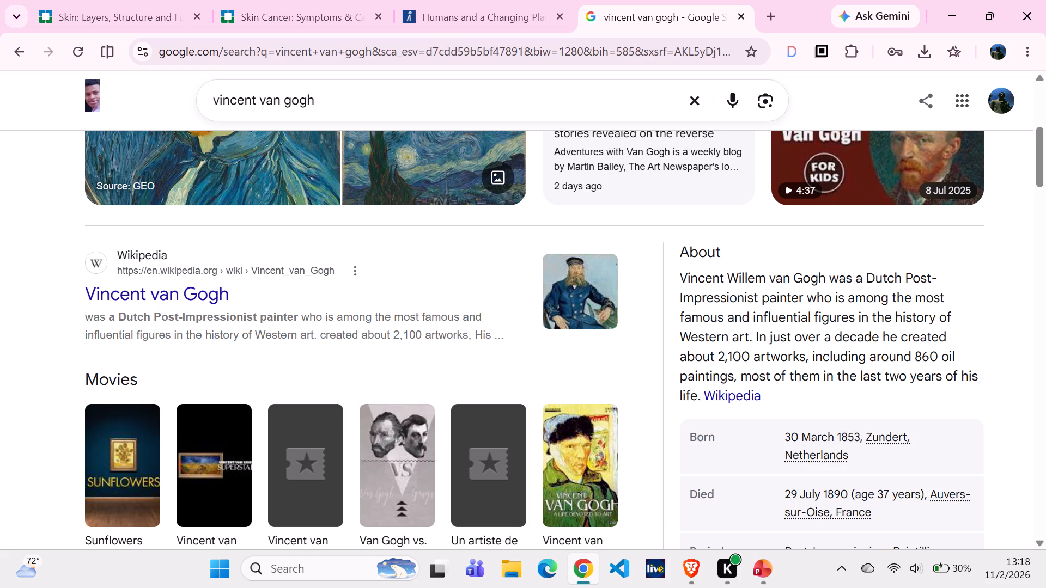
pyautogui.moveTo(86, 315); pyautogui.dragTo(486, 332)
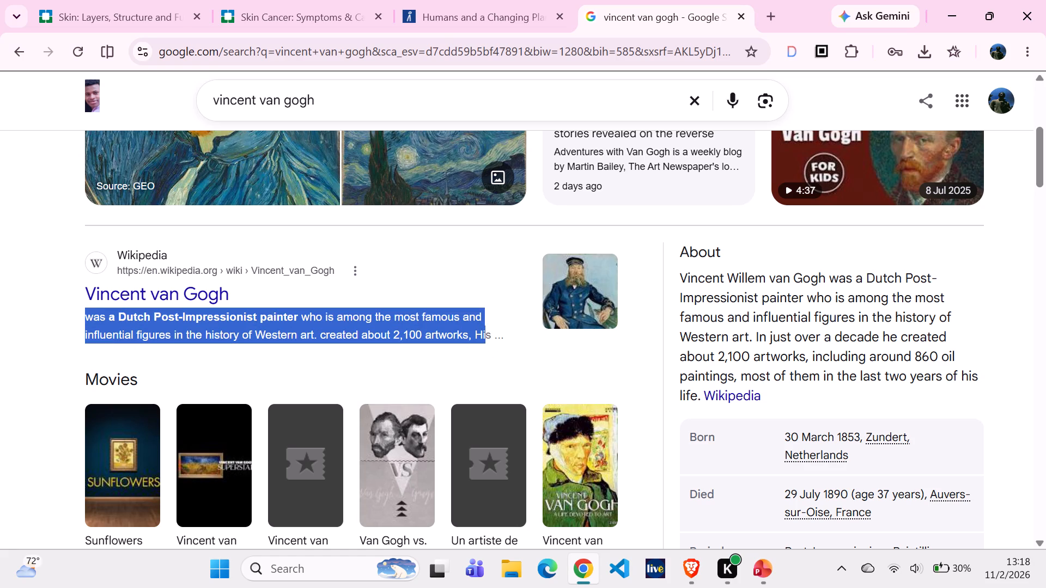
pyautogui.moveTo(486, 332); pyautogui.dragTo(519, 339)
pyautogui.moveTo(519, 339); pyautogui.dragTo(519, 339)
pyautogui.hotkey('ctrl', 'c')
pyautogui.click(770, 575)
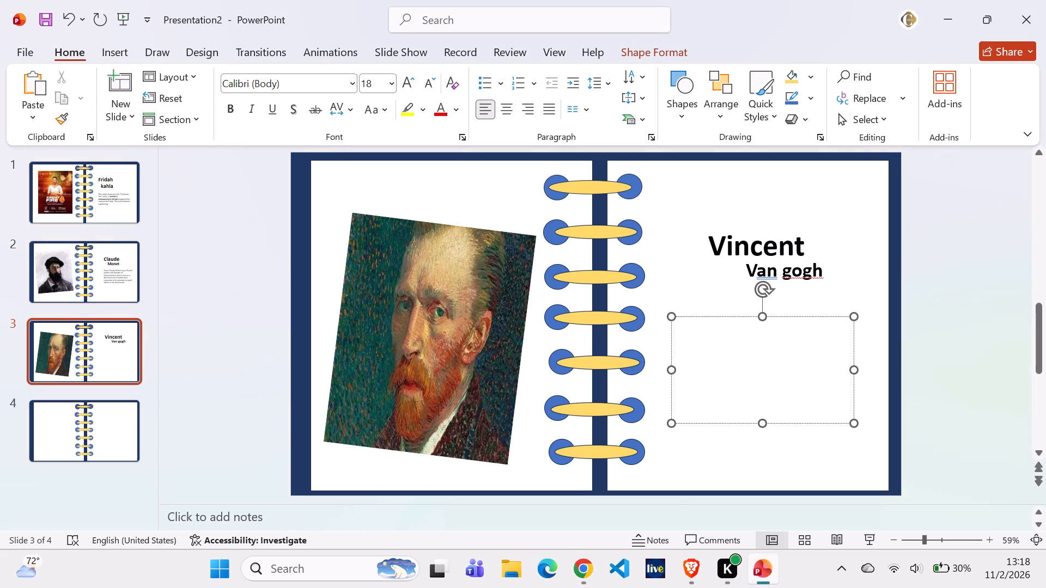
pyautogui.hotkey('ctrl', 'v')
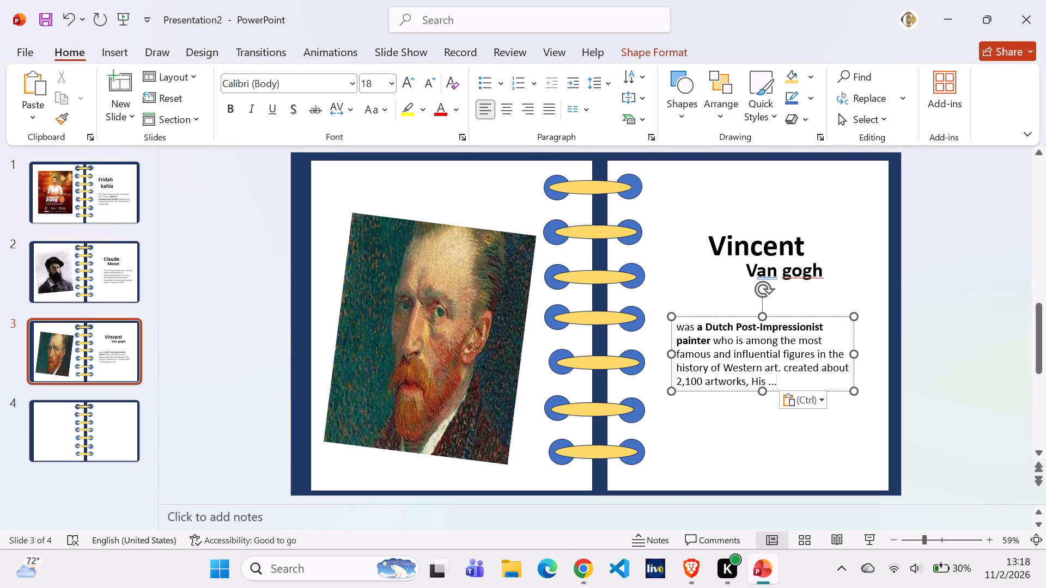
pyautogui.click(717, 435)
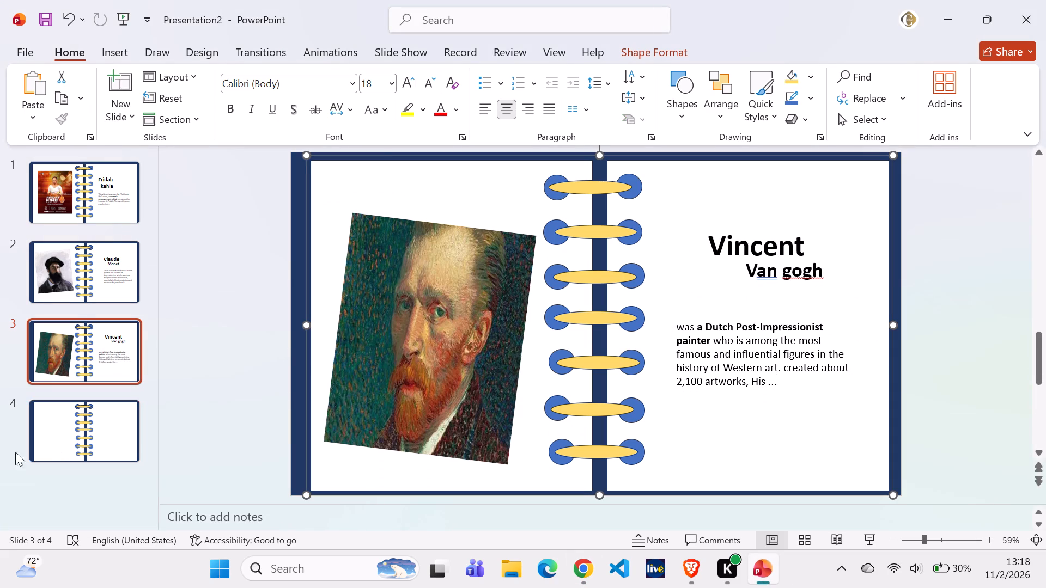
# Go to the blank slide 4, switch to Chrome and clear the "vincent van gogh" search query.
pyautogui.click(68, 427)
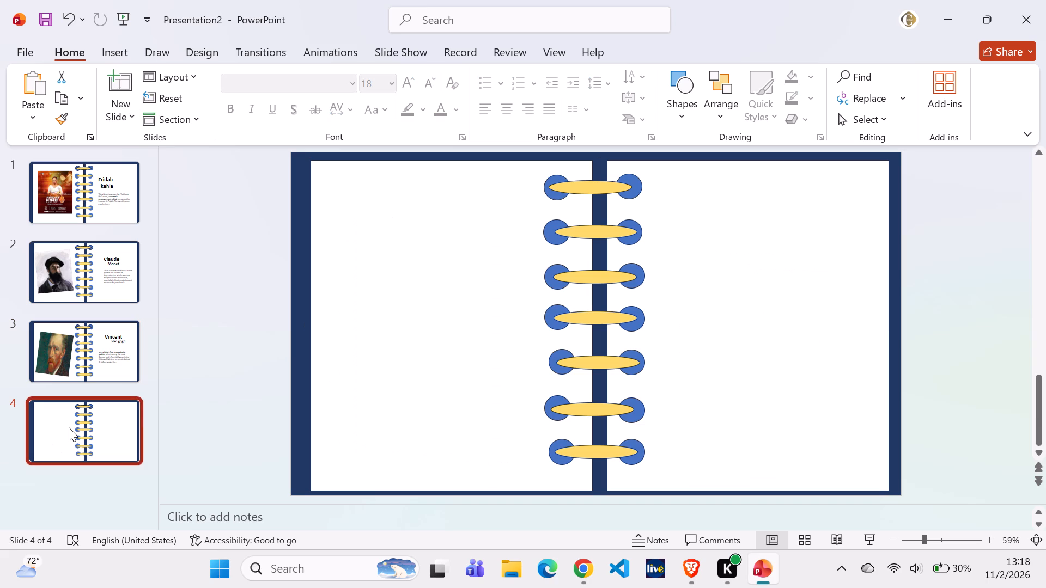
pyautogui.click(584, 575)
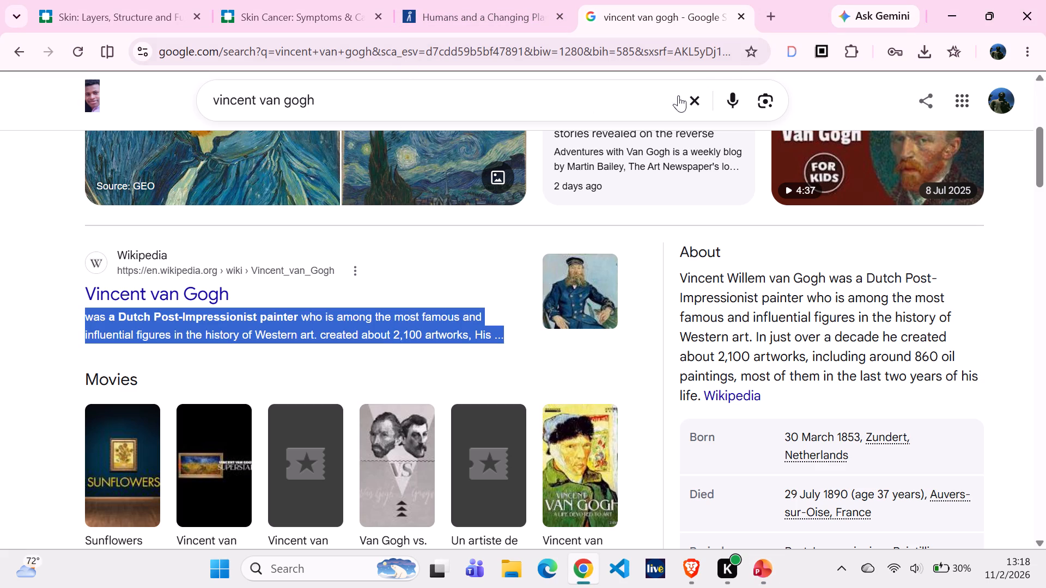
pyautogui.click(691, 104)
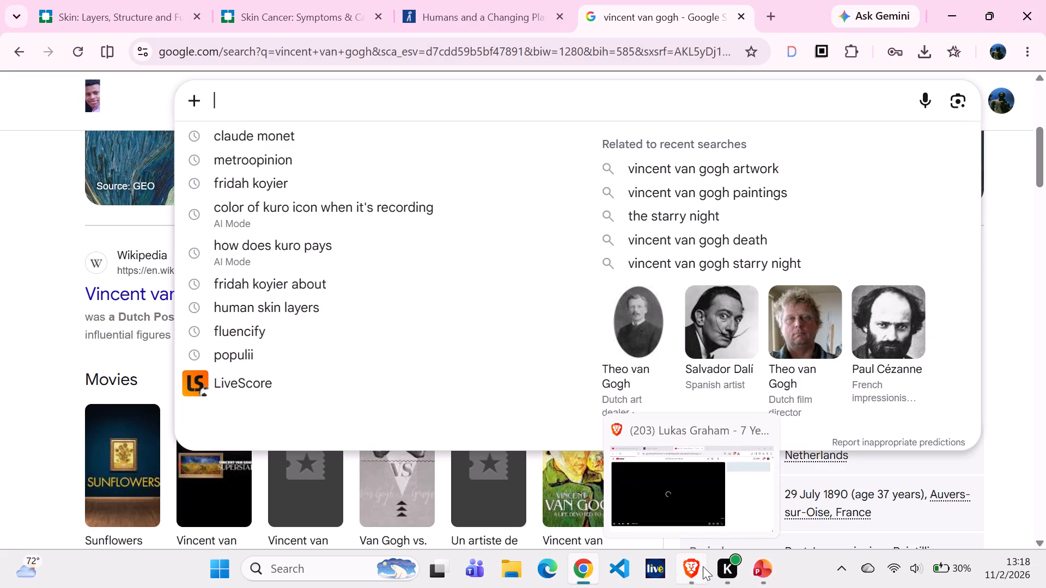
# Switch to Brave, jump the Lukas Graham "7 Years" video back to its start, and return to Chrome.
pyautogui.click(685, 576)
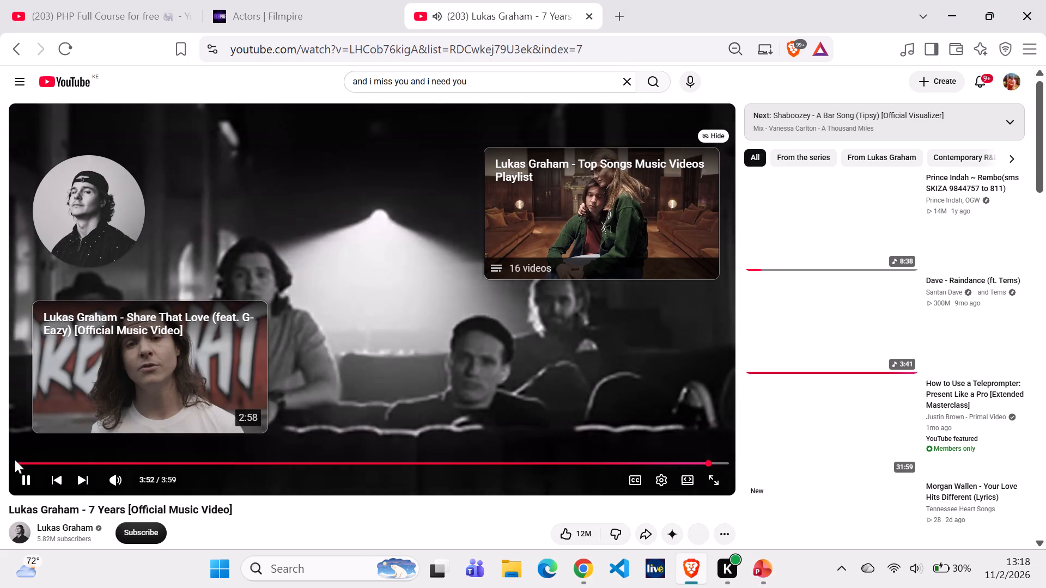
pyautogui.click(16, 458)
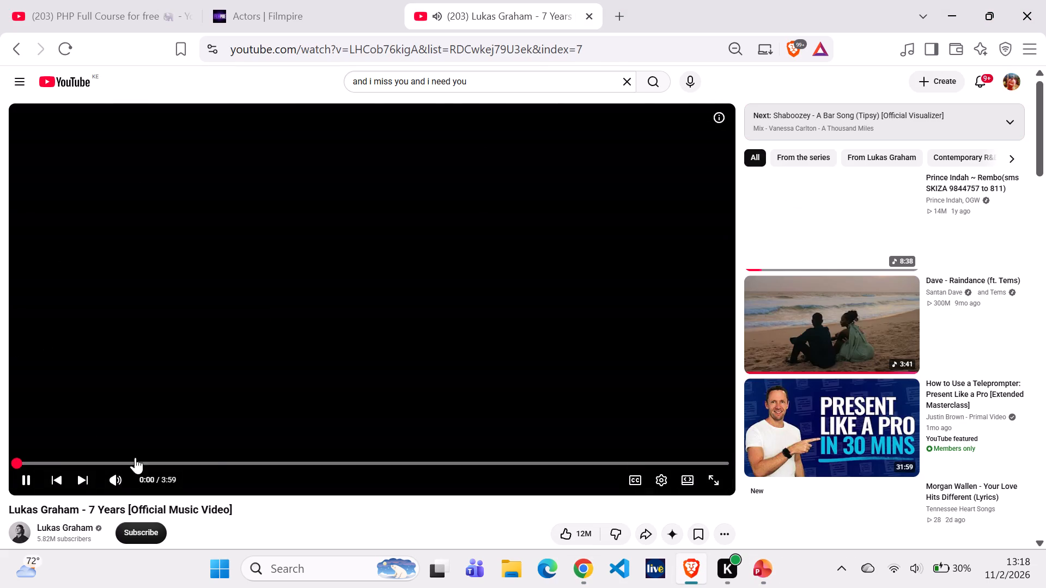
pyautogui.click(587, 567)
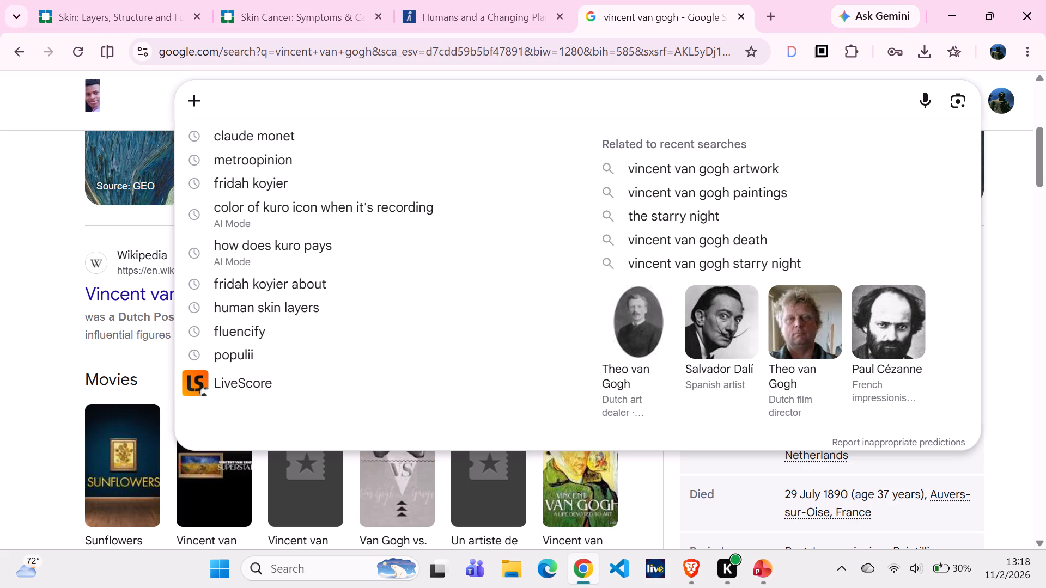
# Search Google for Andy Warhol and copy the large black-and-white portrait from the results.
pyautogui.write('an')
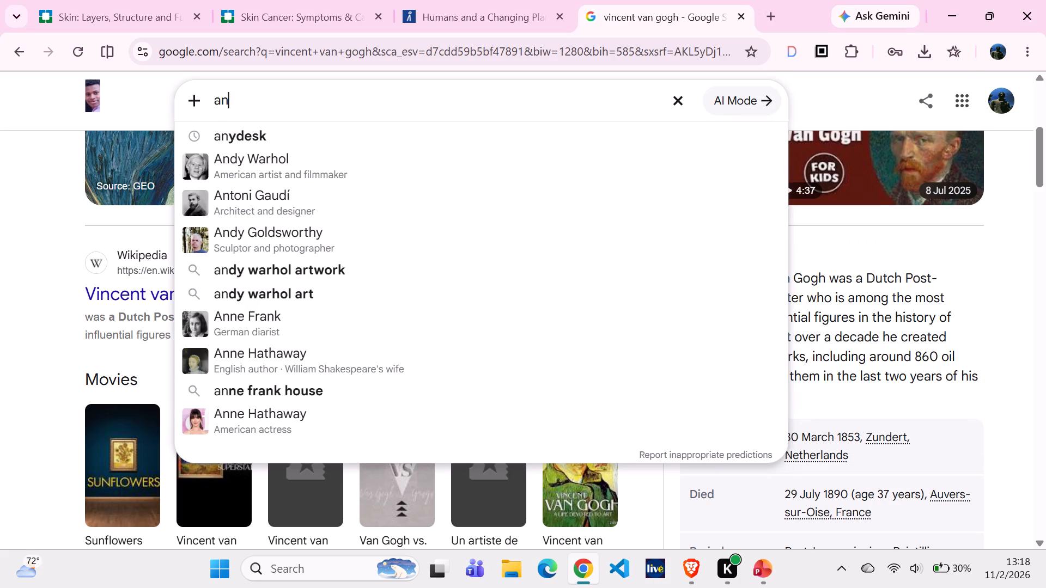
pyautogui.click(260, 160)
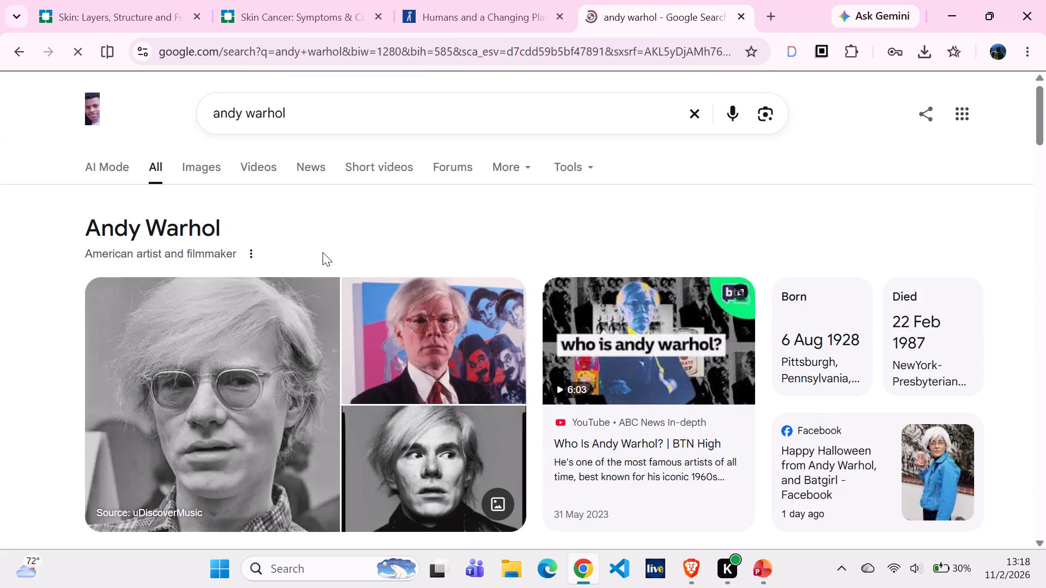
pyautogui.scroll(-1, 323, 252)
pyautogui.rightClick(191, 322)
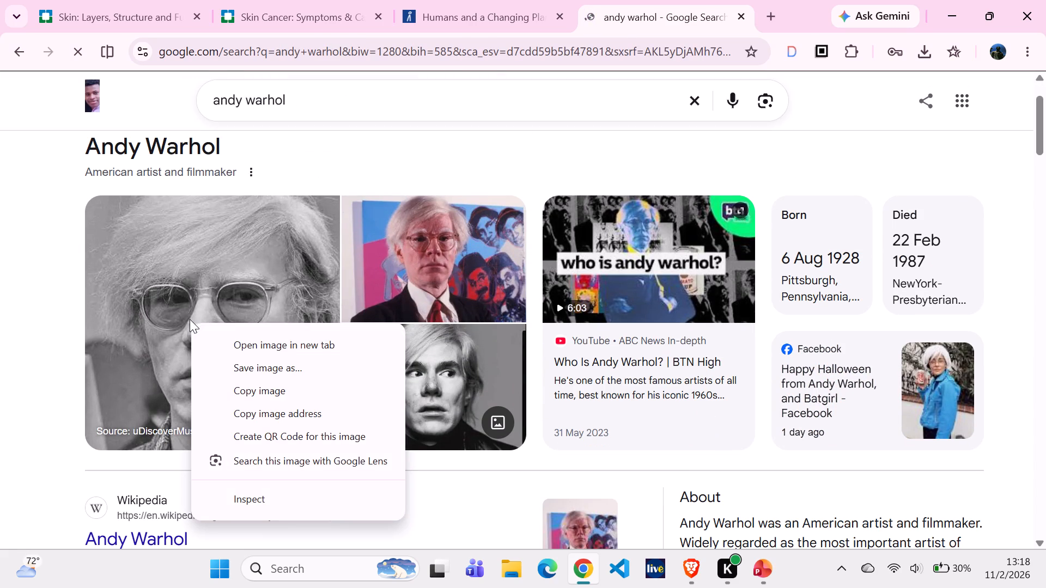
pyautogui.click(264, 390)
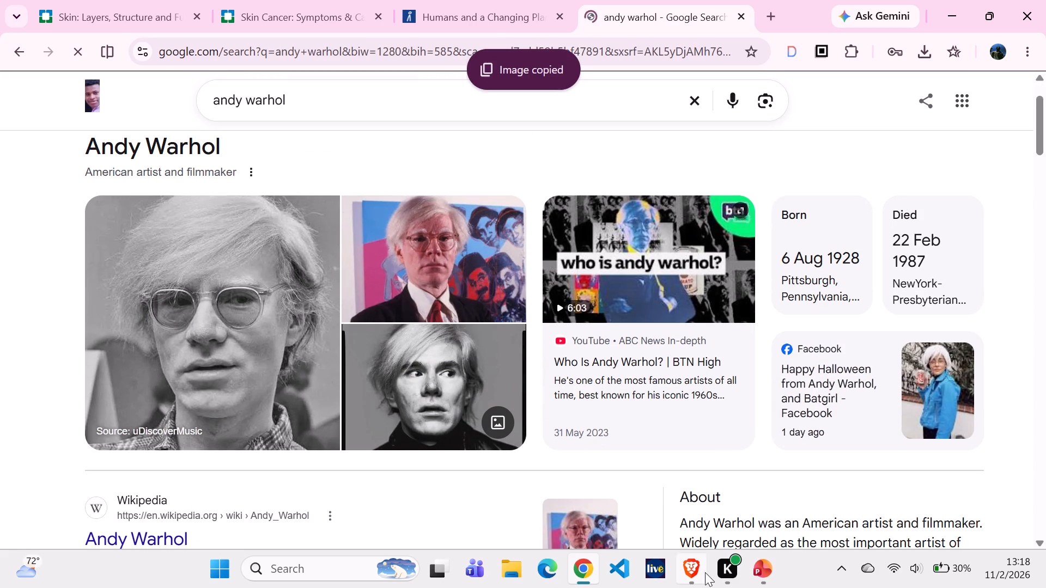
# Paste the portrait as a picture on slide 4 in PowerPoint and move it onto the left notebook page.
pyautogui.click(760, 575)
pyautogui.rightClick(387, 309)
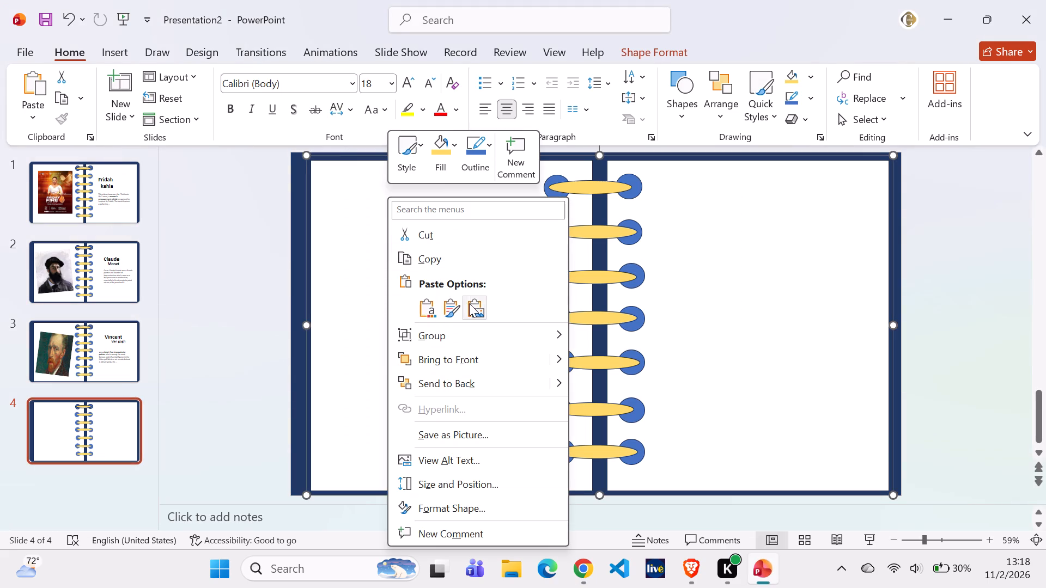
pyautogui.click(469, 303)
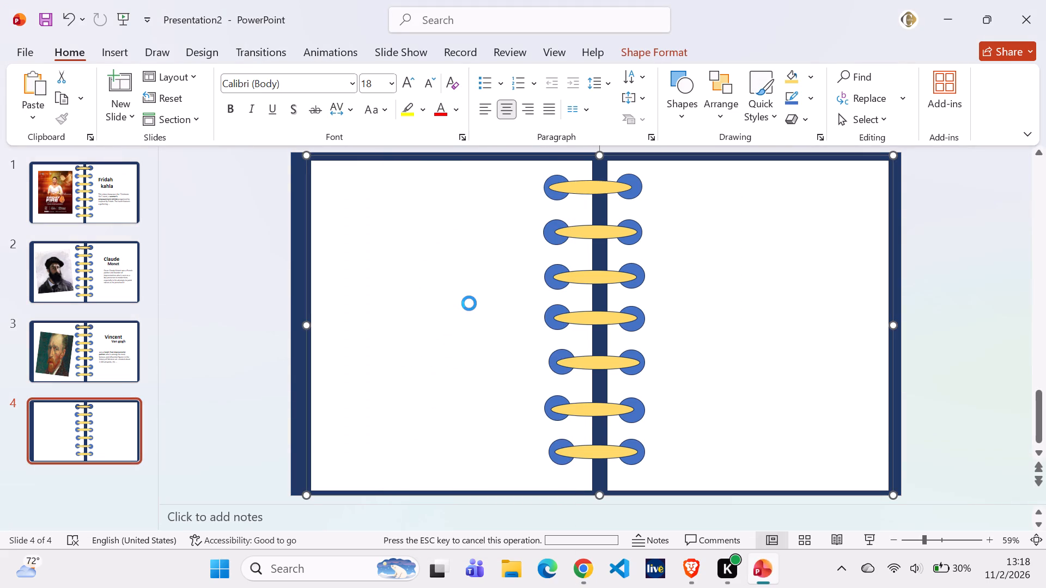
pyautogui.moveTo(604, 308); pyautogui.dragTo(604, 309)
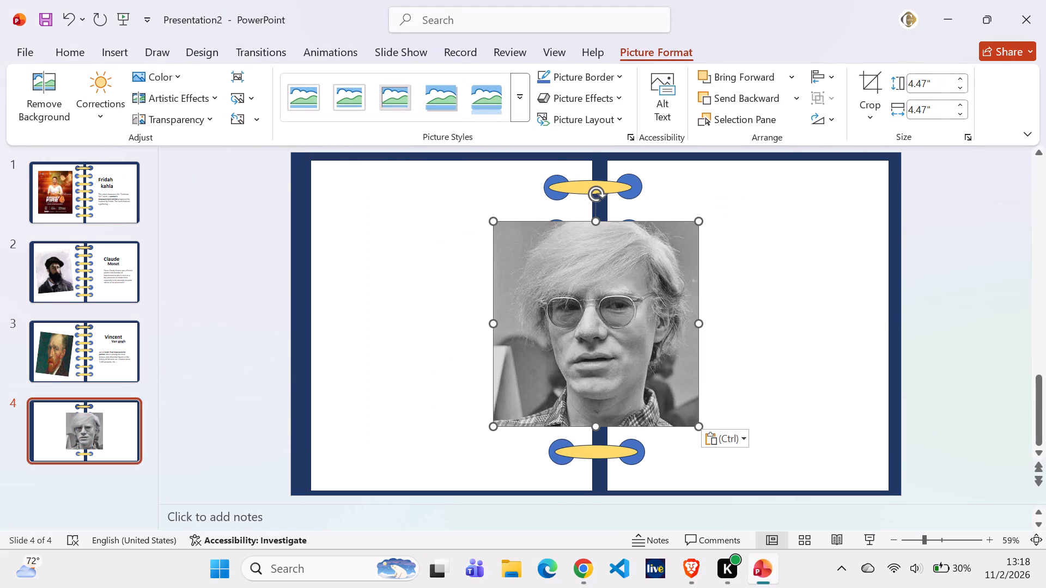
pyautogui.moveTo(604, 309); pyautogui.dragTo(447, 324)
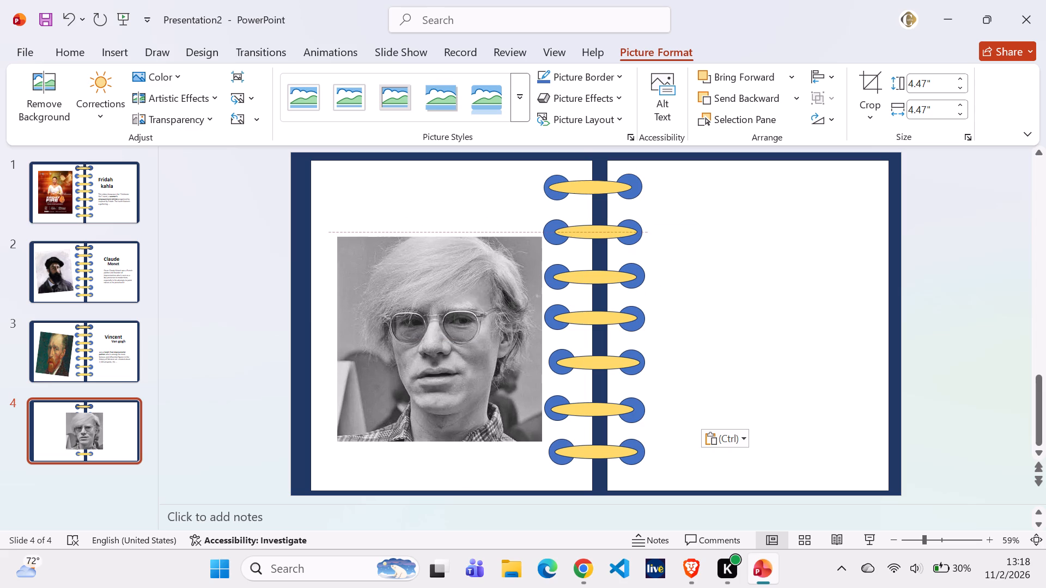
pyautogui.moveTo(447, 324); pyautogui.dragTo(444, 316)
# Insert a small text box for the first name on the upper part of the right notebook page.
pyautogui.click(707, 320)
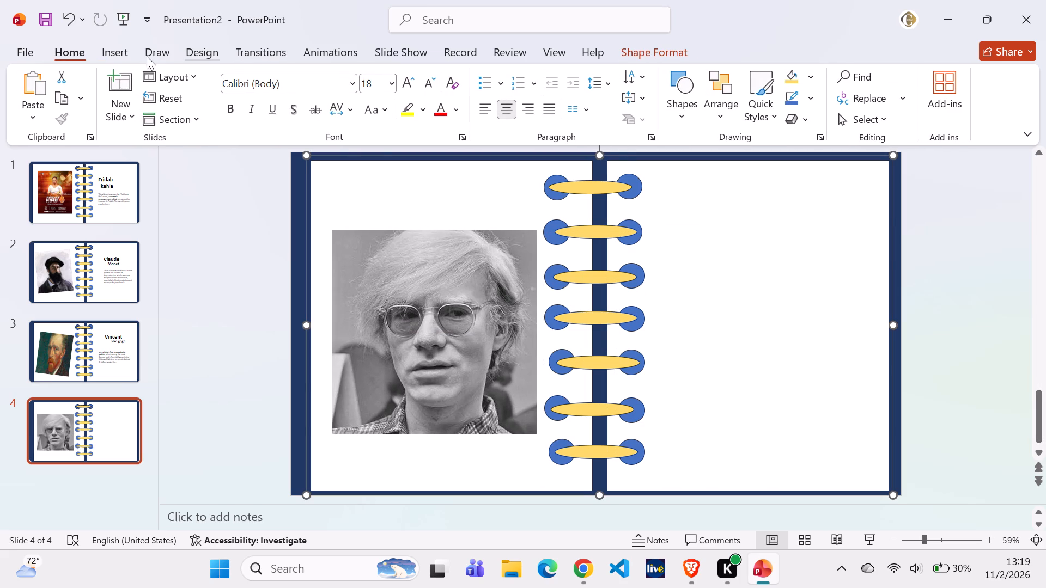
pyautogui.click(109, 50)
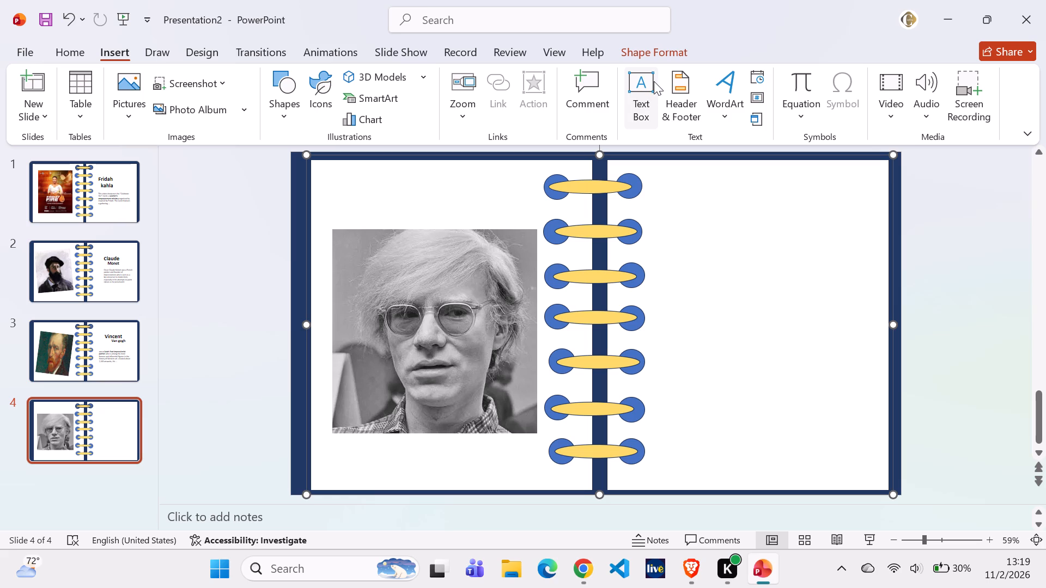
pyautogui.click(633, 97)
pyautogui.moveTo(691, 220); pyautogui.dragTo(691, 220)
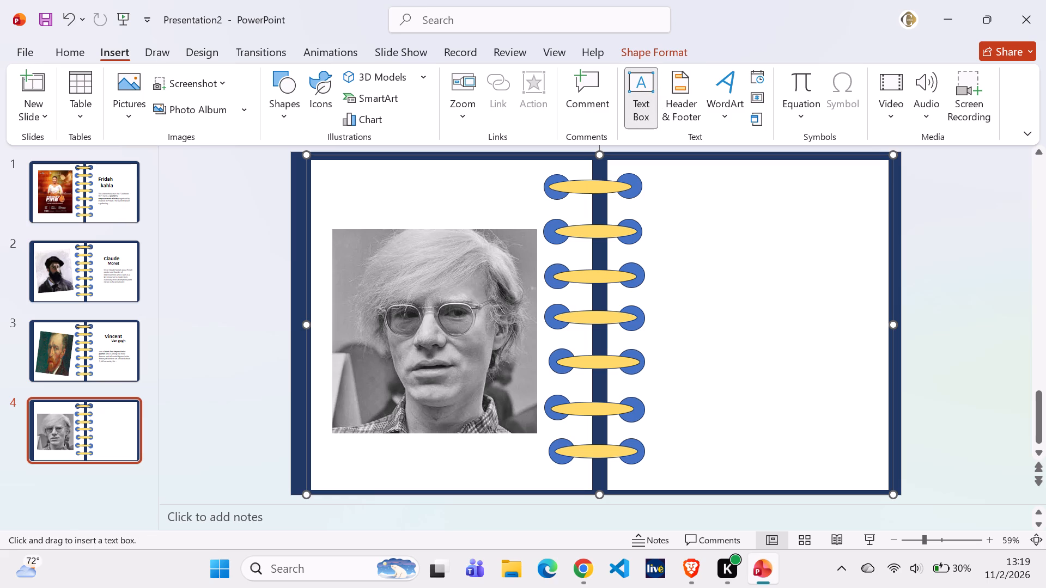
pyautogui.moveTo(691, 220); pyautogui.dragTo(753, 246)
pyautogui.moveTo(753, 246); pyautogui.dragTo(752, 246)
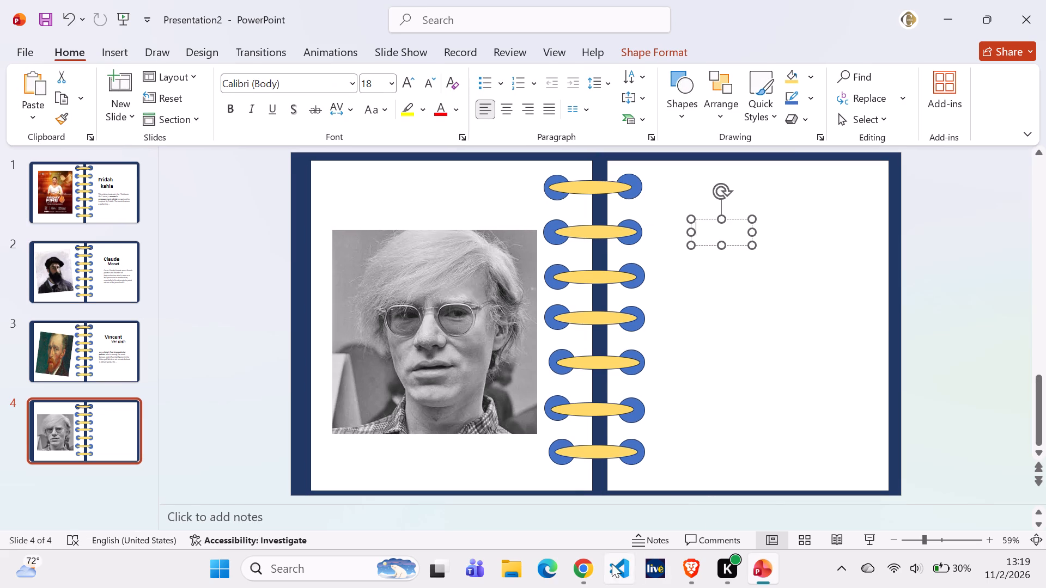
# Copy the first name "andy" from the Google search query in Chrome and paste it into the empty text box on PowerPoint slide 4.
pyautogui.click(586, 575)
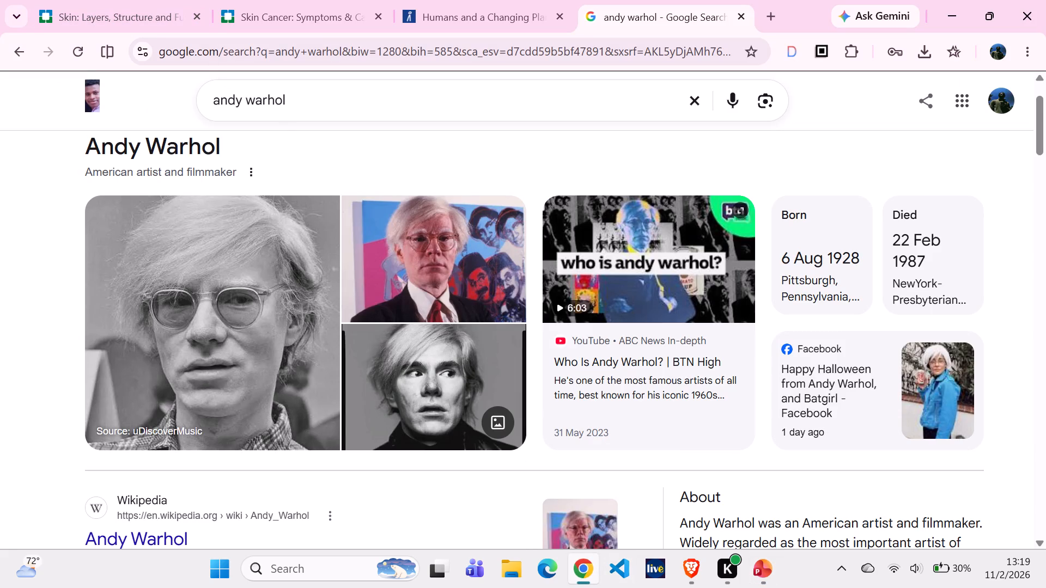
pyautogui.moveTo(245, 99); pyautogui.dragTo(214, 95)
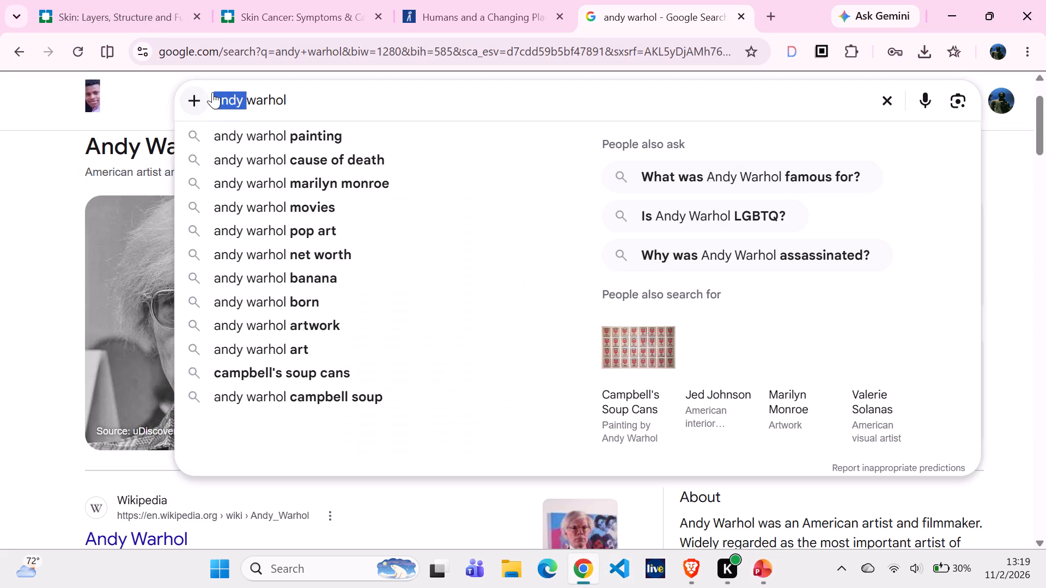
pyautogui.hotkey('ctrl', 'c')
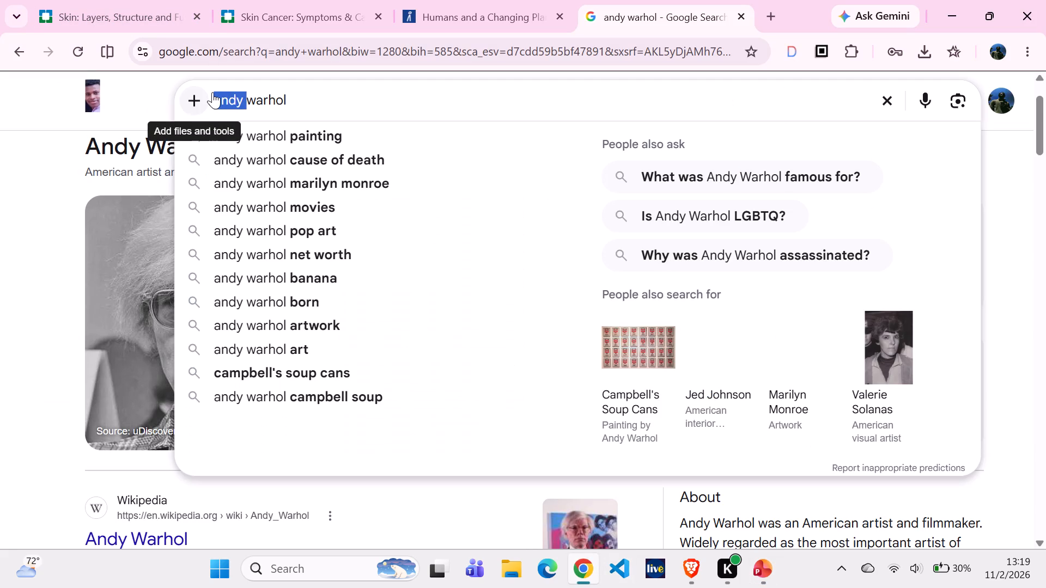
pyautogui.click(772, 575)
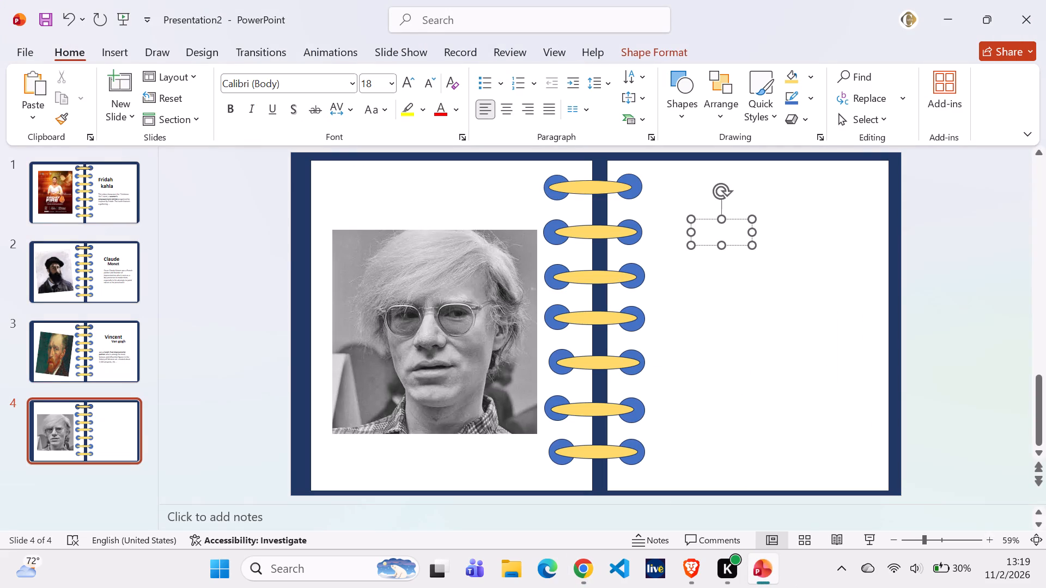
pyautogui.hotkey('ctrl', 'v')
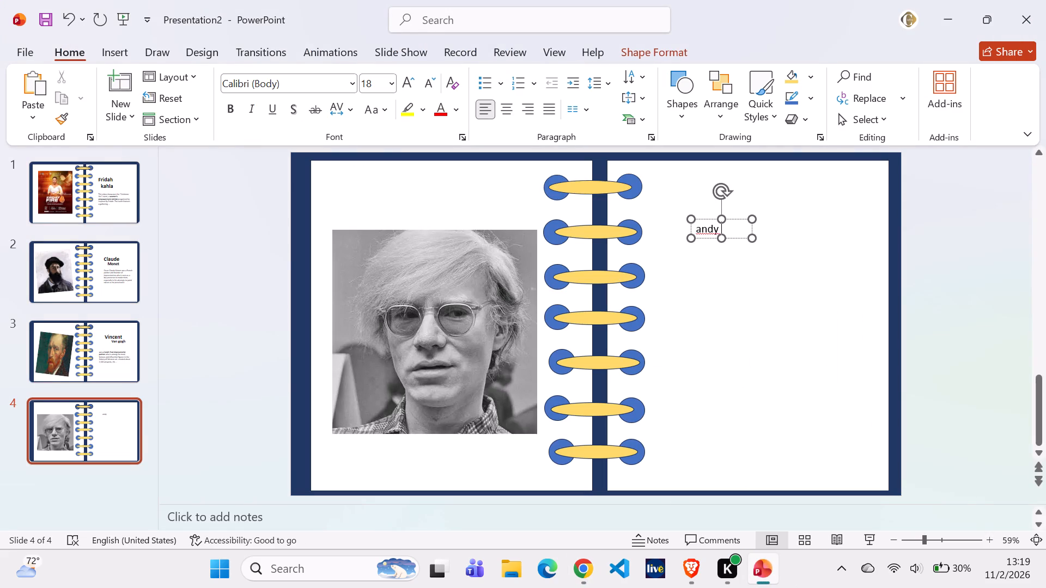
# Capitalise the first letter of the pasted name so that it reads "Andy".
pyautogui.click(700, 229)
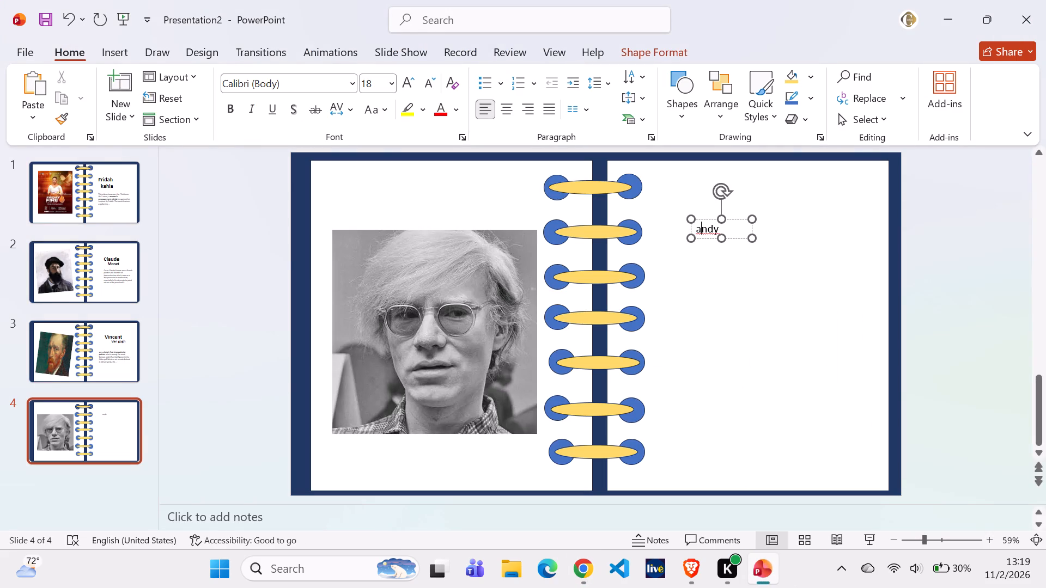
pyautogui.click(701, 233)
pyautogui.press('BackSpace')
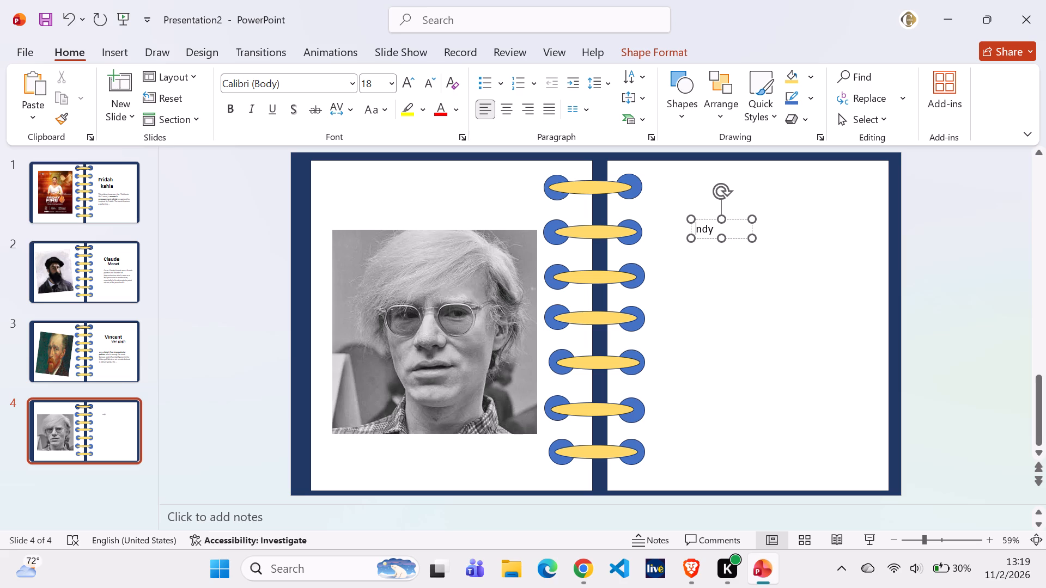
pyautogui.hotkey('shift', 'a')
pyautogui.click(737, 265)
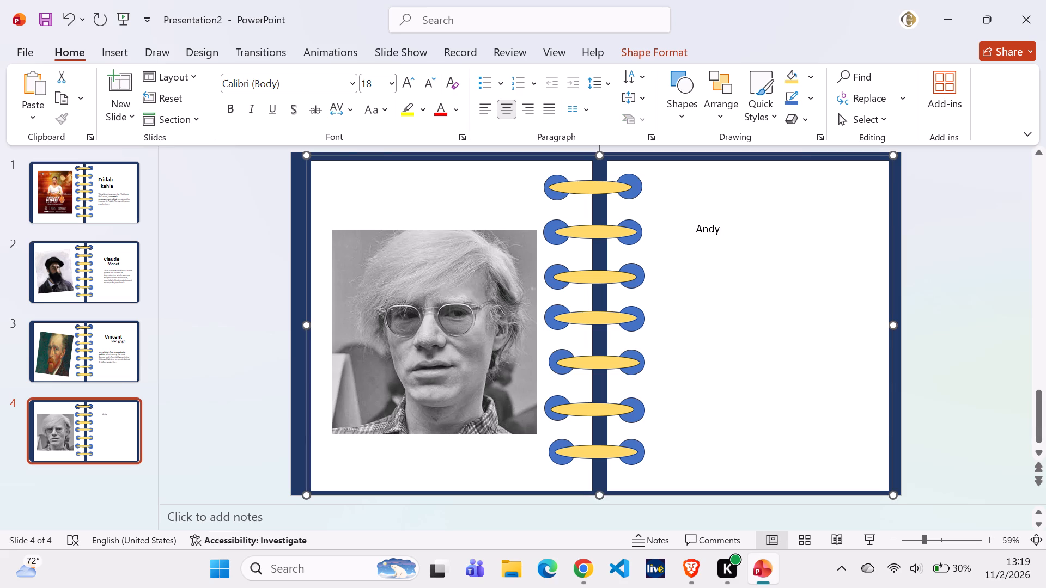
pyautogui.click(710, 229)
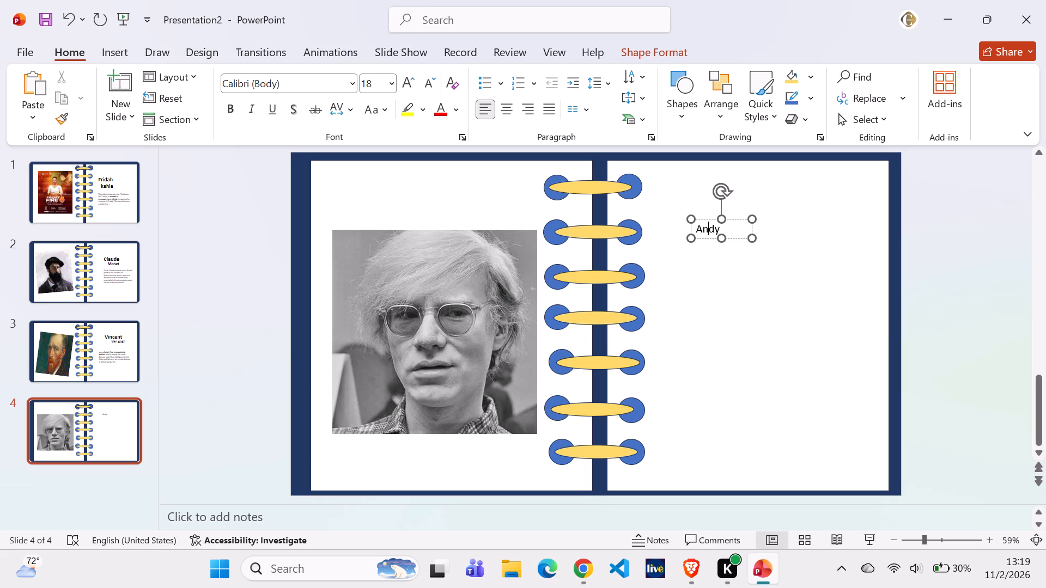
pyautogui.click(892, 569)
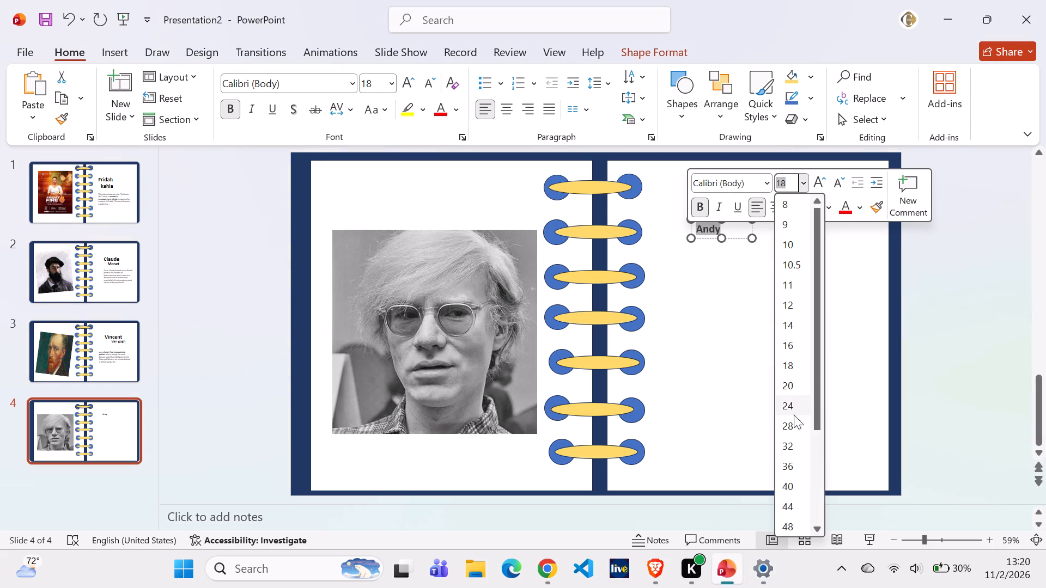
# Set the font size of the name "Andy" on slide 4's right notebook page to 36.
pyautogui.scroll(-1, 794, 469)
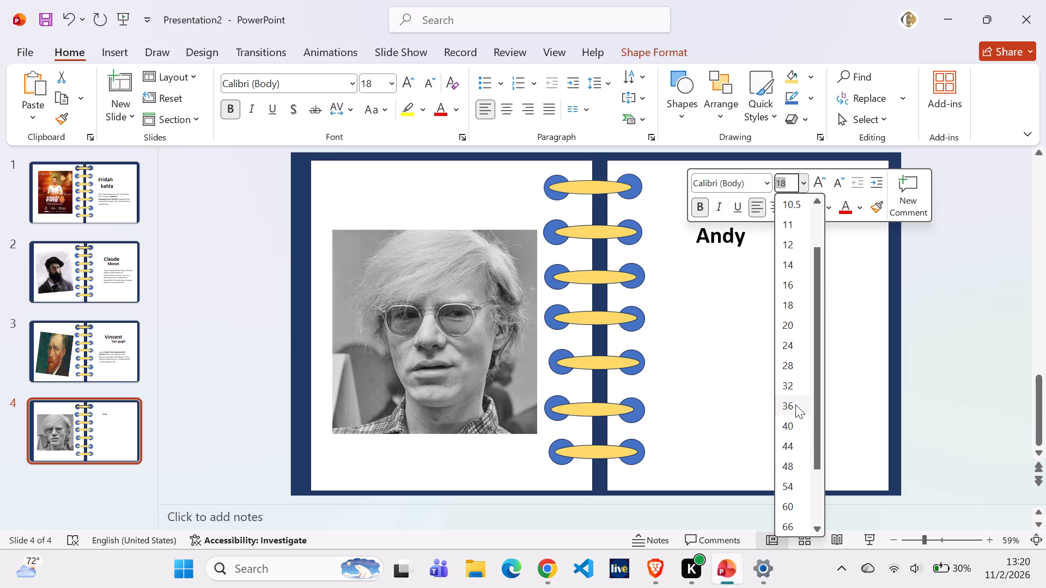
pyautogui.click(795, 405)
pyautogui.click(731, 281)
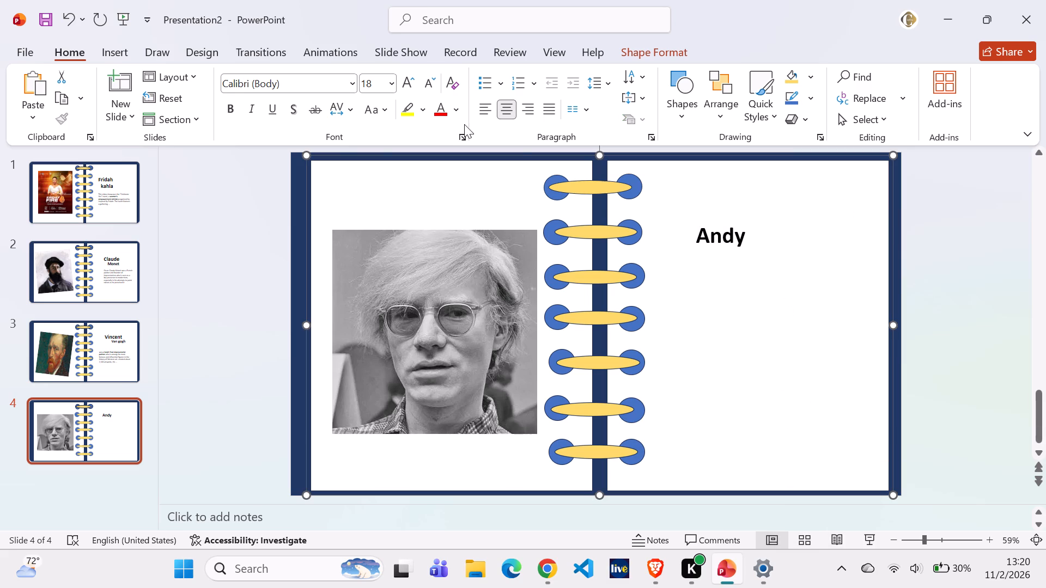
# Insert a second small text box just below "Andy", offset slightly to the right.
pyautogui.click(115, 51)
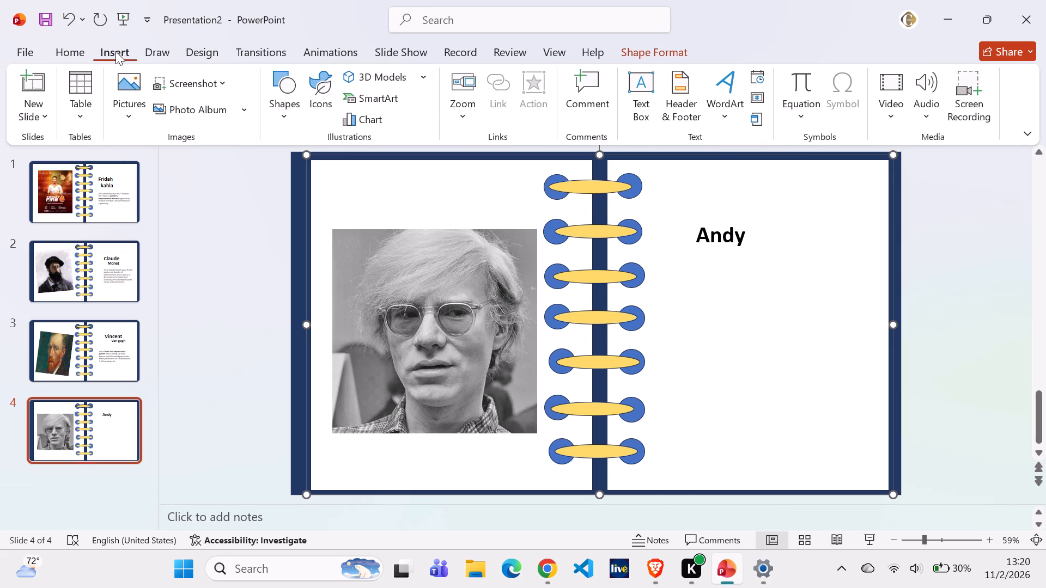
pyautogui.click(645, 104)
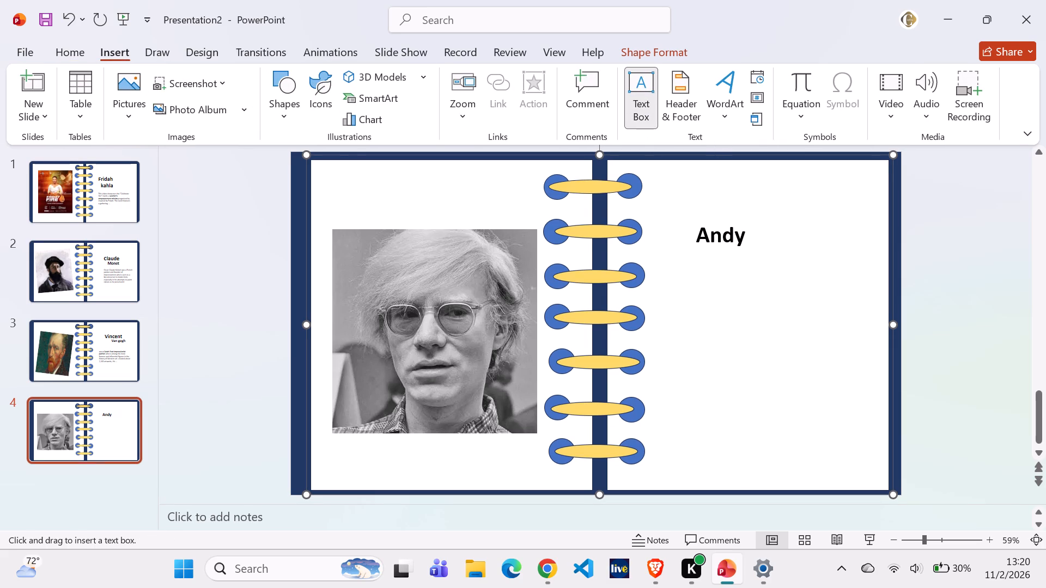
pyautogui.moveTo(718, 251); pyautogui.dragTo(766, 264)
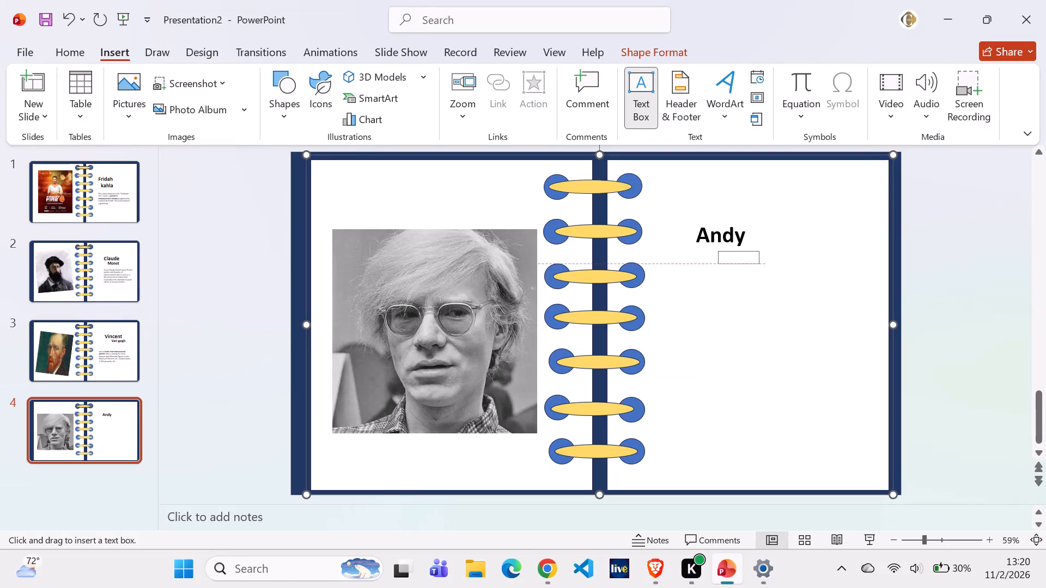
pyautogui.moveTo(766, 264); pyautogui.dragTo(771, 264)
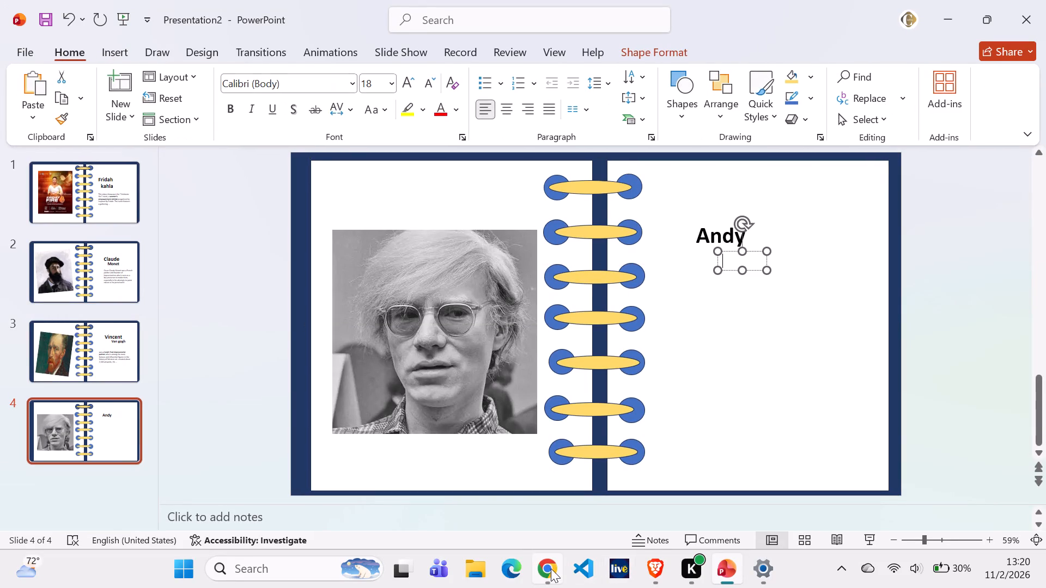
# Copy "warhol" from Chrome's search query into the new PowerPoint text box and capitalise it as "Warhol".
pyautogui.click(551, 568)
pyautogui.click(301, 91)
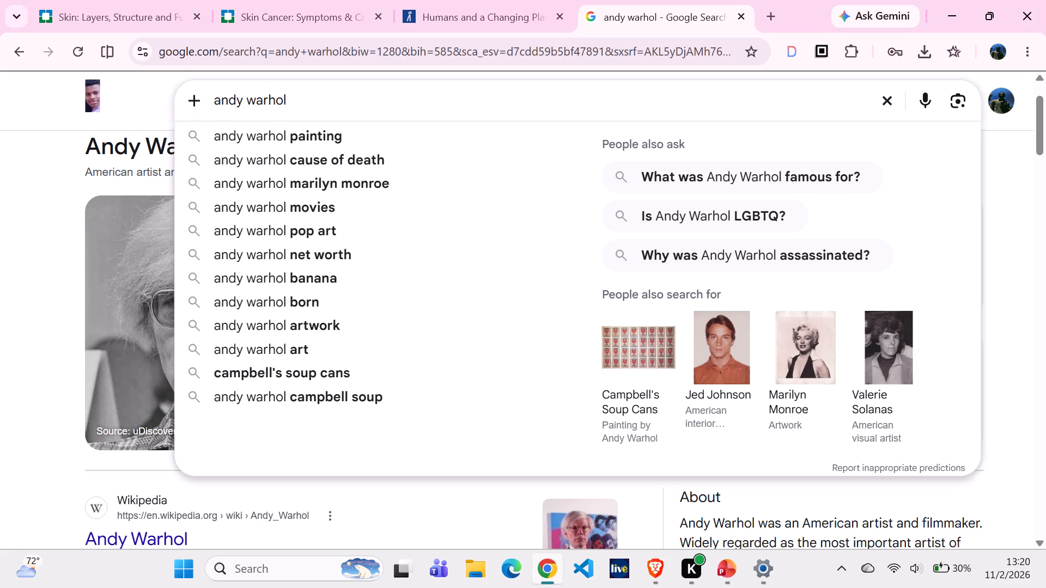
pyautogui.moveTo(244, 99); pyautogui.dragTo(325, 102)
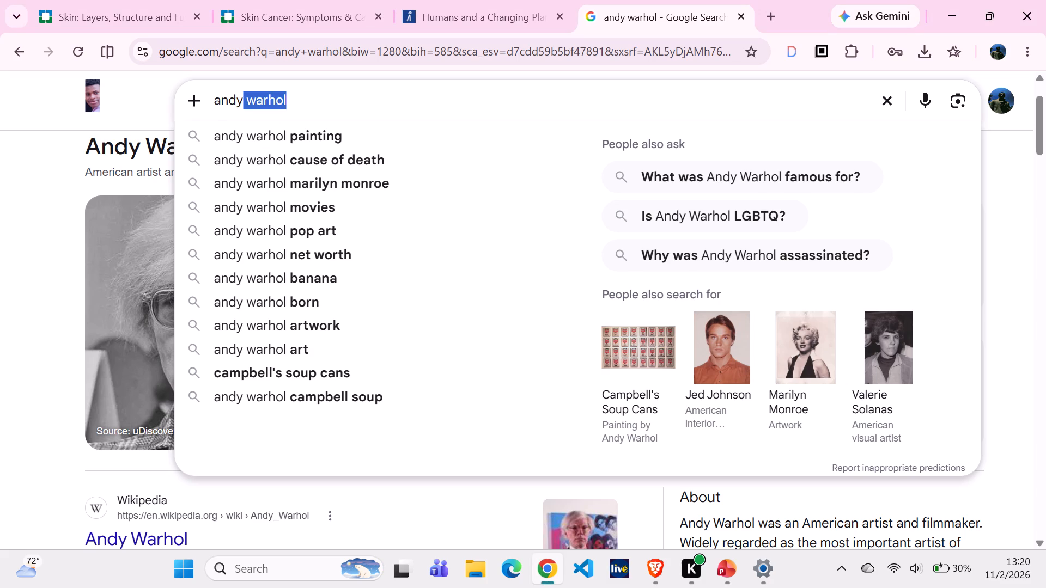
pyautogui.hotkey('ctrl', 'c')
pyautogui.click(722, 564)
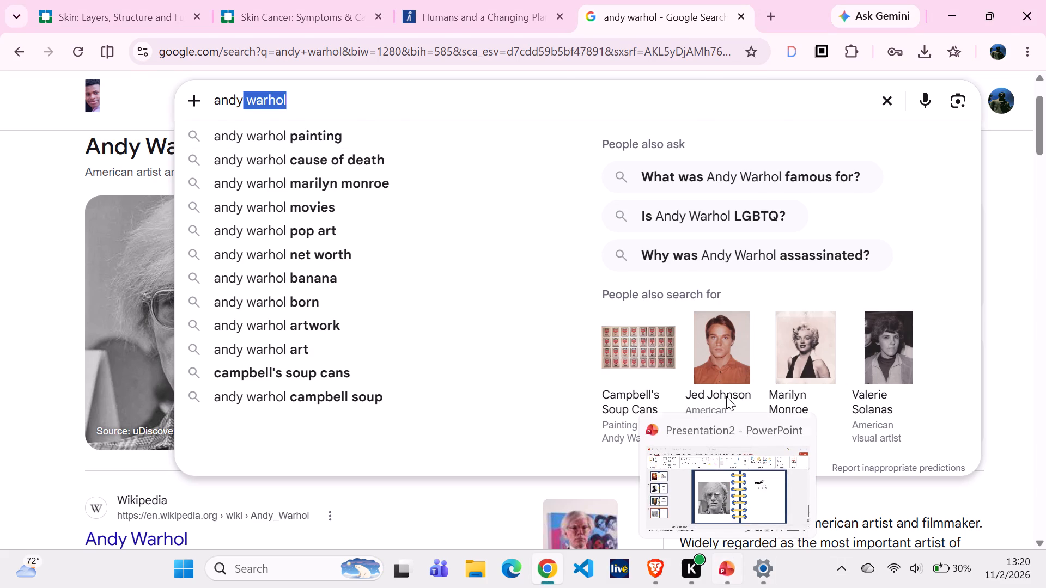
pyautogui.hotkey('ctrl', 'v')
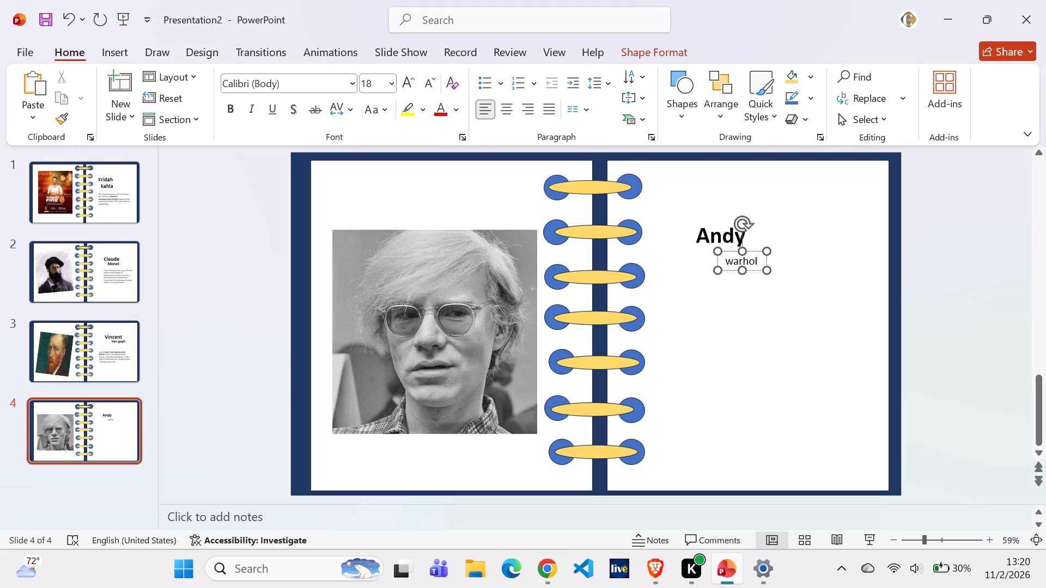
pyautogui.click(732, 259)
pyautogui.press('BackSpace')
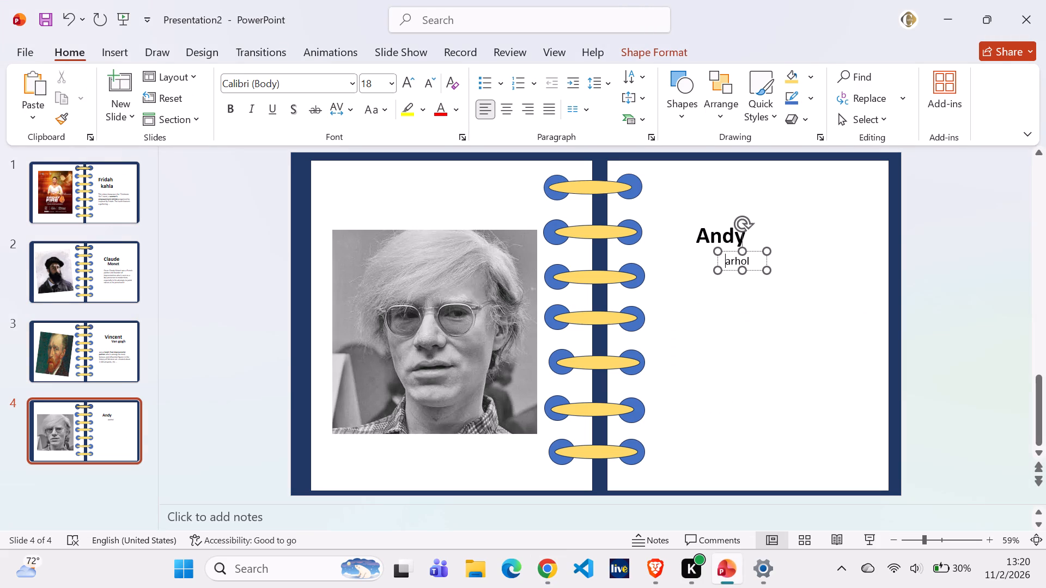
pyautogui.hotkey('shift', 'w')
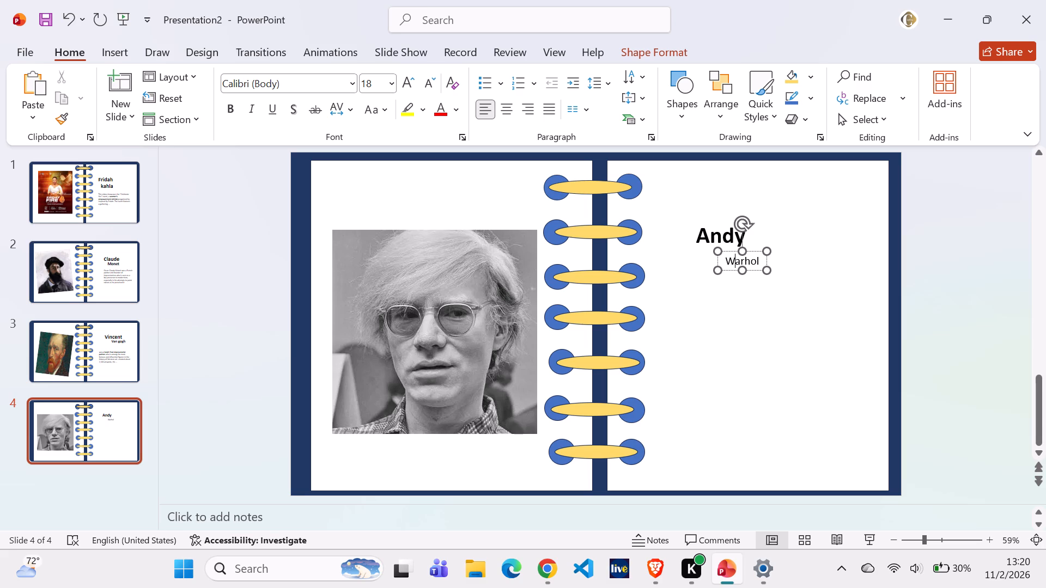
# Move the "Warhol" text box slightly up and left, close beneath "Andy".
pyautogui.moveTo(759, 263); pyautogui.dragTo(755, 256)
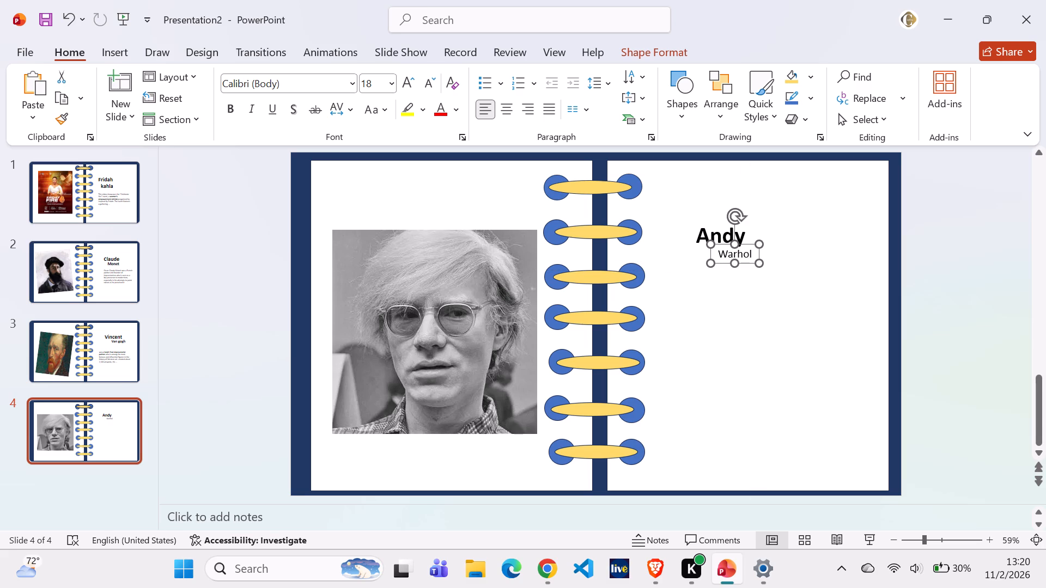
# Make the "Warhol" text bold and set its font size to 20, keeping it on one line beneath "Andy".
pyautogui.click(717, 252)
pyautogui.moveTo(717, 252); pyautogui.dragTo(743, 256)
pyautogui.click(743, 256)
pyautogui.moveTo(717, 253); pyautogui.dragTo(757, 255)
pyautogui.click(771, 237)
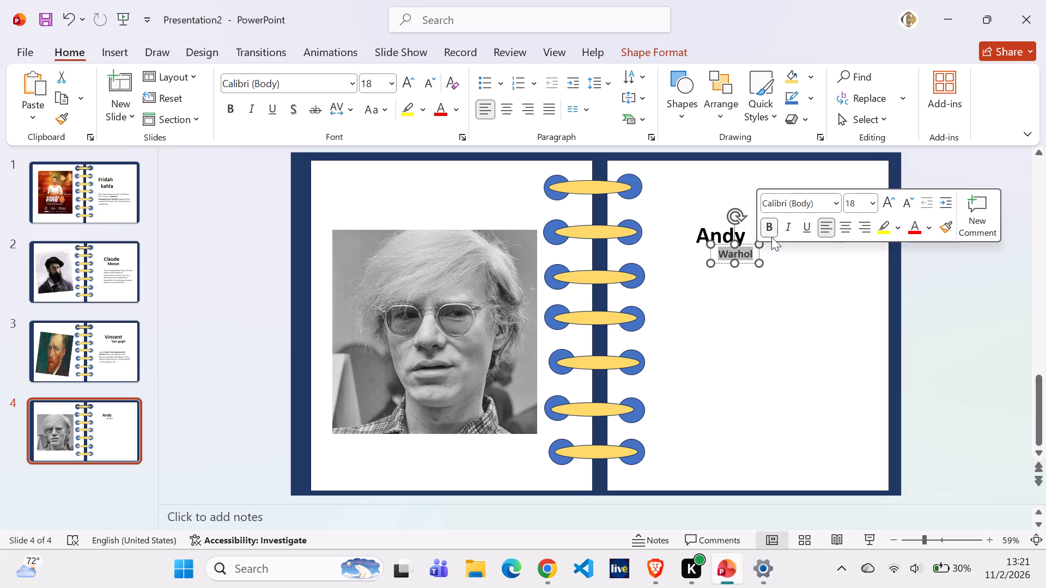
pyautogui.click(869, 206)
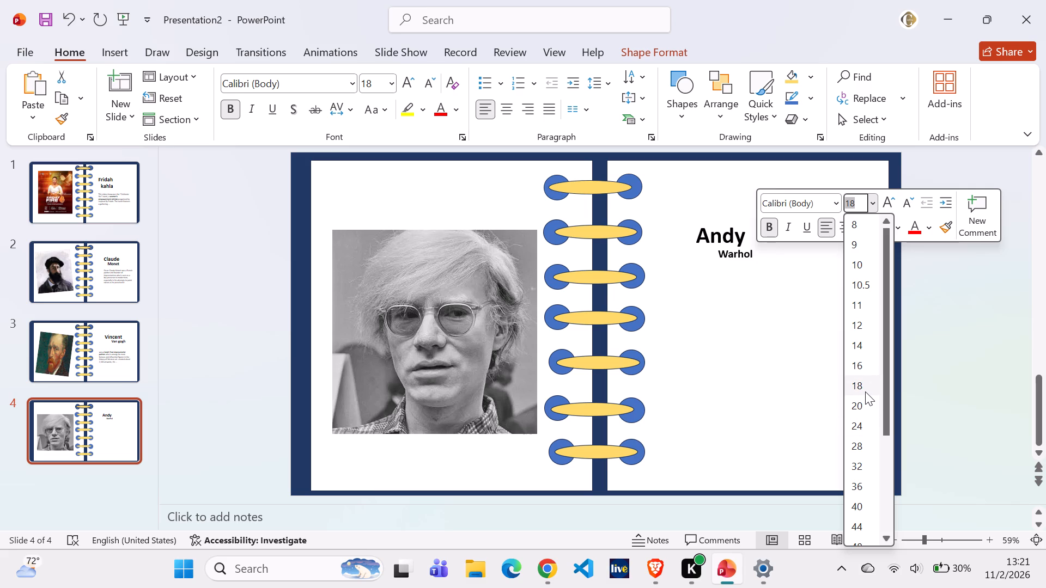
pyautogui.click(866, 408)
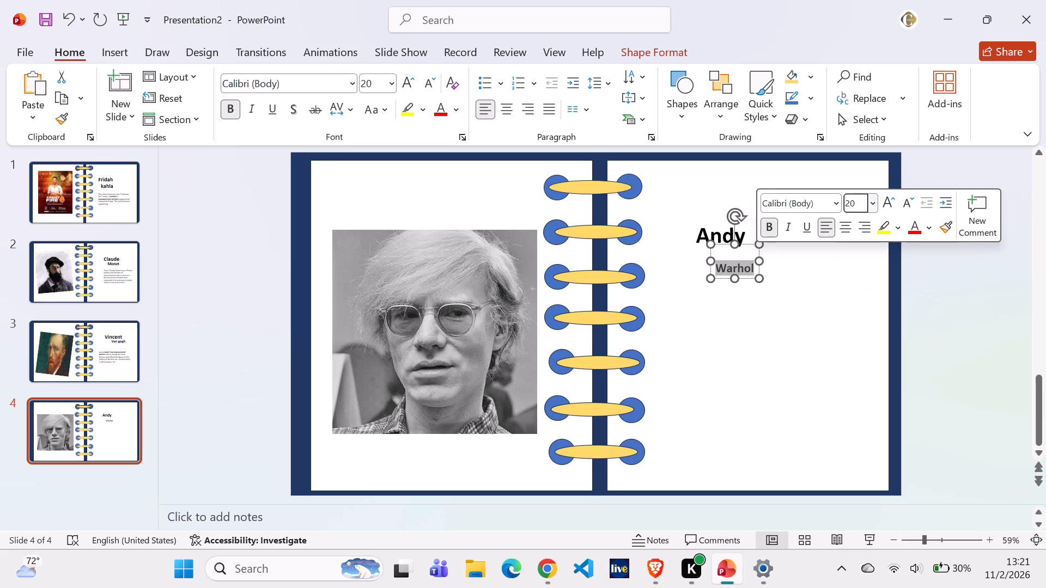
pyautogui.click(733, 259)
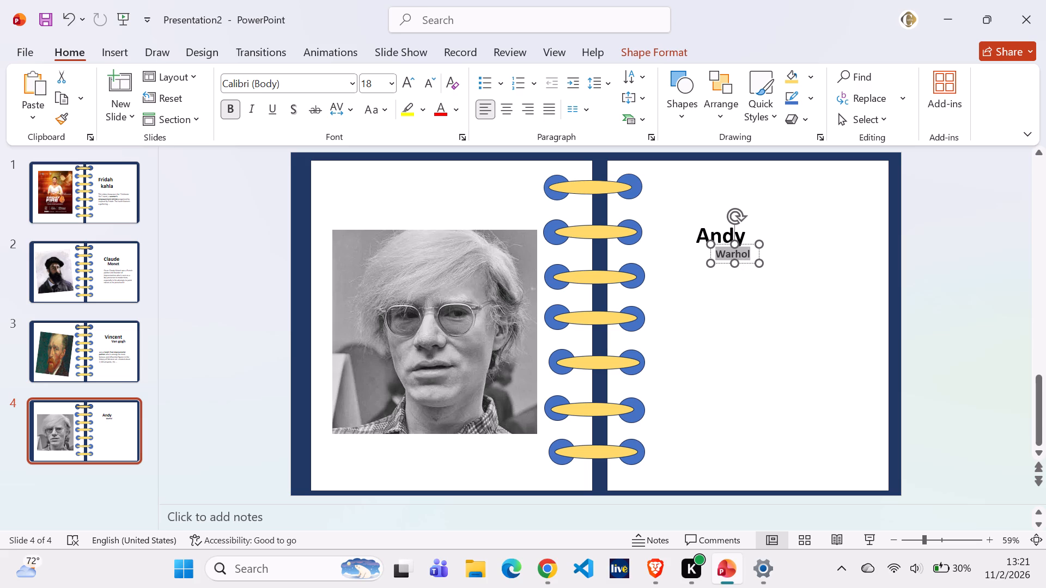
pyautogui.click(719, 262)
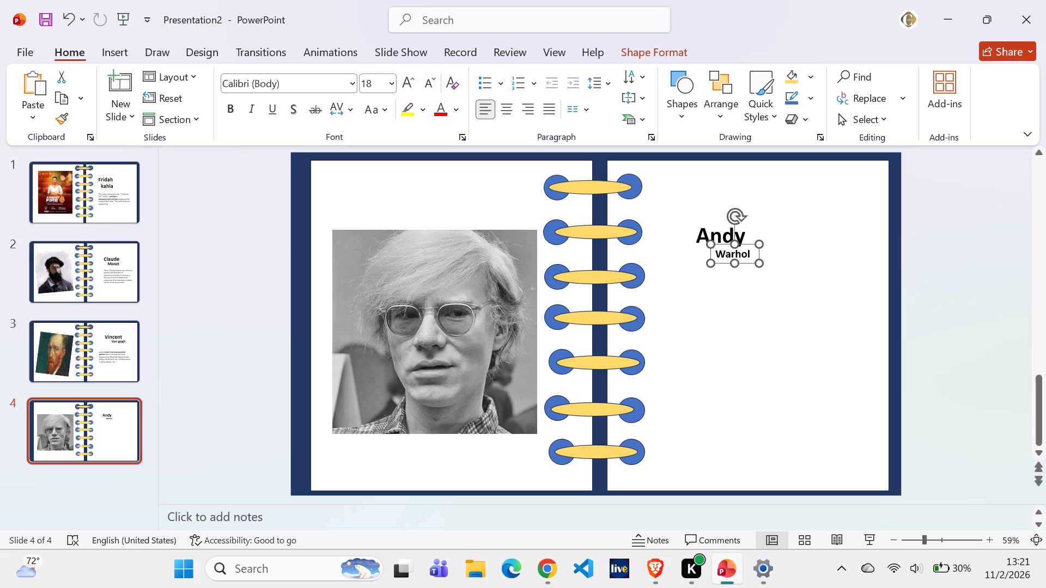
pyautogui.click(750, 251)
pyautogui.moveTo(749, 253); pyautogui.dragTo(711, 254)
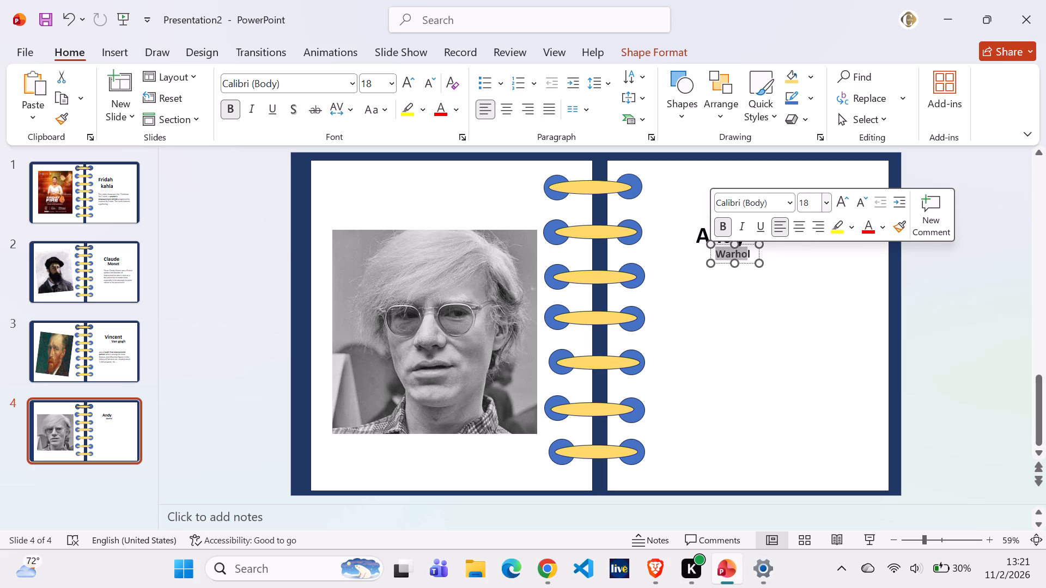
pyautogui.click(823, 201)
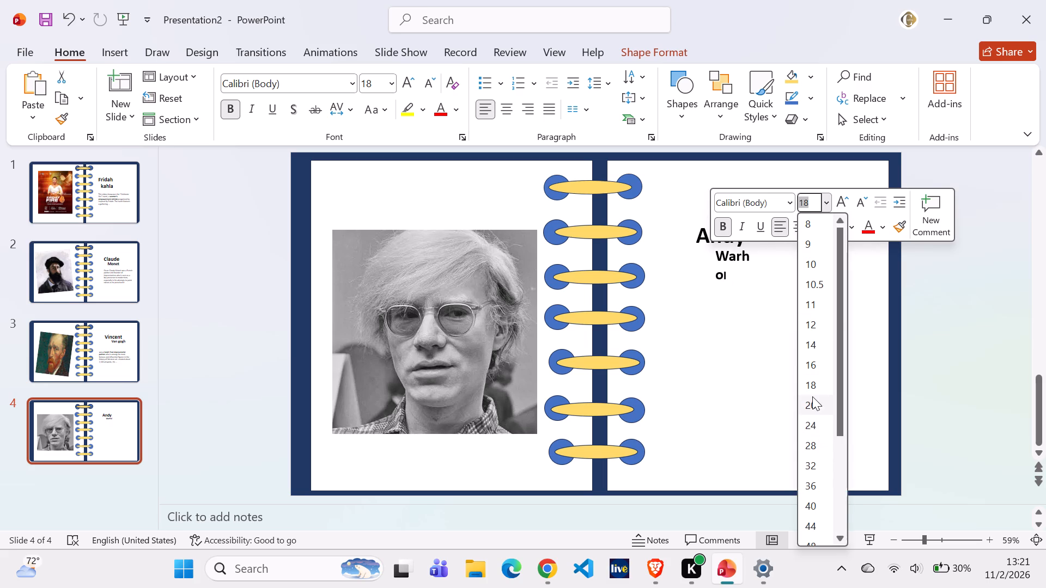
pyautogui.scroll(-3, 812, 396)
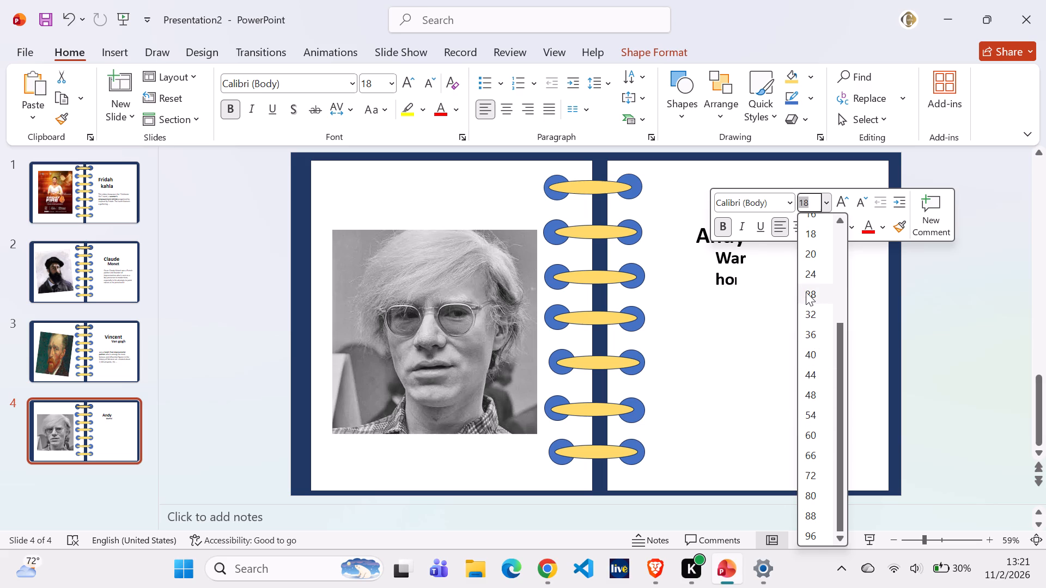
pyautogui.click(808, 254)
pyautogui.click(789, 268)
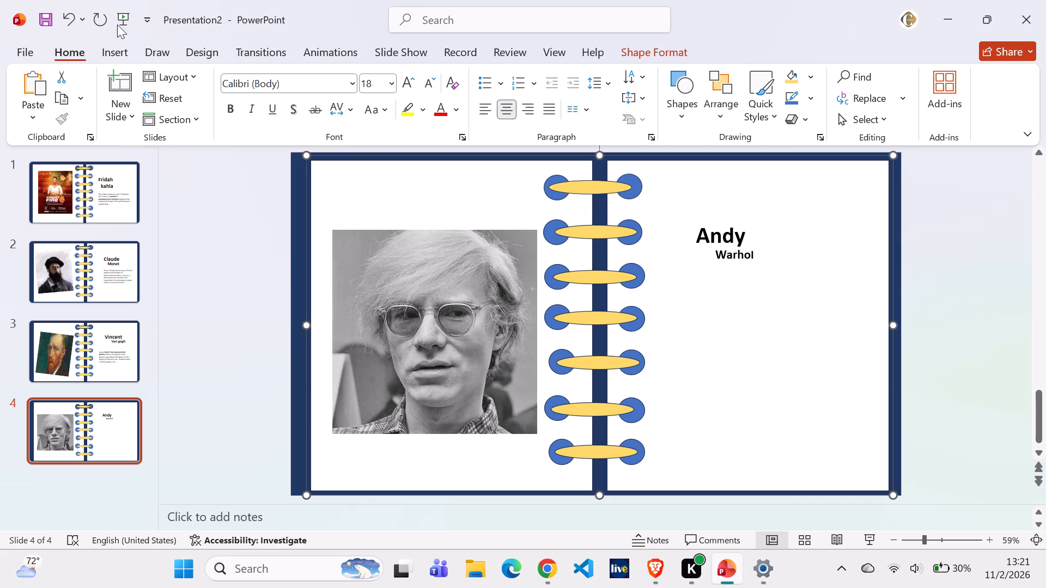
# Insert a larger text box for the description on the notebook's right page, beneath the "Andy Warhol" name.
pyautogui.click(110, 52)
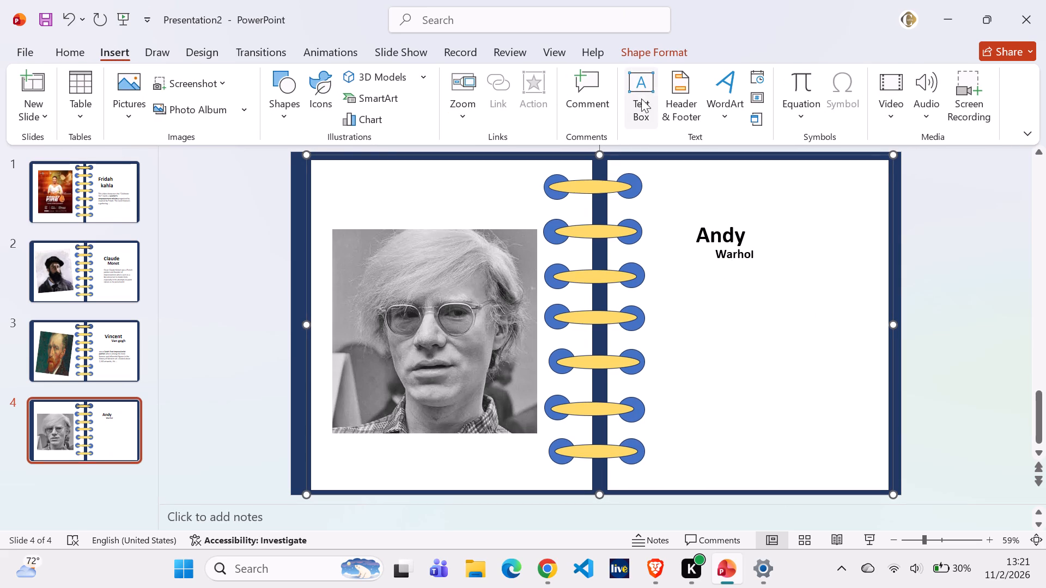
pyautogui.click(641, 99)
pyautogui.moveTo(673, 287); pyautogui.dragTo(752, 330)
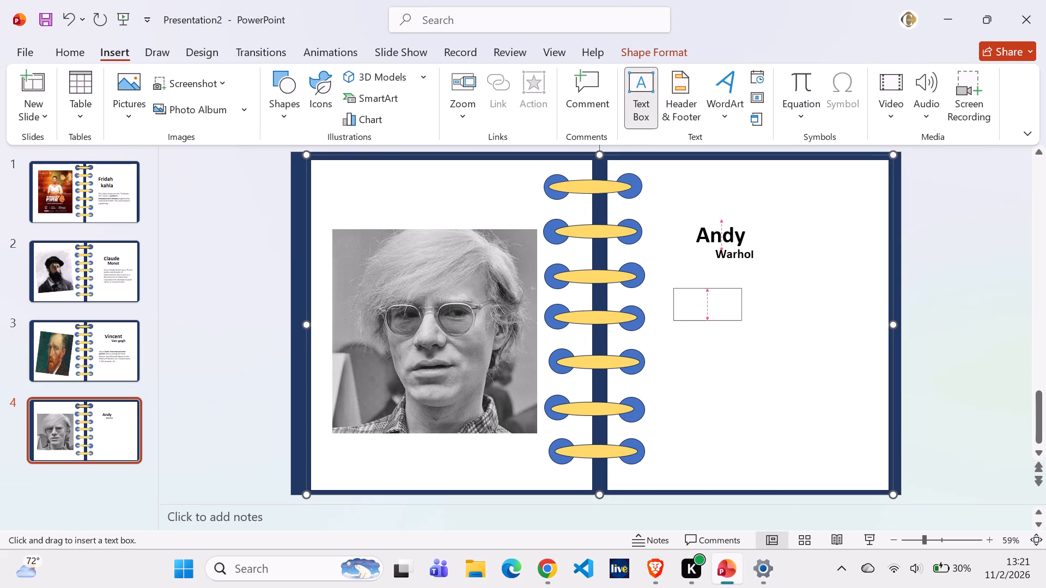
pyautogui.moveTo(752, 330); pyautogui.dragTo(852, 394)
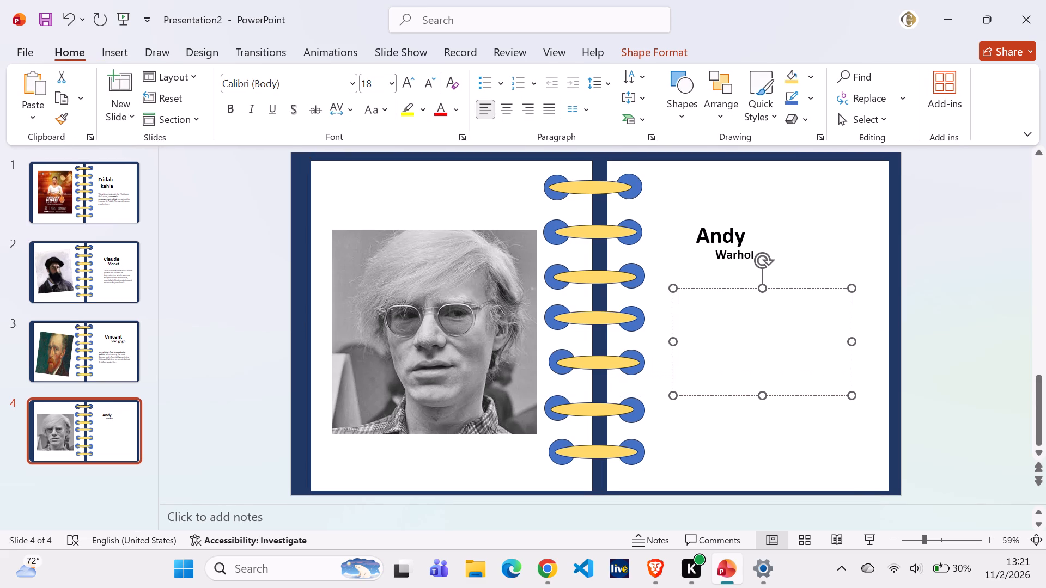
# Copy the Wikipedia snippet from "August 6, 1928" to "20th century" in Chrome's Andy Warhol results into the new PowerPoint text box.
pyautogui.click(547, 567)
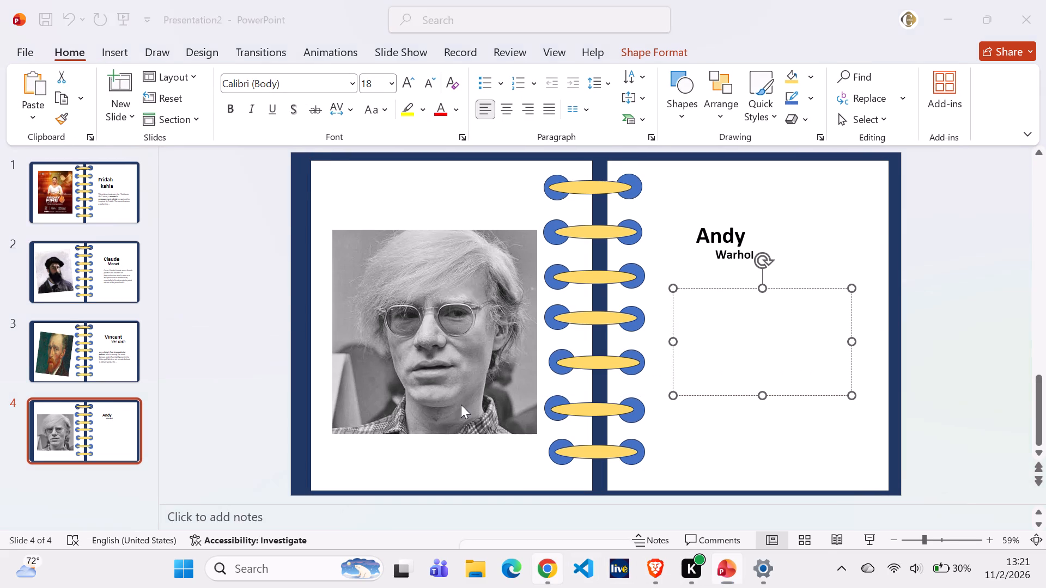
pyautogui.click(392, 491)
pyautogui.scroll(-2, 378, 415)
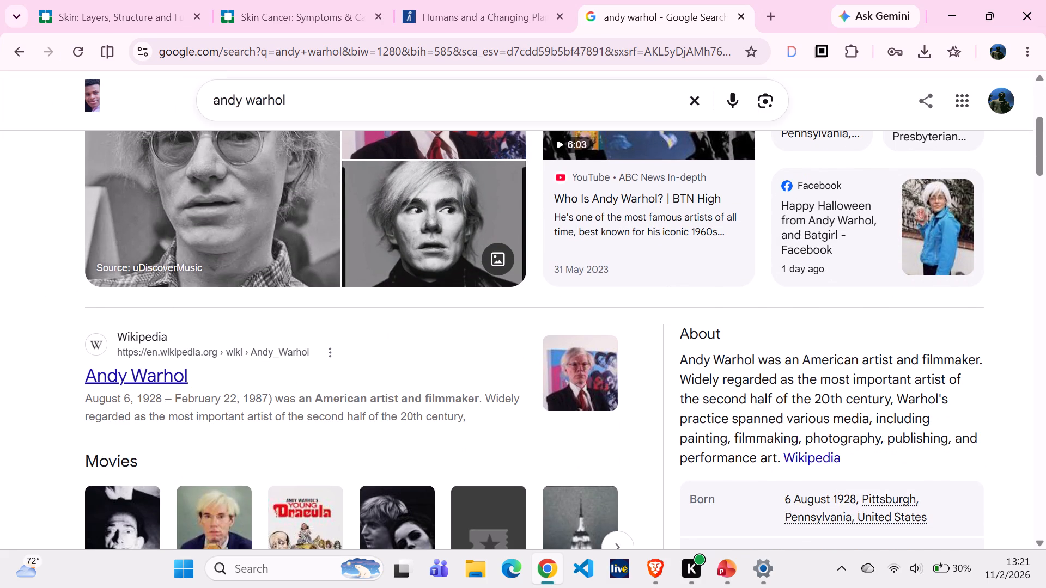
pyautogui.moveTo(86, 392); pyautogui.dragTo(198, 409)
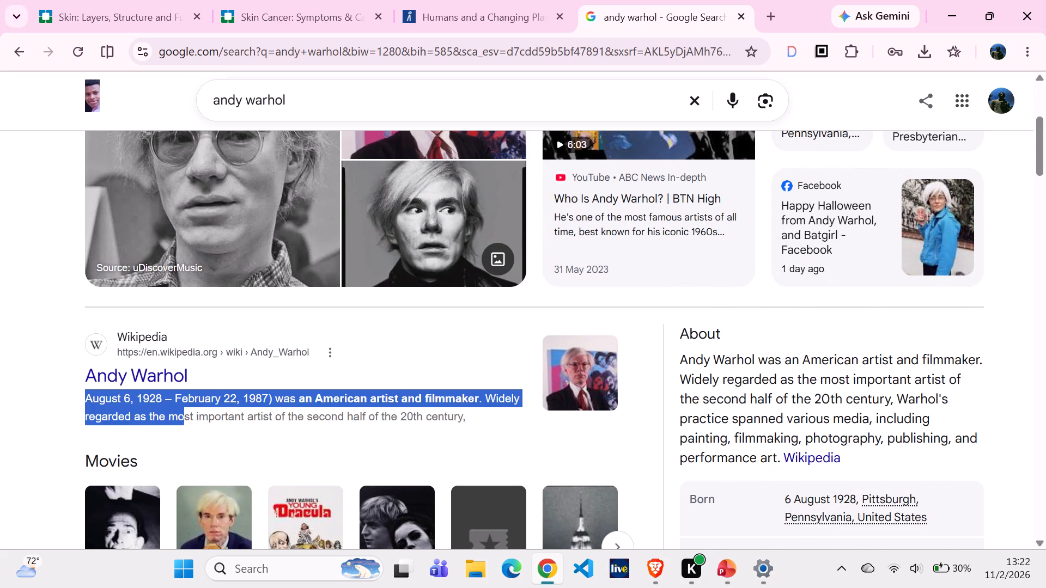
pyautogui.moveTo(198, 409); pyautogui.dragTo(464, 420)
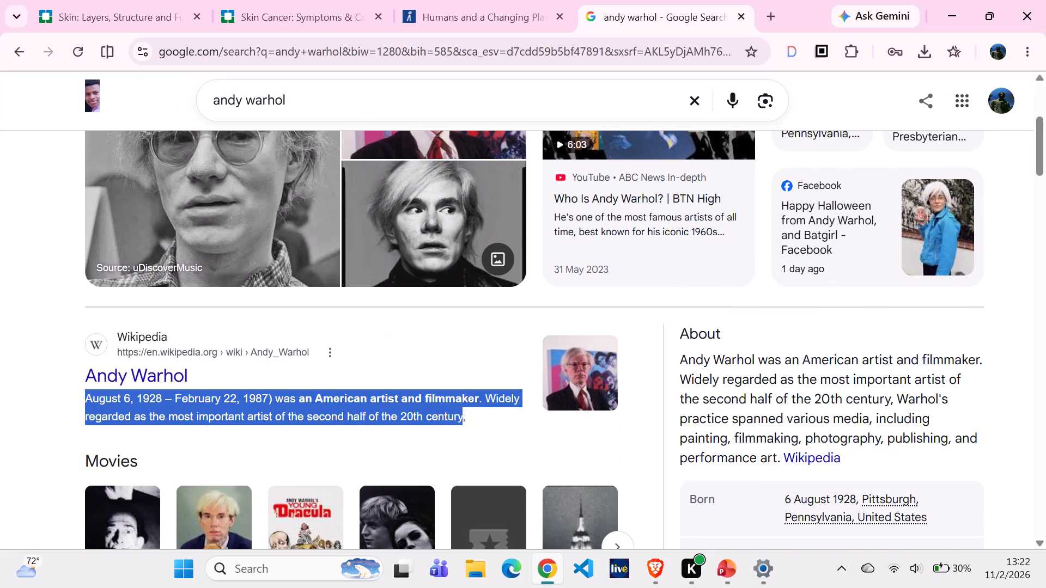
pyautogui.hotkey('ctrl', 'c')
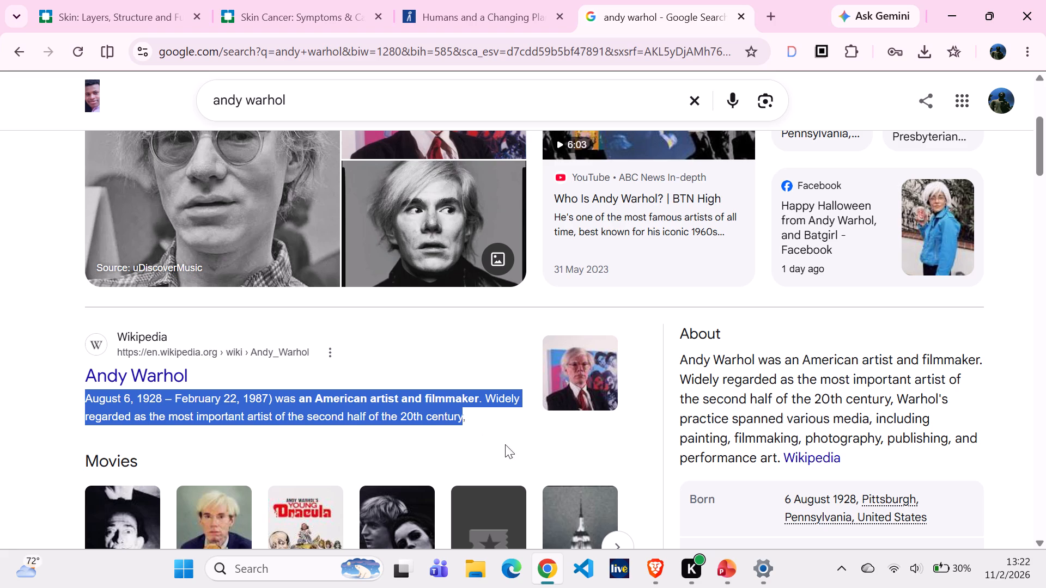
pyautogui.click(726, 572)
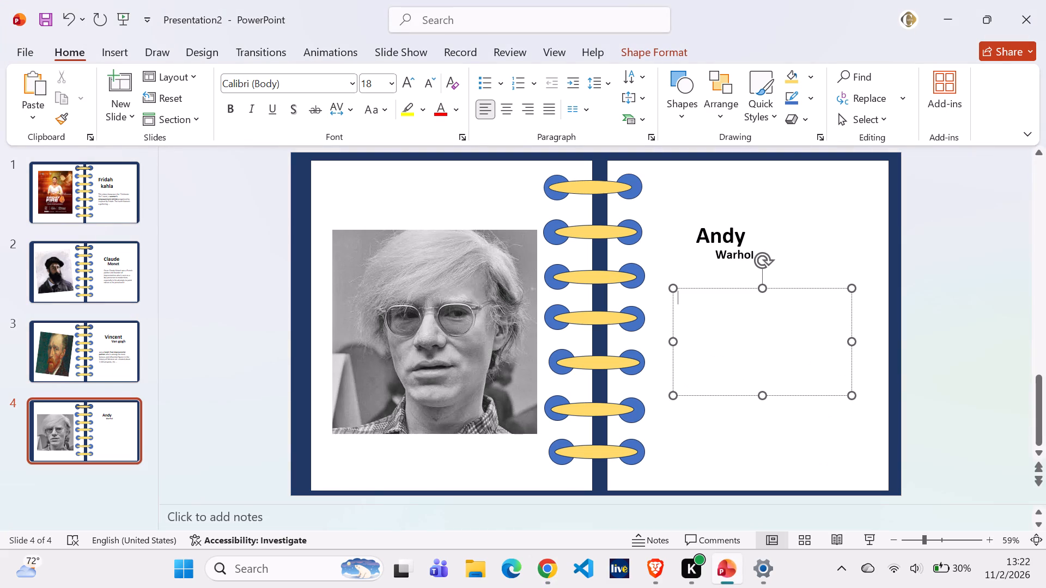
pyautogui.hotkey('ctrl', 'v')
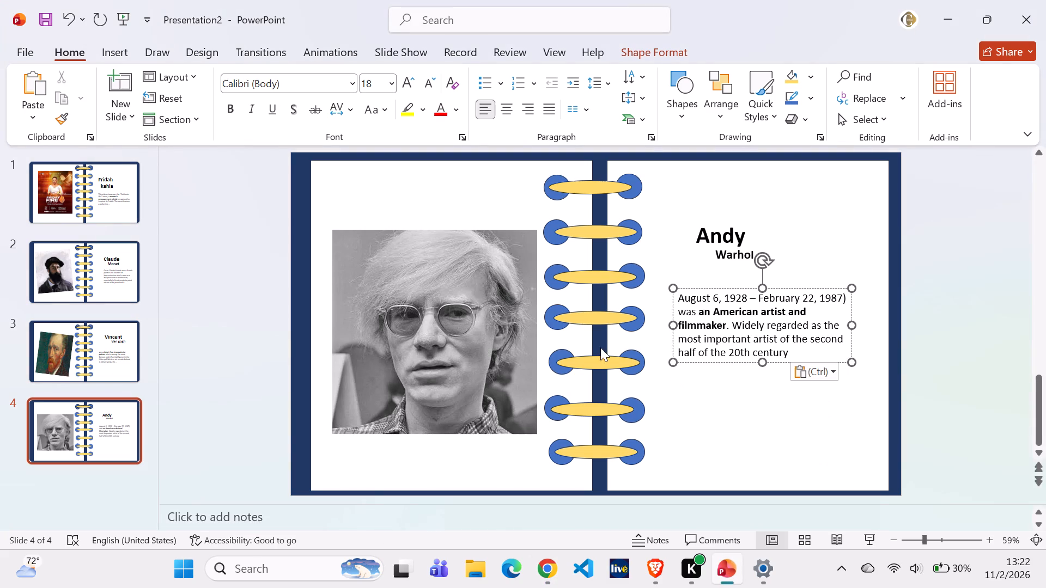
pyautogui.click(711, 397)
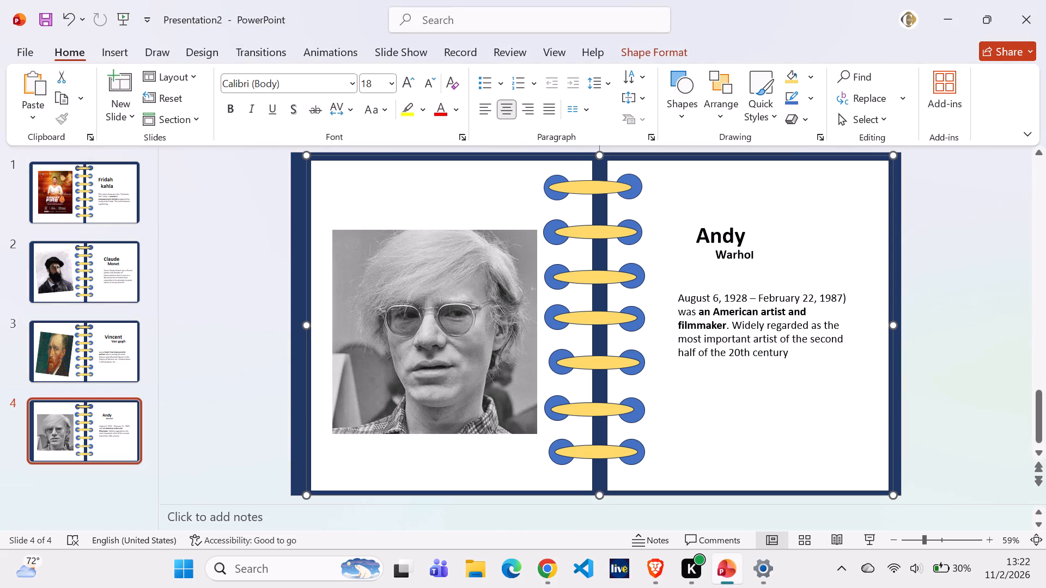
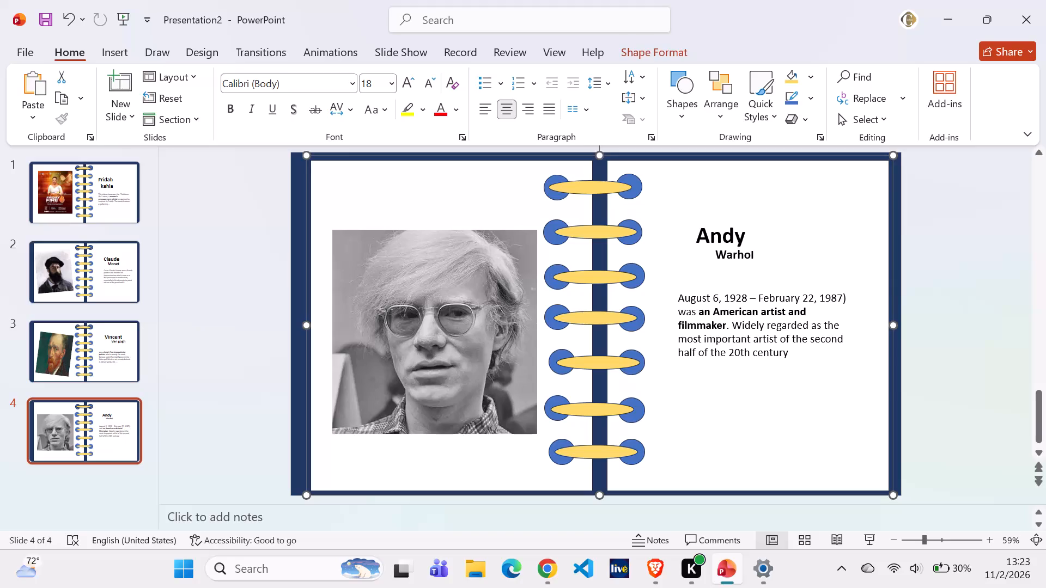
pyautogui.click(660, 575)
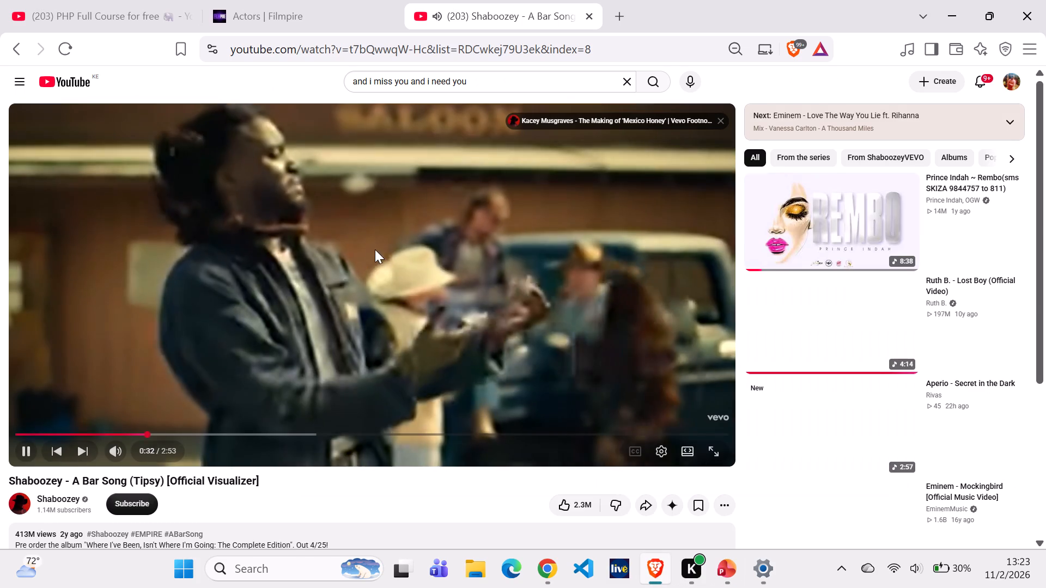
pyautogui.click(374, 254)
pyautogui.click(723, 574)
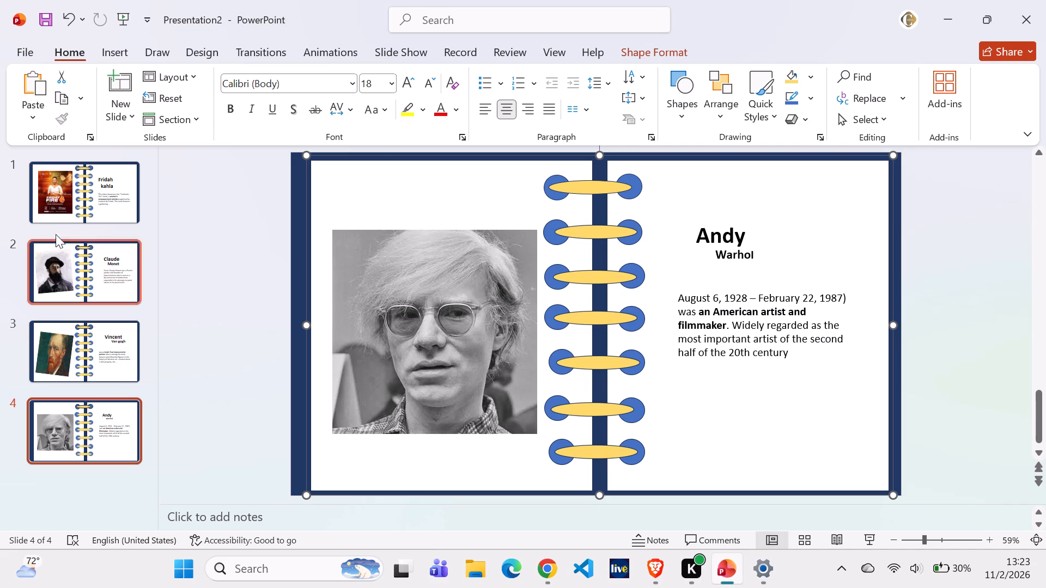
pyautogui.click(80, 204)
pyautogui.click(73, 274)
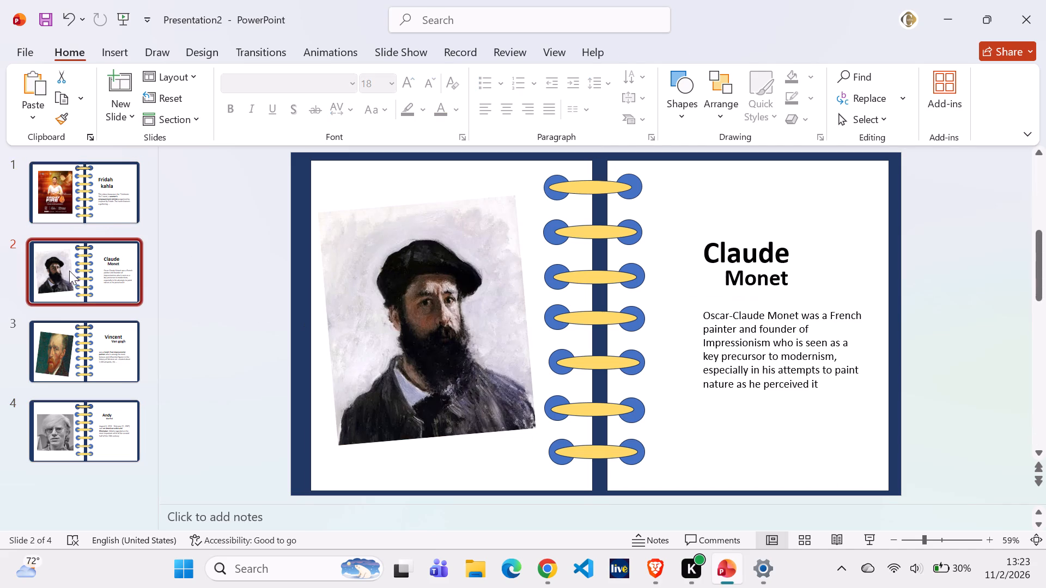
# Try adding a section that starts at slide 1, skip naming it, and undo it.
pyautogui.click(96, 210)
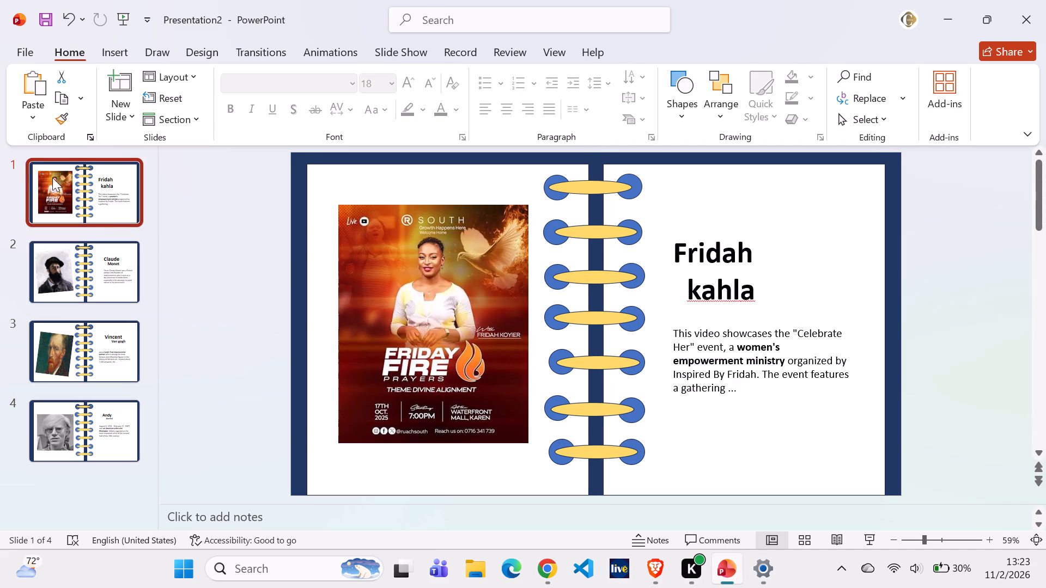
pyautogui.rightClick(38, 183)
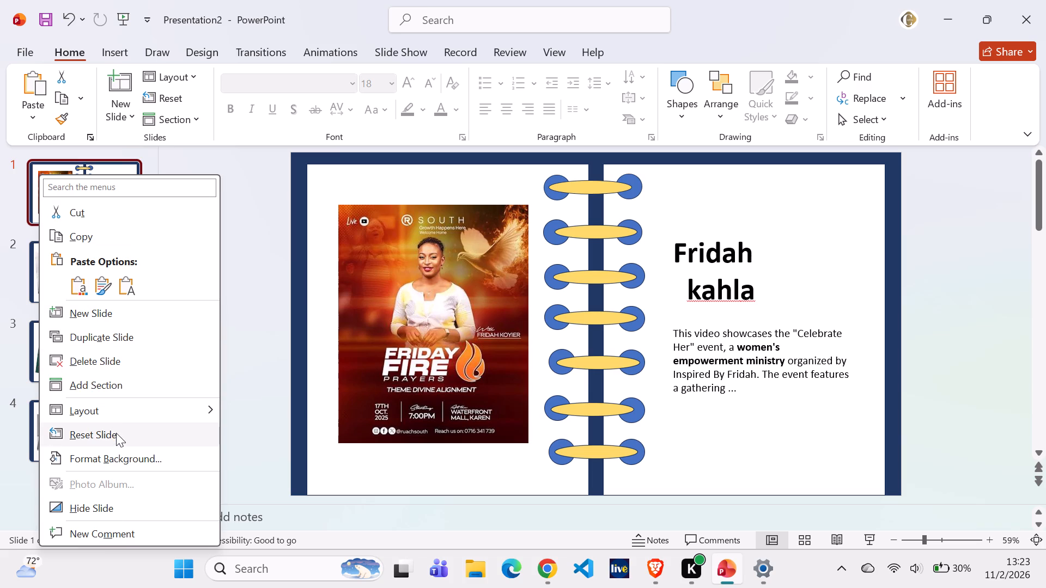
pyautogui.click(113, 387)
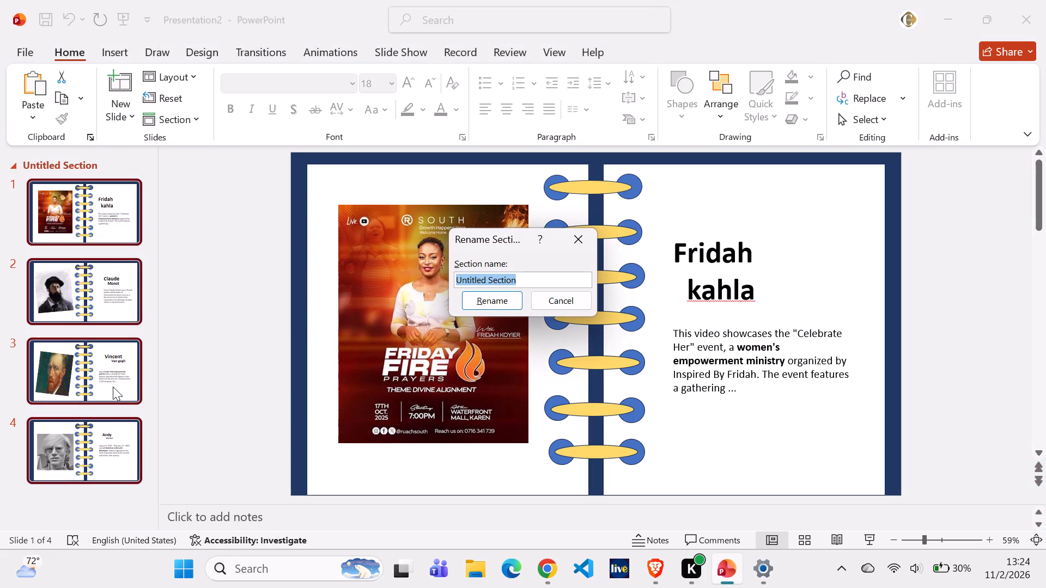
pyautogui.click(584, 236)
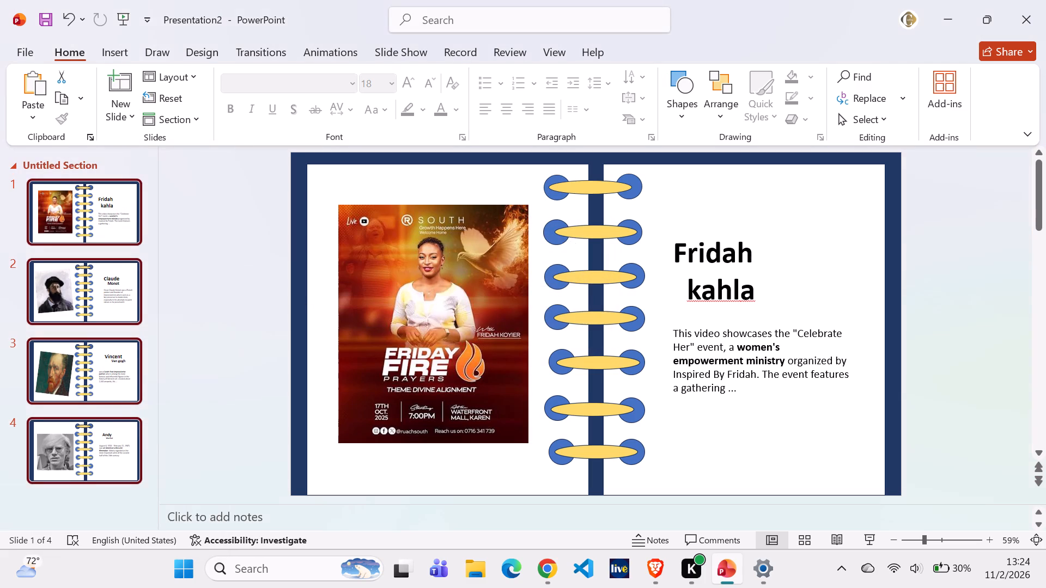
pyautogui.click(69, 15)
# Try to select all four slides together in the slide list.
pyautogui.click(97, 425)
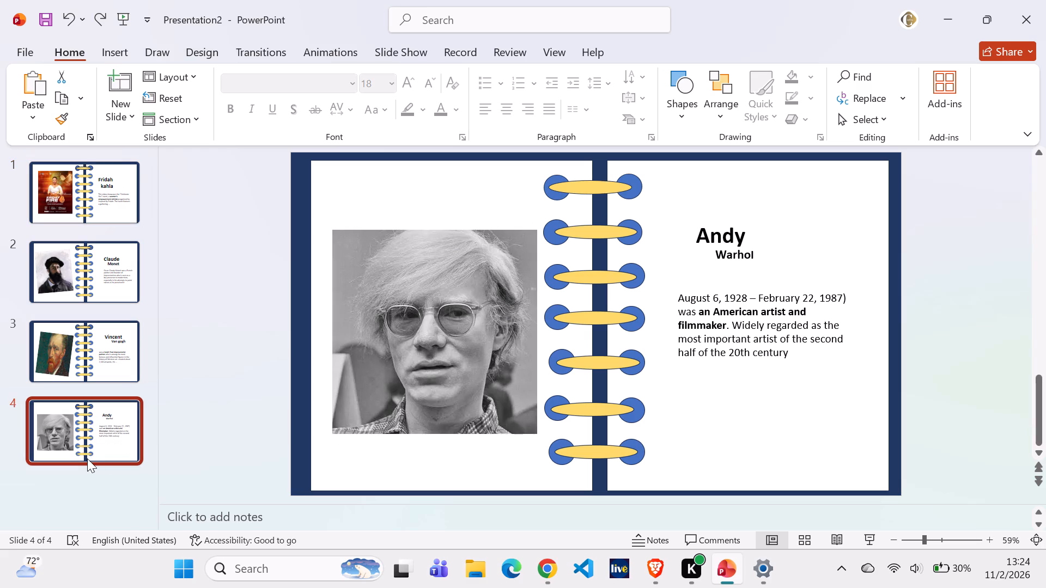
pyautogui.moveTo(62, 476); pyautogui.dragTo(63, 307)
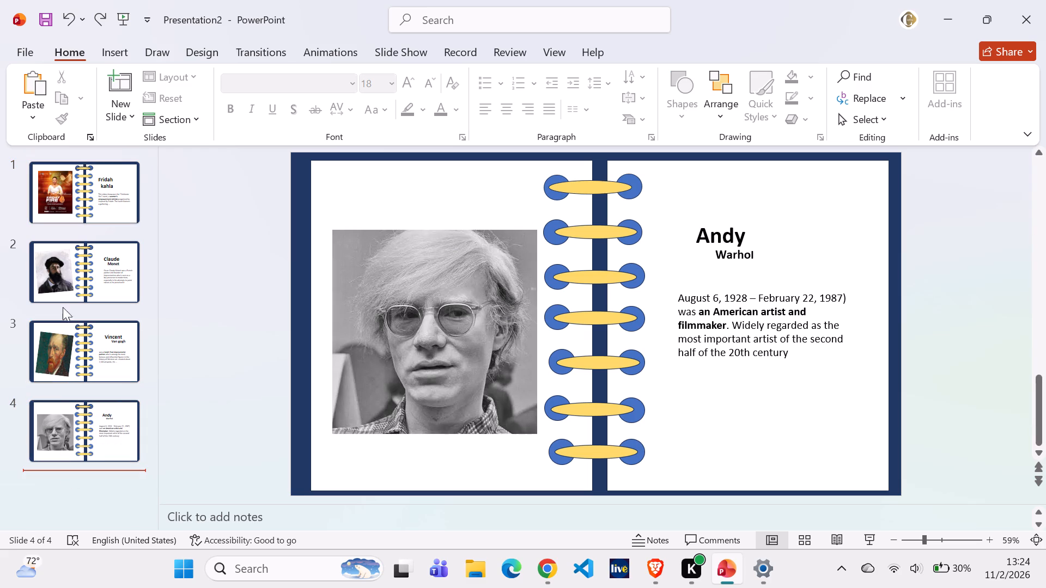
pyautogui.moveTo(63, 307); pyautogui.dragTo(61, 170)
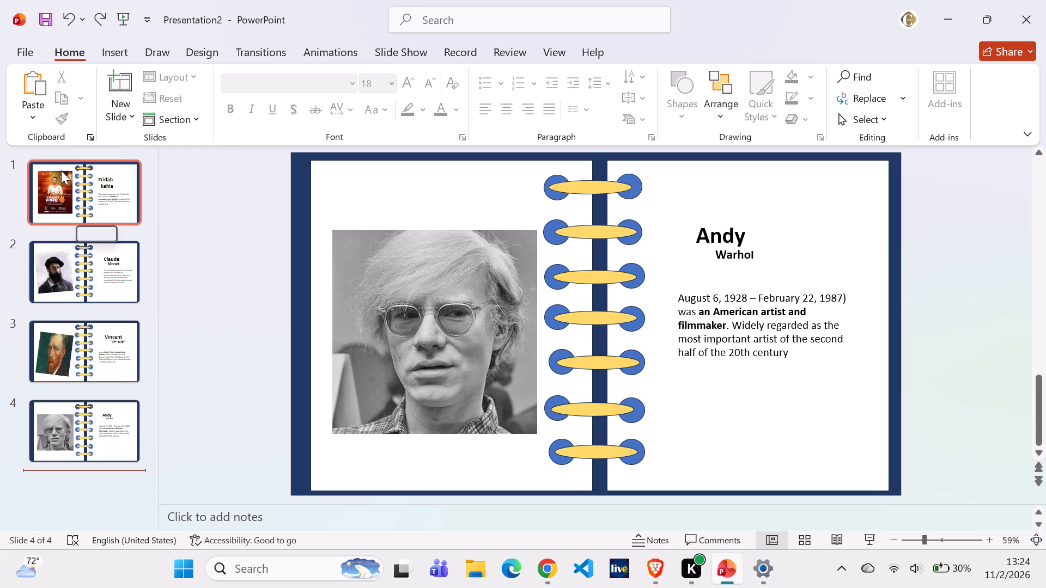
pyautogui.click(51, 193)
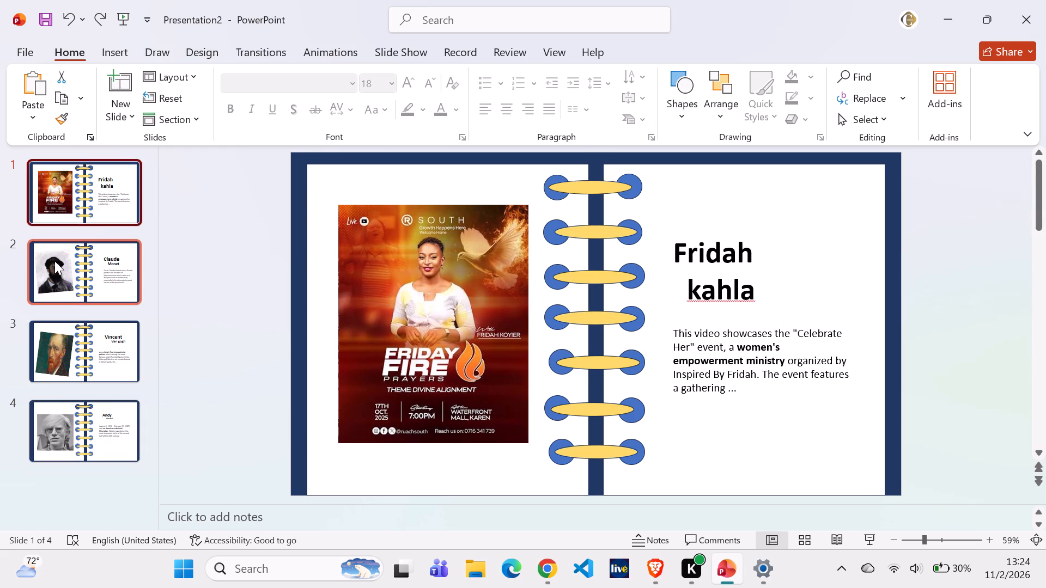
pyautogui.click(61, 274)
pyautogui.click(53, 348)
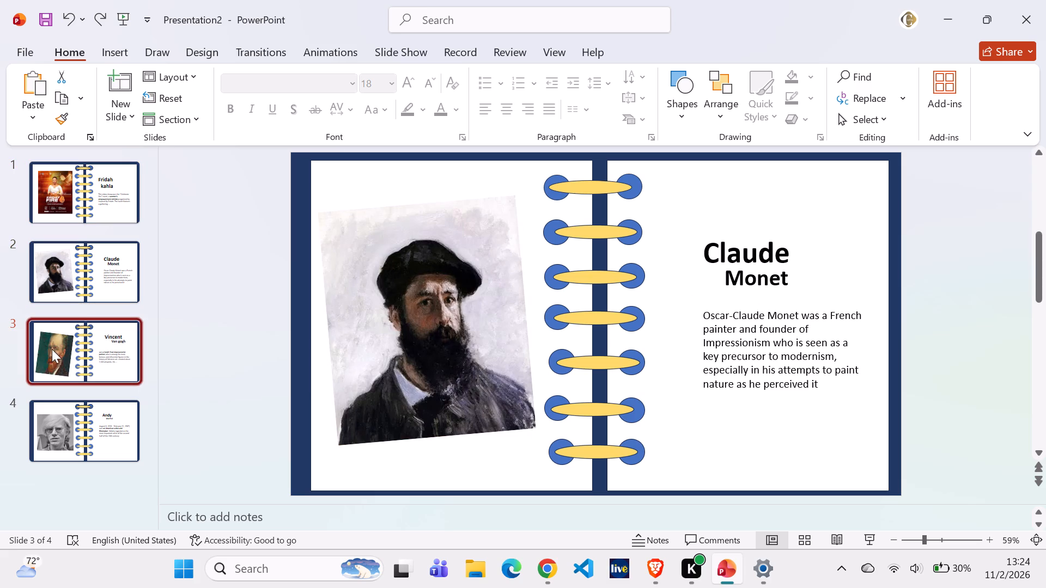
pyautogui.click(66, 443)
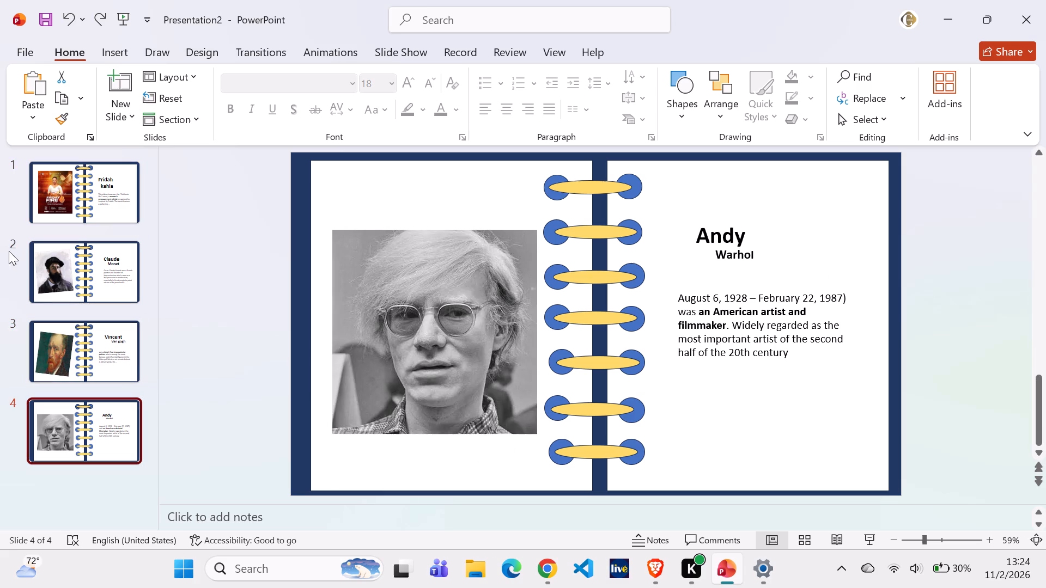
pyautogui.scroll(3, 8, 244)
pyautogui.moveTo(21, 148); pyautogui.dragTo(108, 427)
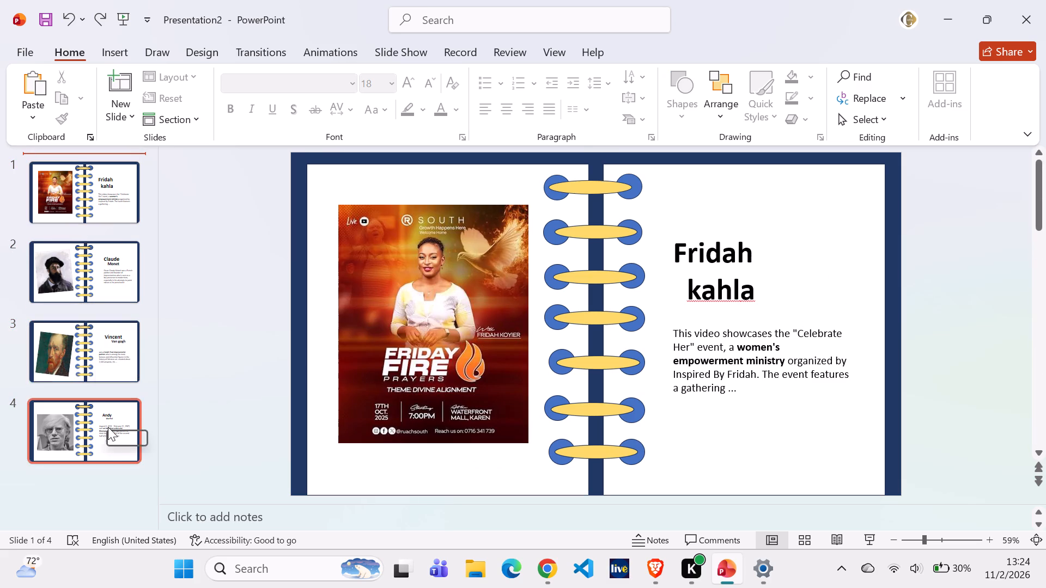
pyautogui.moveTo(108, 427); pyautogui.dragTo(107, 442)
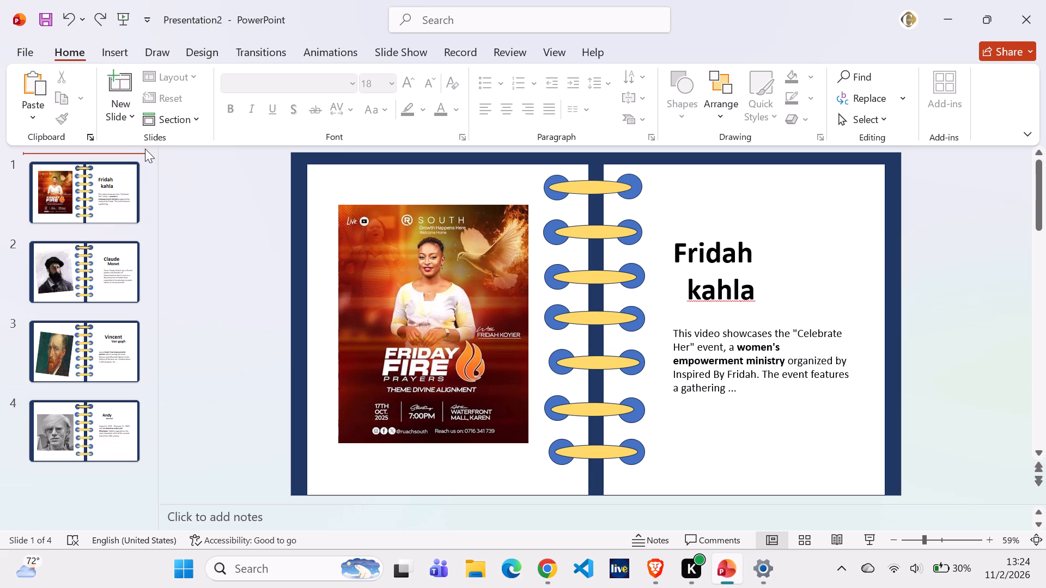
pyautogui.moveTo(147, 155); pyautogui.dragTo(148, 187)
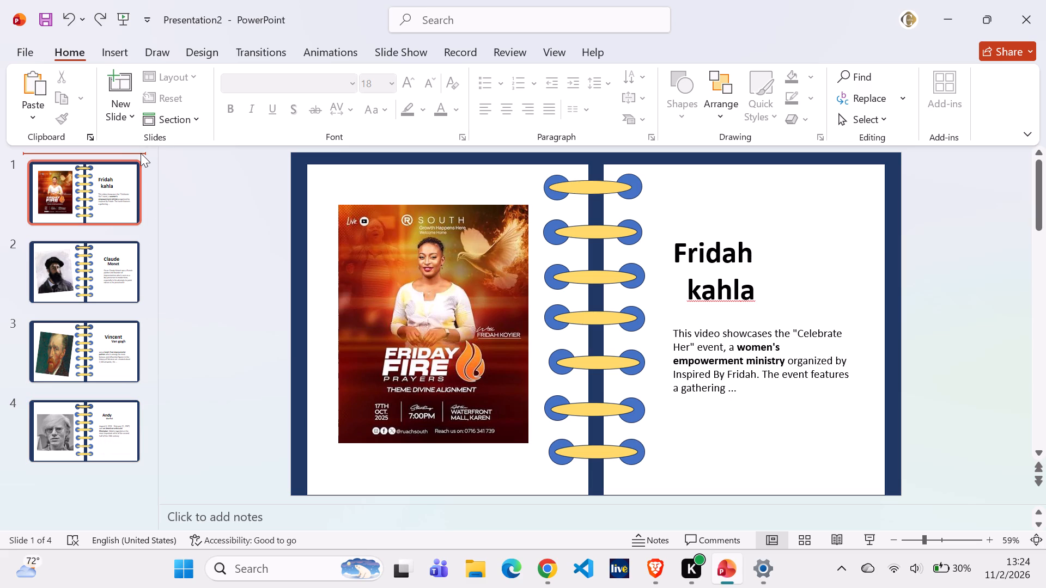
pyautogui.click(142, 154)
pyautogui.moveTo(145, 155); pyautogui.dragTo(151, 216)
# Add a section starting at slide 1 so it spans all four slides, keeping its default name.
pyautogui.click(115, 199)
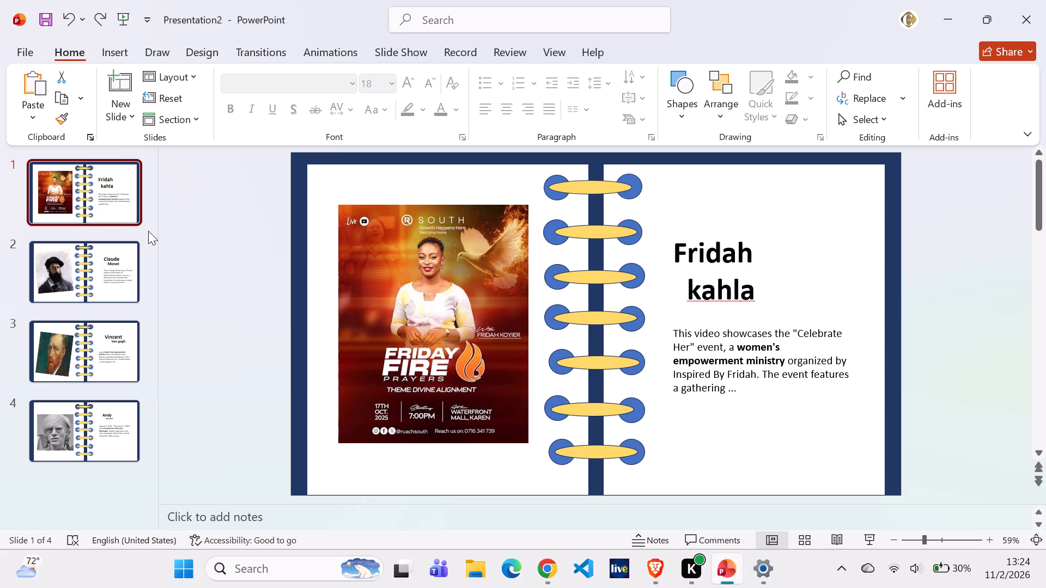
pyautogui.click(76, 188)
pyautogui.rightClick(76, 187)
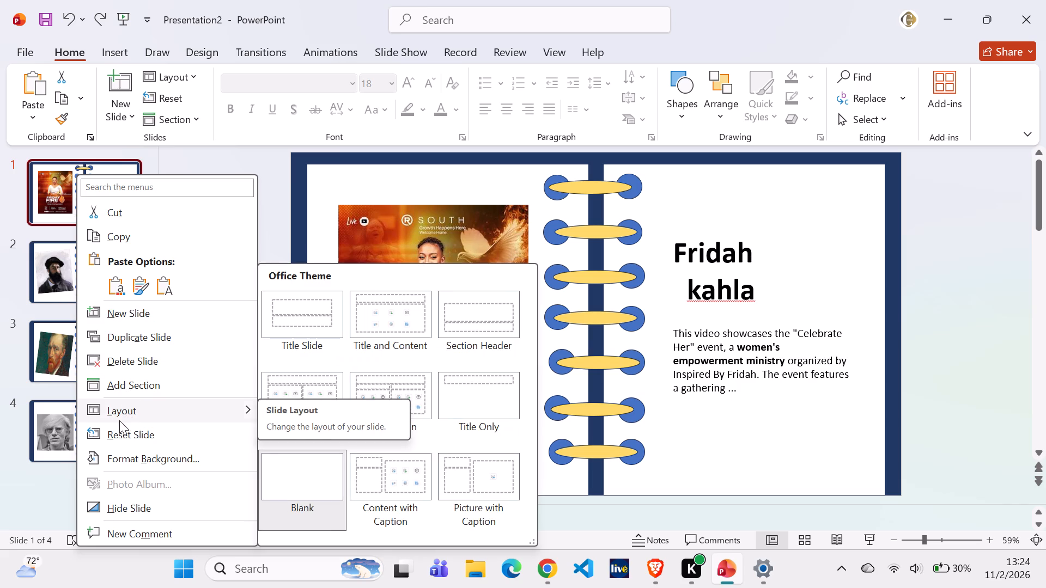
pyautogui.scroll(-3, 157, 460)
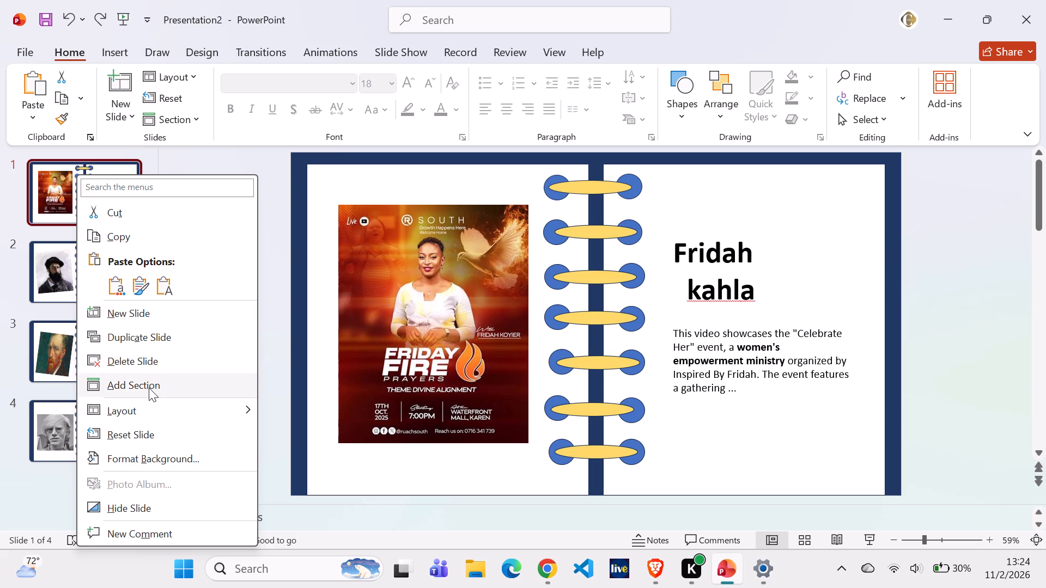
pyautogui.click(180, 385)
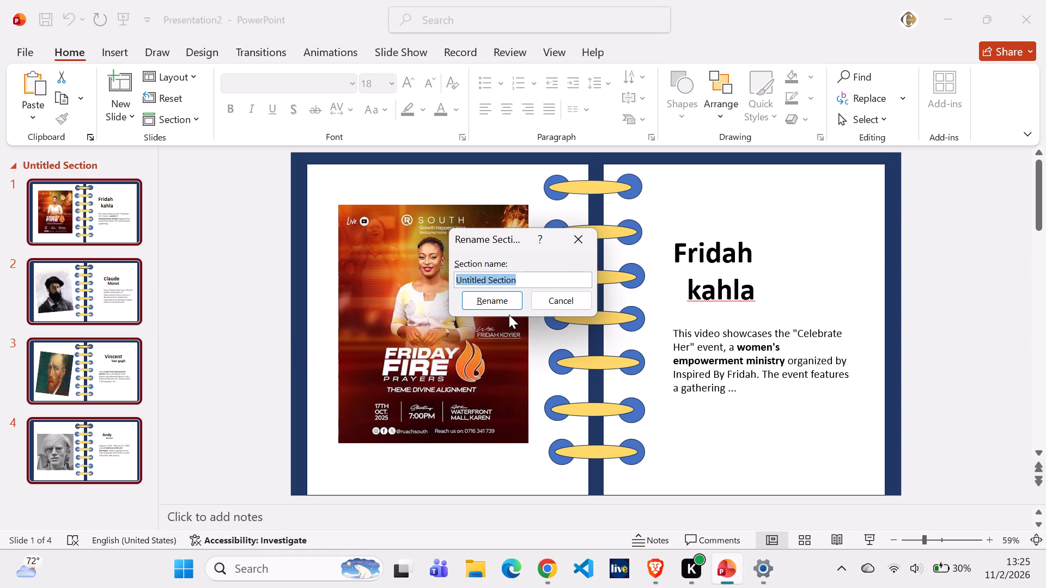
pyautogui.click(252, 48)
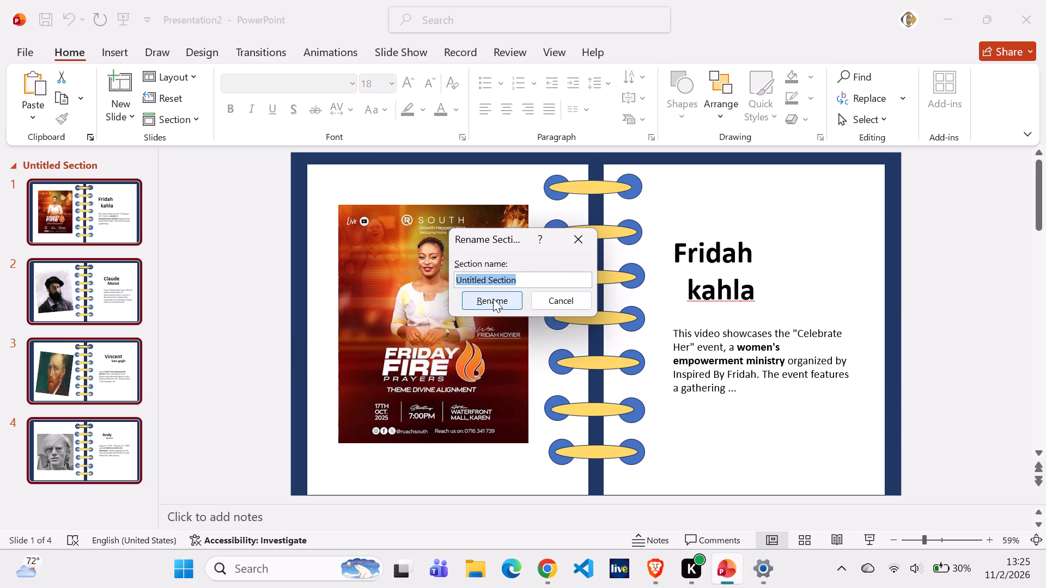
pyautogui.click(494, 299)
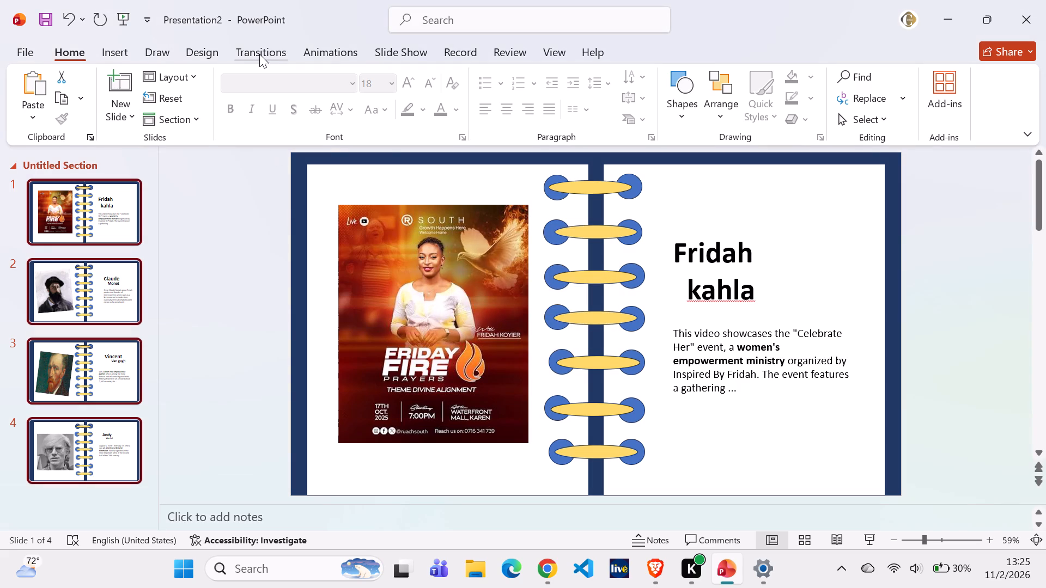
pyautogui.click(260, 54)
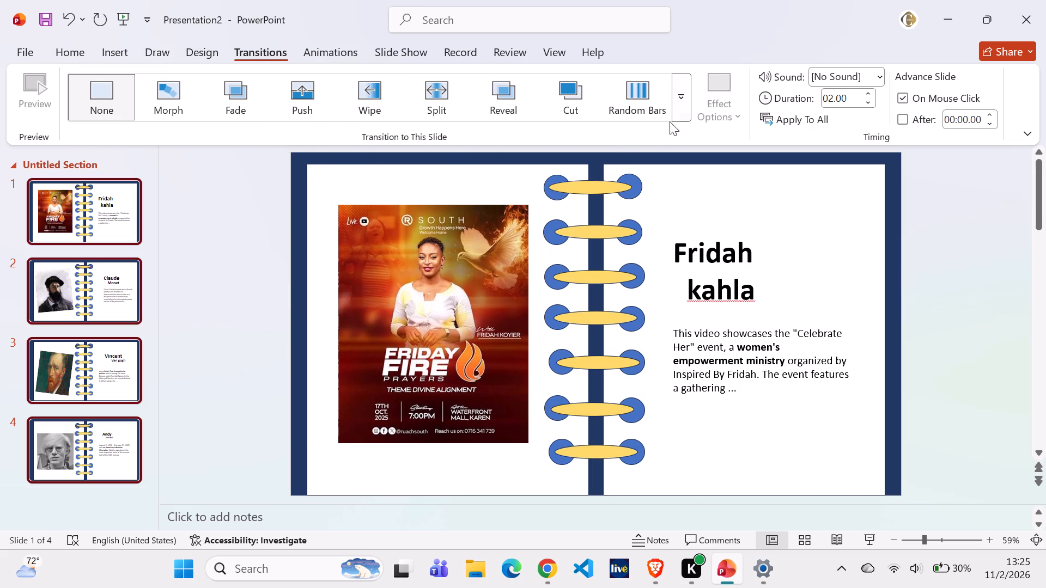
pyautogui.click(683, 109)
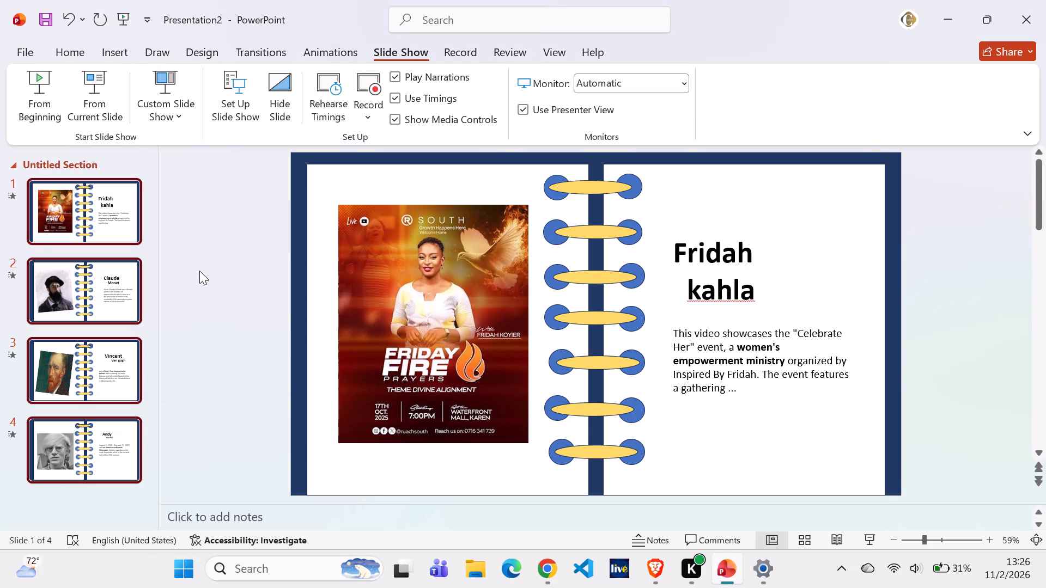
pyautogui.scroll(-3, 209, 286)
pyautogui.scroll(4, 212, 291)
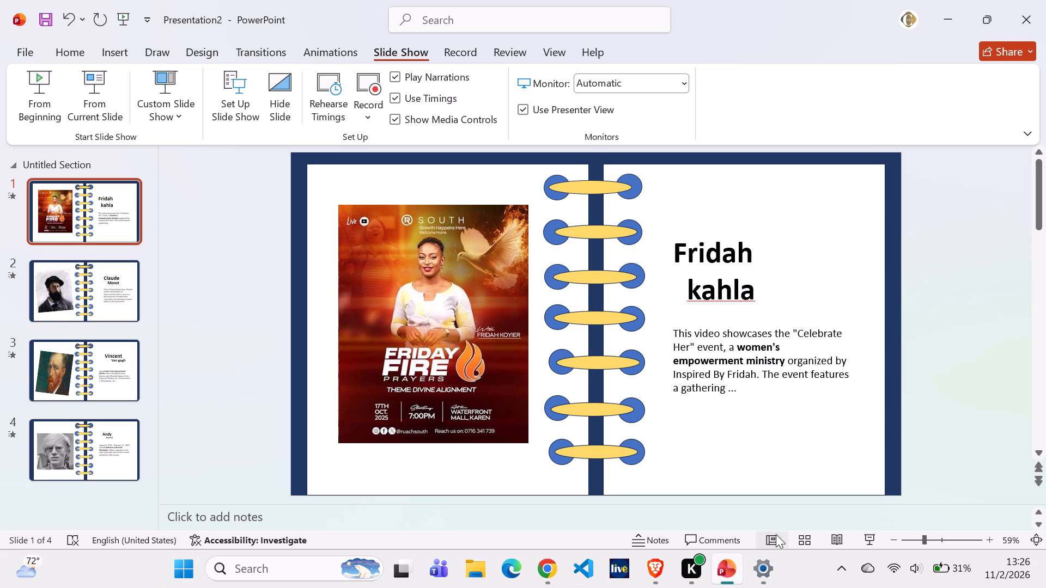
# Switch to Brave and toggle playback of the open YouTube music video.
pyautogui.click(653, 563)
pyautogui.click(484, 362)
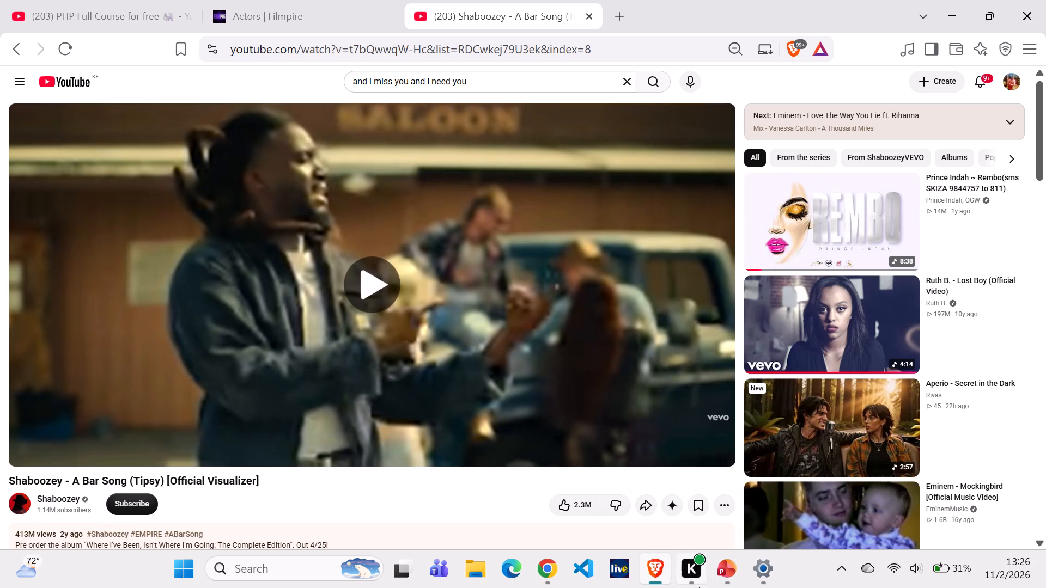
# Switch to Chrome, look through the Andy Warhol search results and open his Wikipedia article.
pyautogui.click(552, 581)
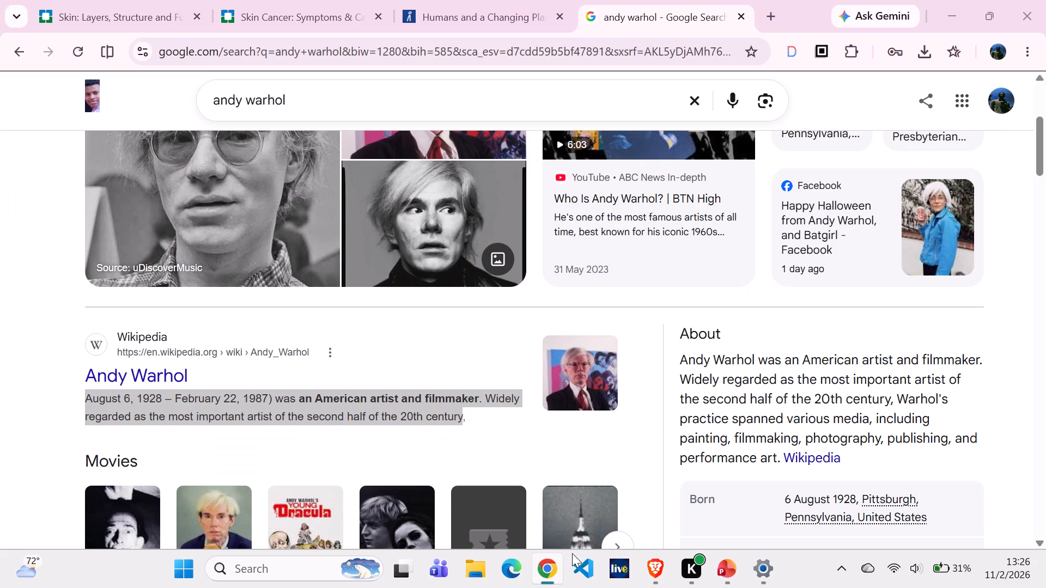
pyautogui.scroll(3, 532, 342)
pyautogui.scroll(-6, 531, 346)
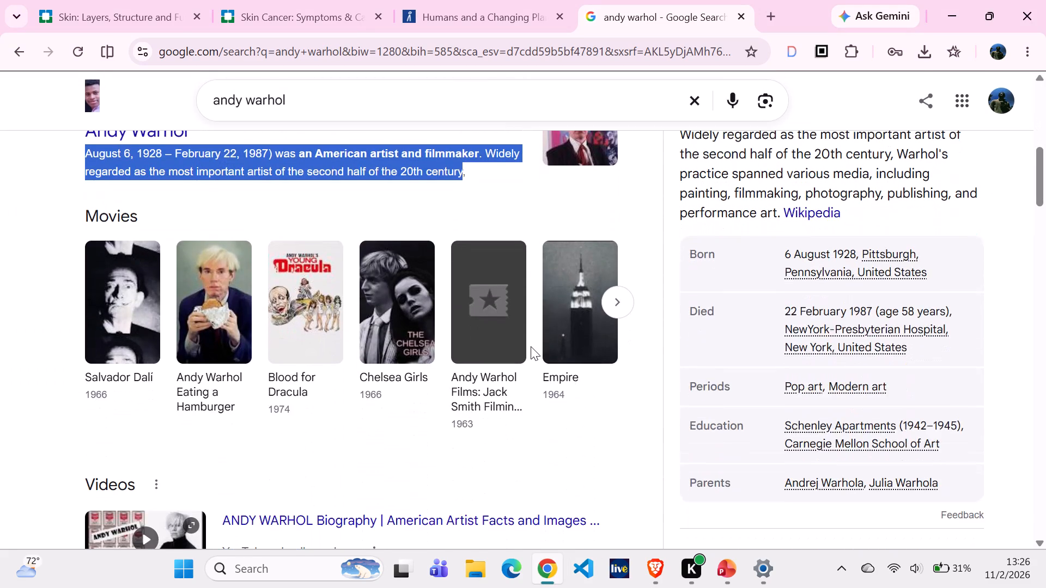
pyautogui.scroll(-1, 531, 346)
pyautogui.scroll(2, 531, 346)
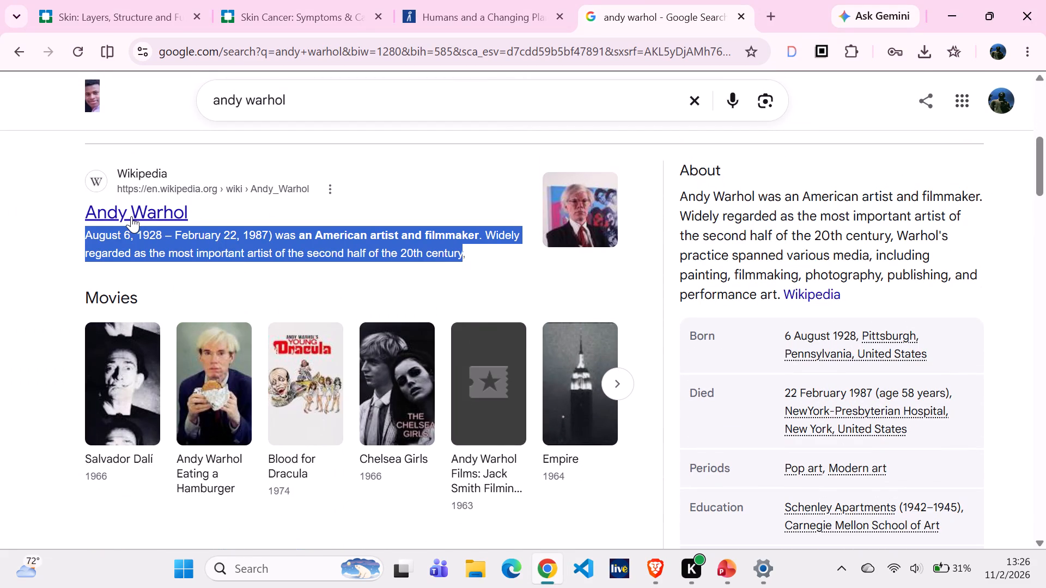
pyautogui.click(131, 216)
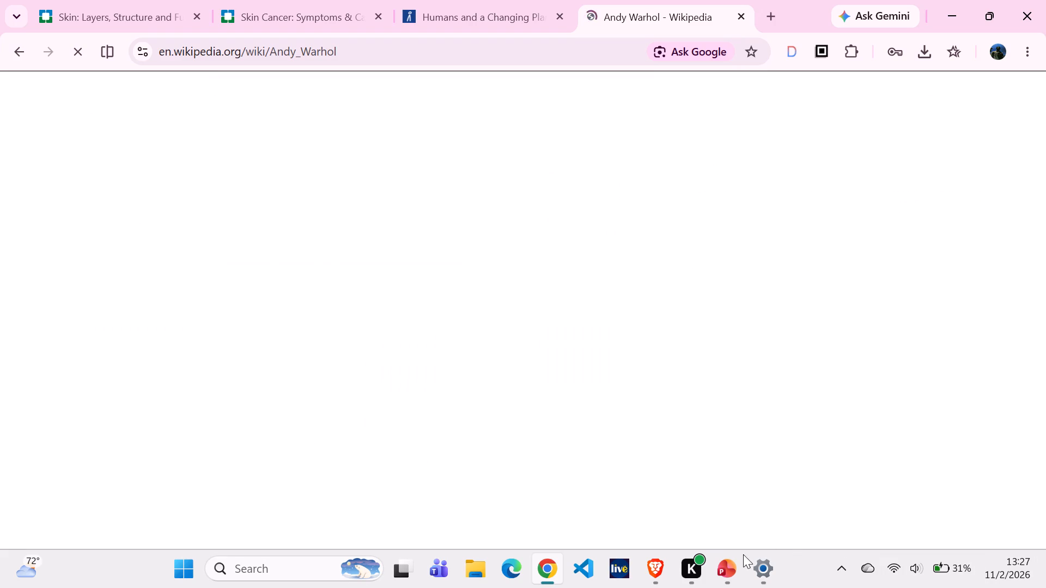
pyautogui.click(727, 575)
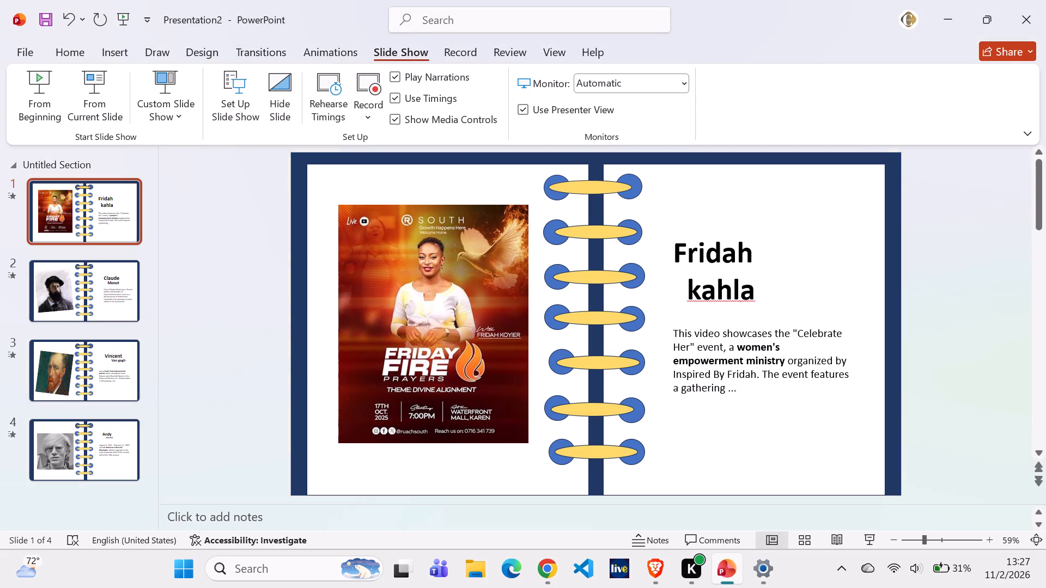
pyautogui.click(36, 83)
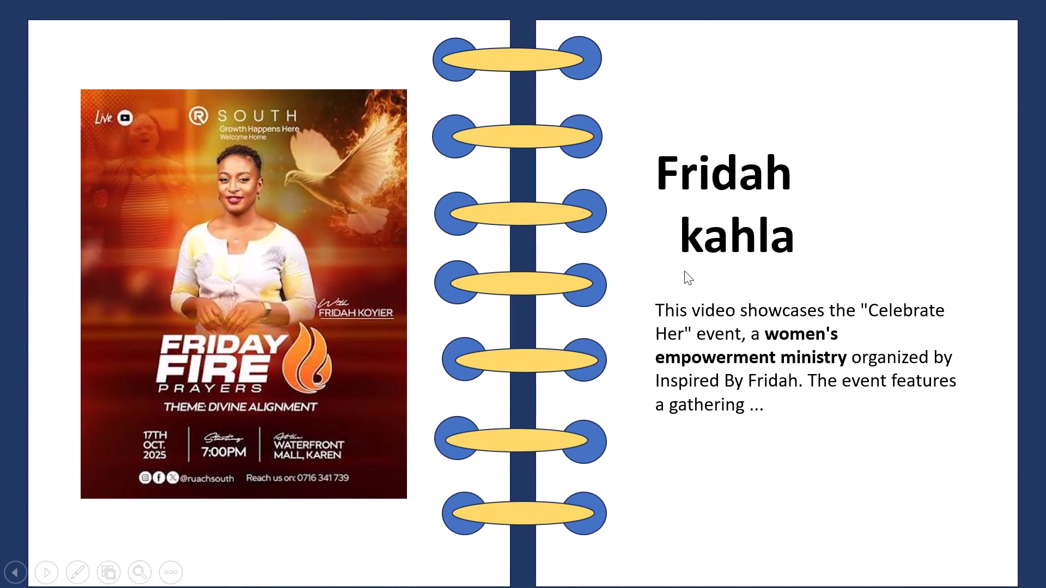
pyautogui.click(799, 269)
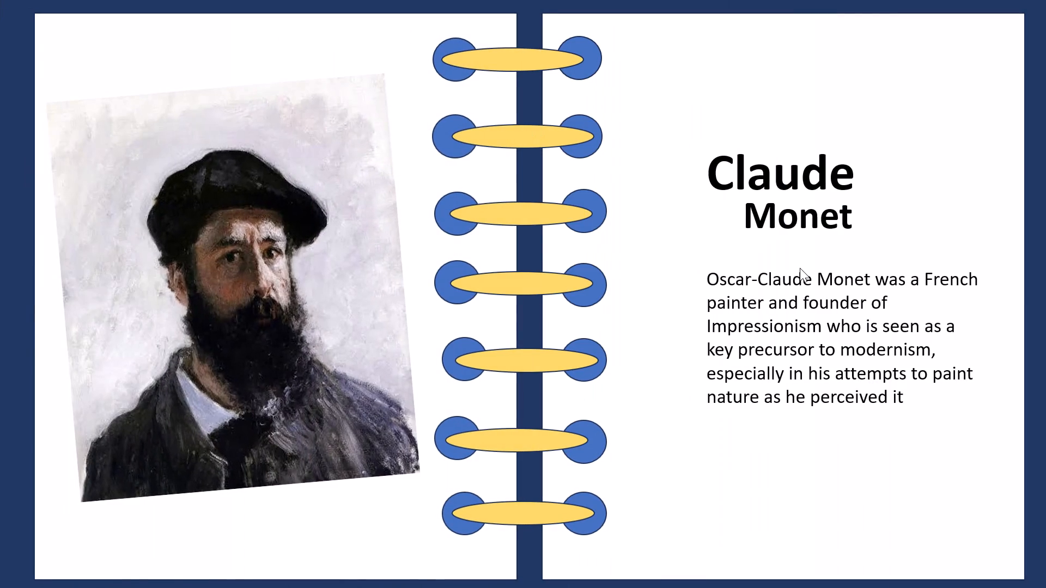
pyautogui.click(800, 268)
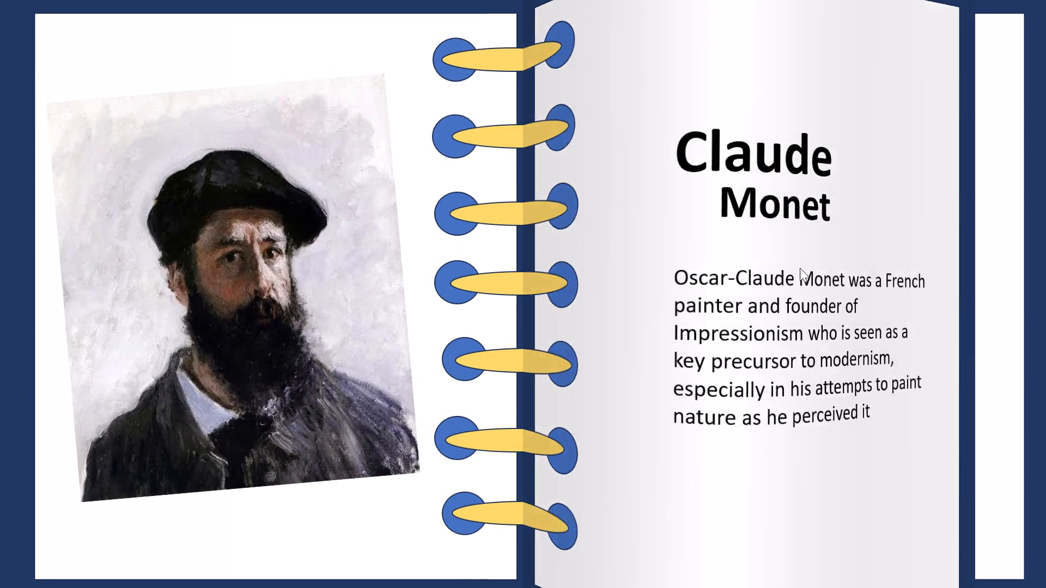
pyautogui.click(785, 252)
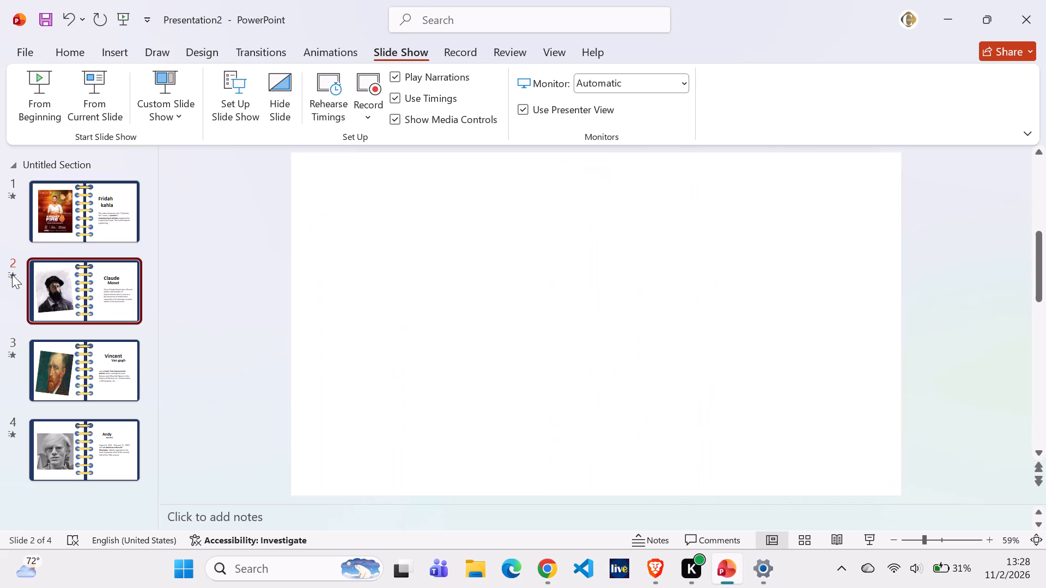
pyautogui.click(12, 274)
pyautogui.click(8, 353)
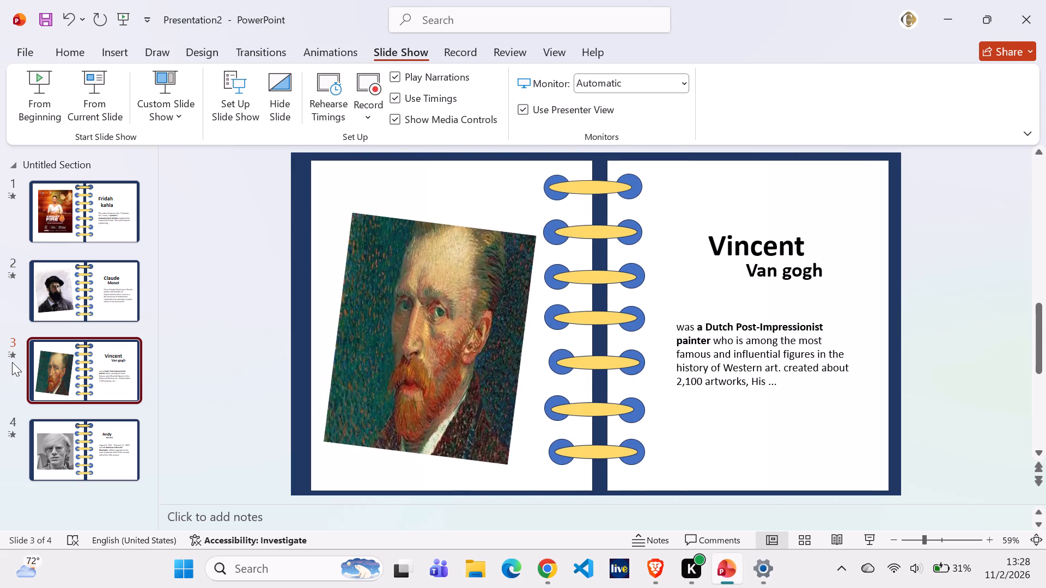
pyautogui.click(11, 436)
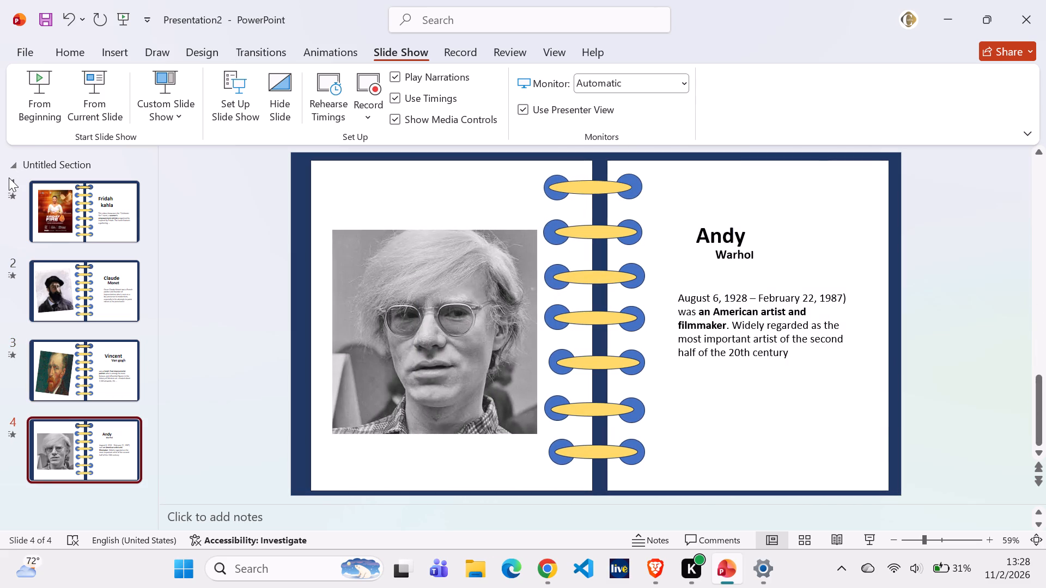
# Save the presentation as "my pw first" in the OneDrive Documents folder.
pyautogui.click(46, 18)
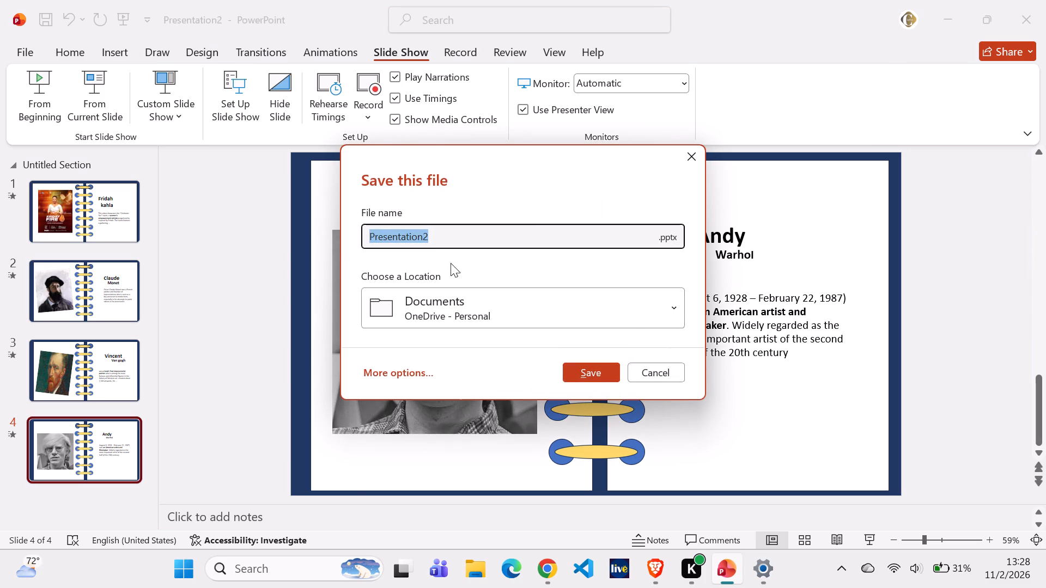
pyautogui.click(567, 233)
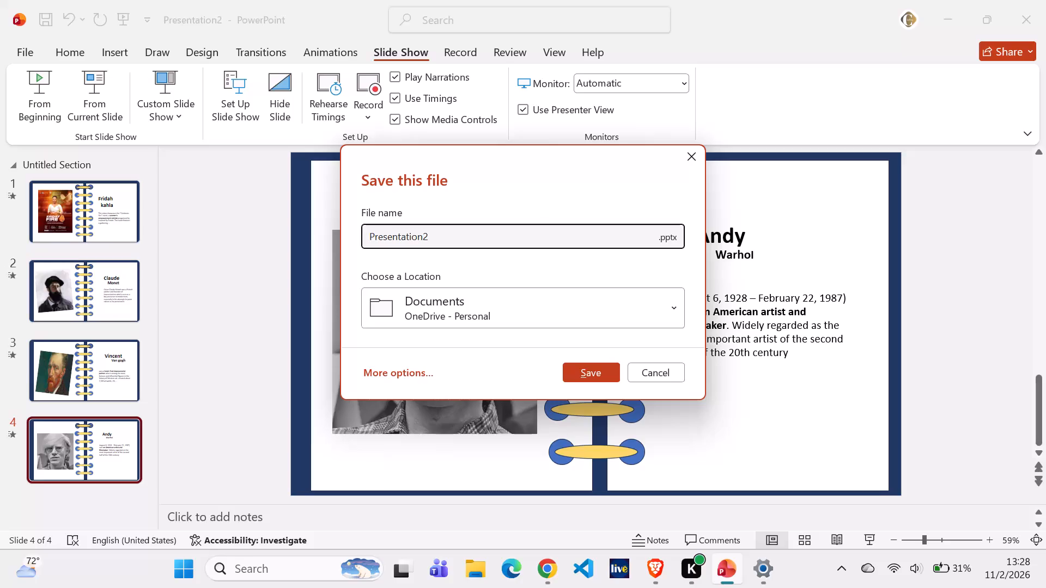
pyautogui.press('BackSpace')
pyautogui.press('BackSpace')
pyautogui.press('BackSpace')
pyautogui.press('BackSpace')
pyautogui.press('BackSpace')
pyautogui.press('BackSpace')
pyautogui.press('BackSpace')
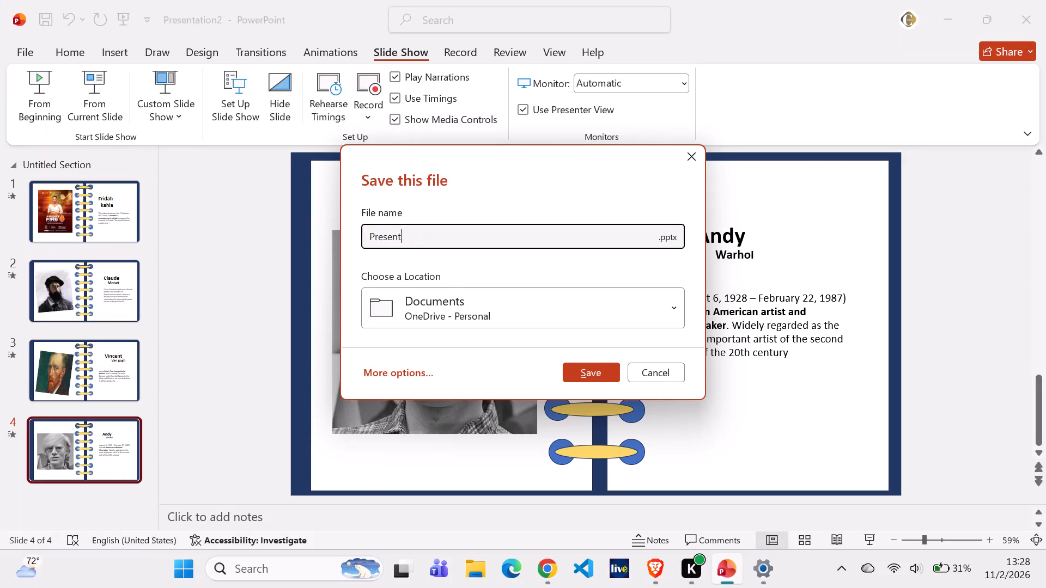
pyautogui.press('BackSpace')
pyautogui.press('BackSpace')
pyautogui.press('BackSpace')
pyautogui.press('BackSpace')
pyautogui.press('BackSpace')
pyautogui.press('BackSpace')
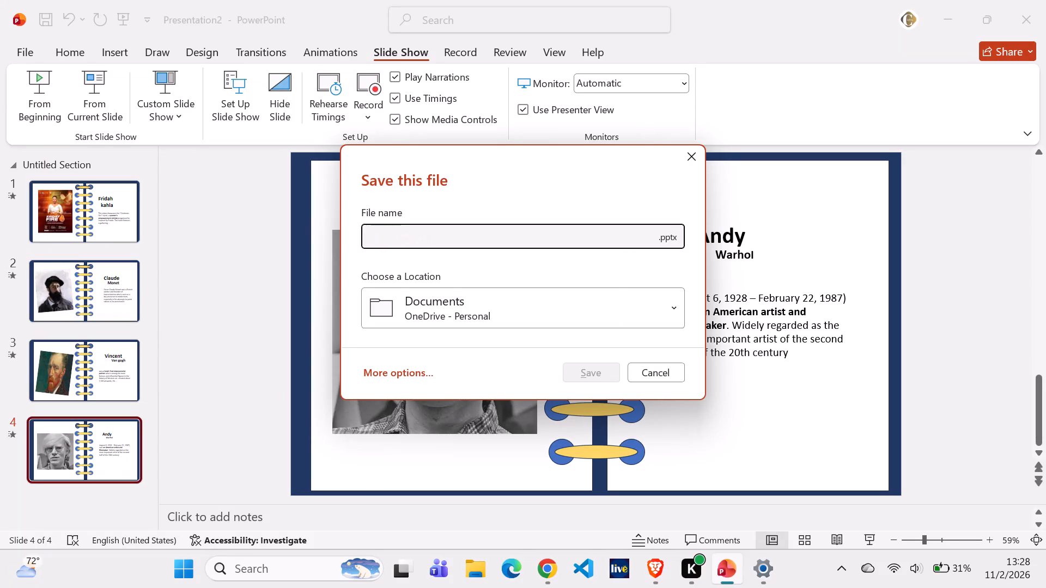
pyautogui.write('my')
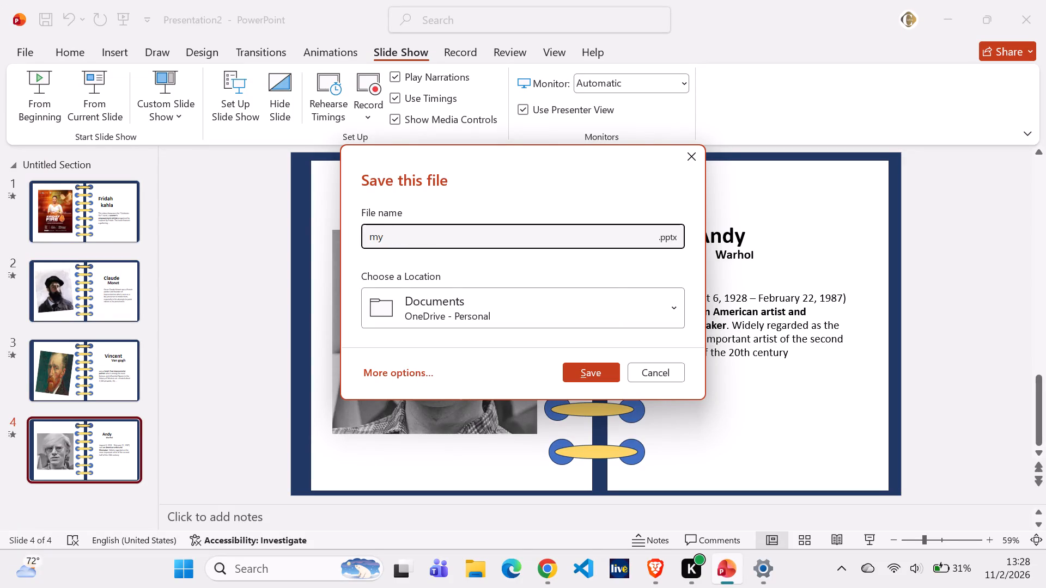
pyautogui.press('space')
pyautogui.press('p')
pyautogui.write('w fi')
pyautogui.write('rst')
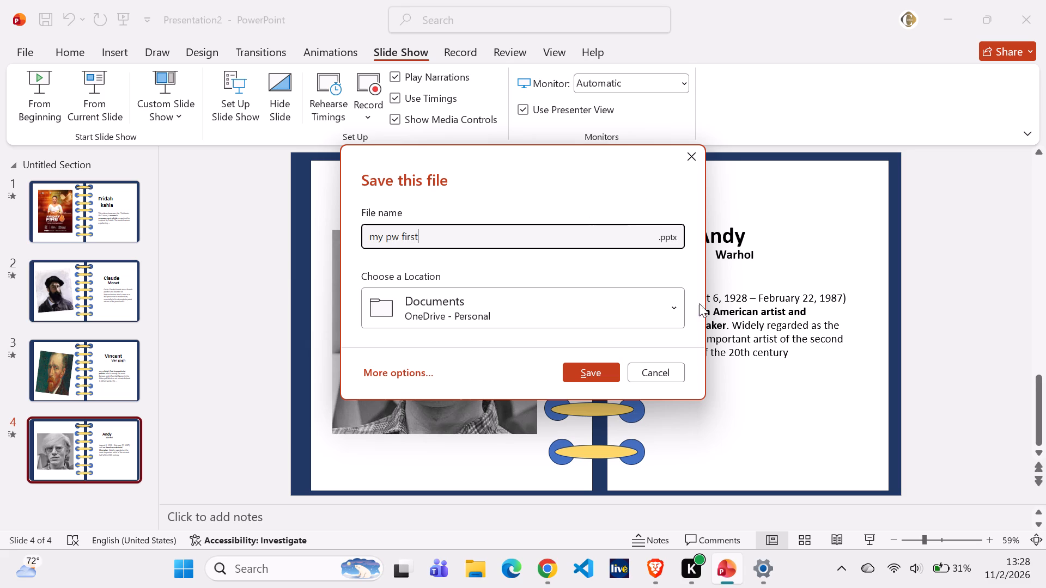
pyautogui.click(592, 370)
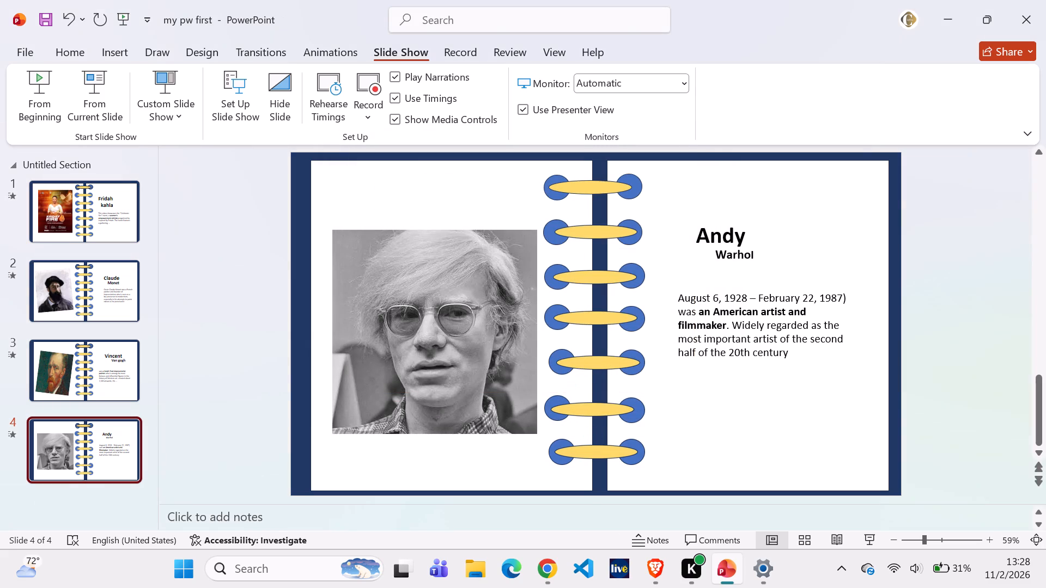
# Close the saved presentation.
pyautogui.click(1020, 15)
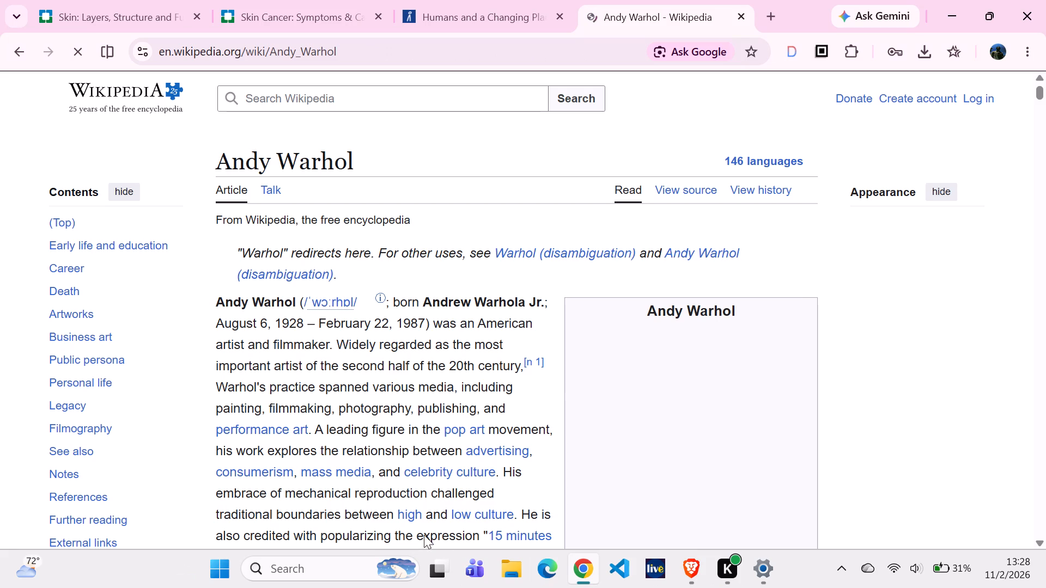
# Open the Documents folder in File Explorer and check it for the saved presentation.
pyautogui.click(512, 569)
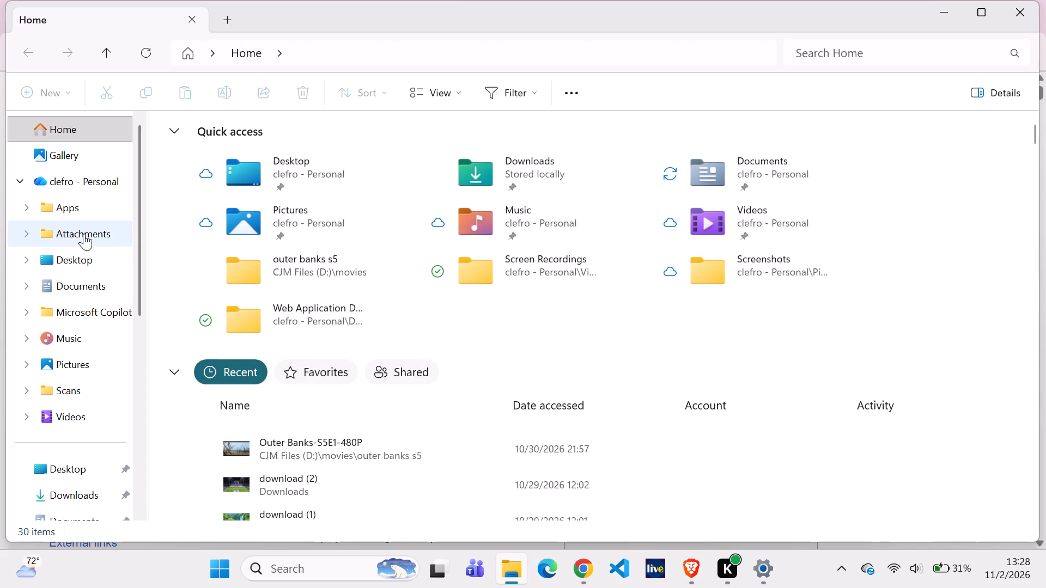
pyautogui.scroll(-1, 102, 334)
pyautogui.click(69, 431)
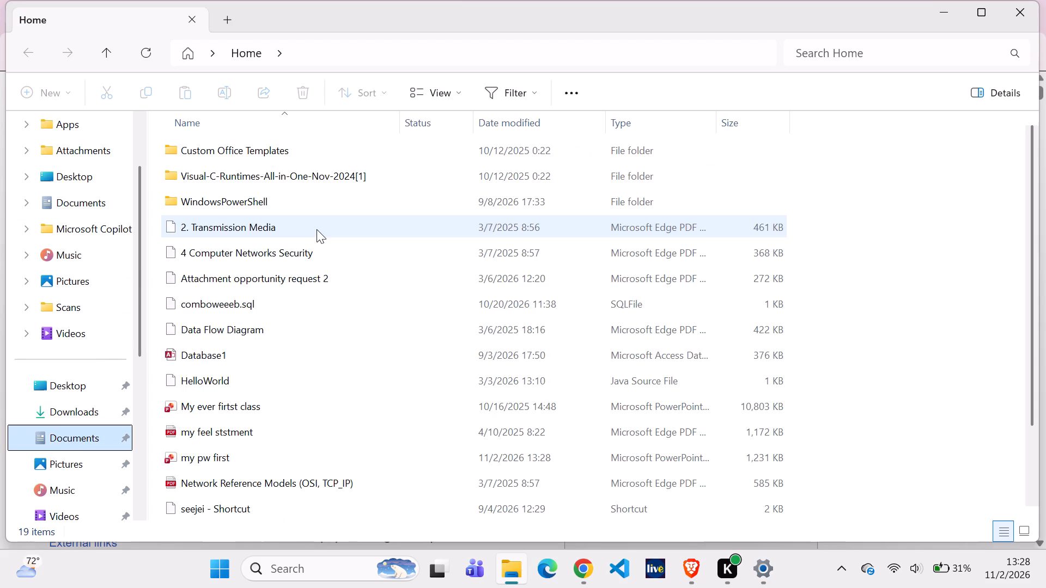
pyautogui.scroll(2, 220, 213)
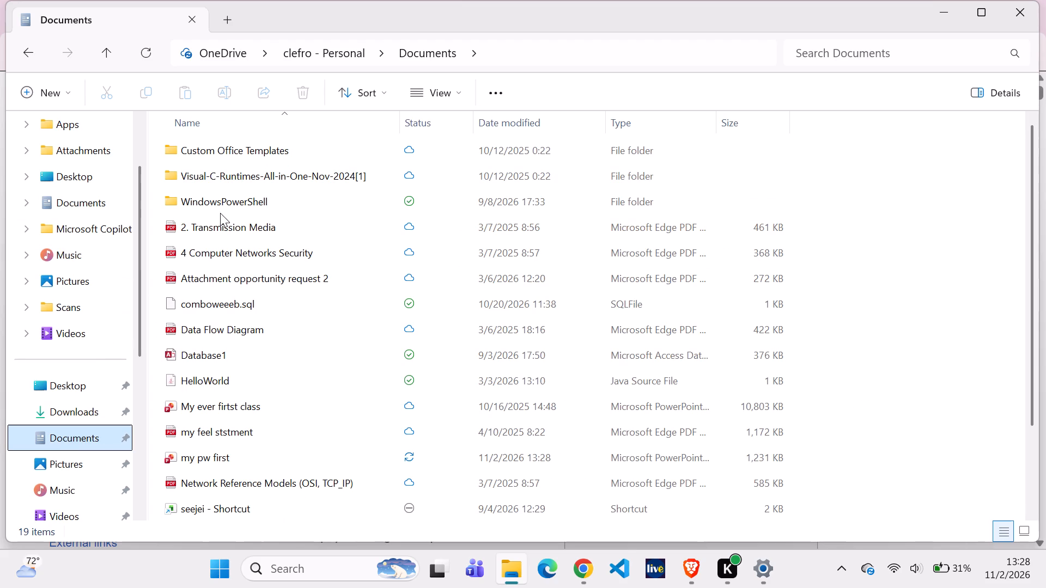
pyautogui.scroll(1, 220, 213)
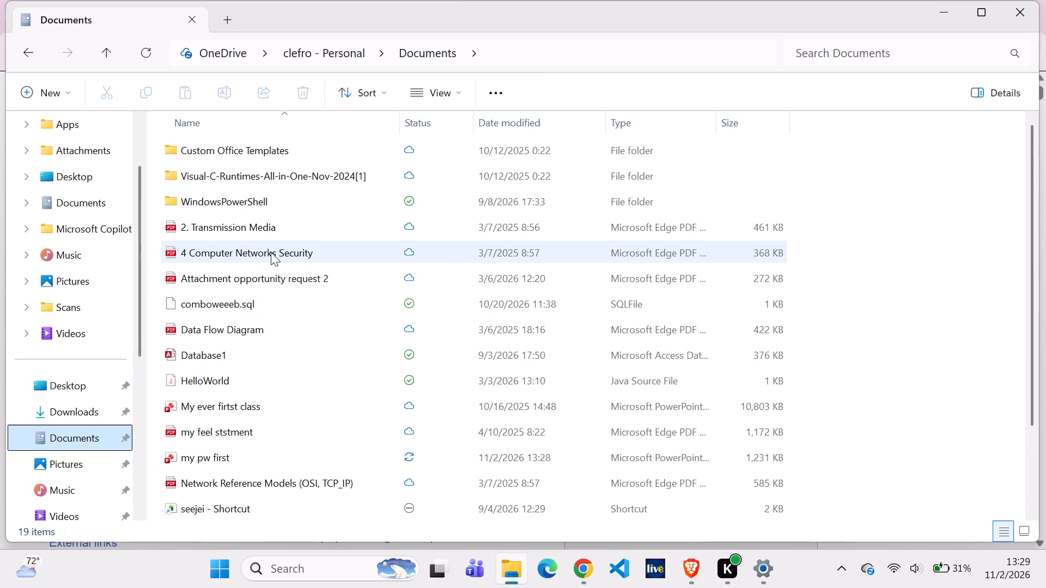
pyautogui.scroll(5, 271, 252)
# Open the saved presentation "my pw first" from the OneDrive Documents folder.
pyautogui.click(79, 413)
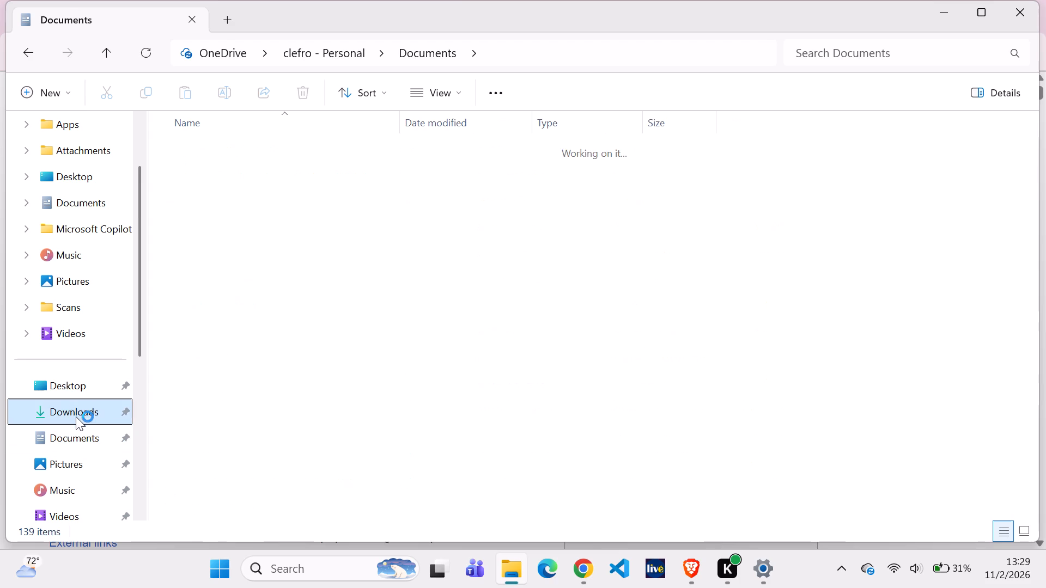
pyautogui.click(80, 209)
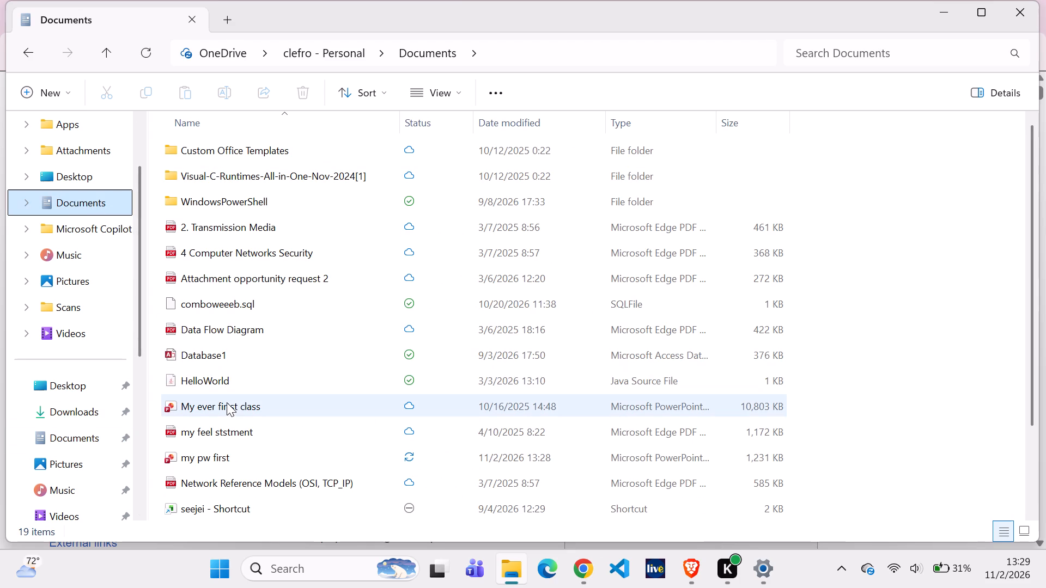
pyautogui.click(189, 458)
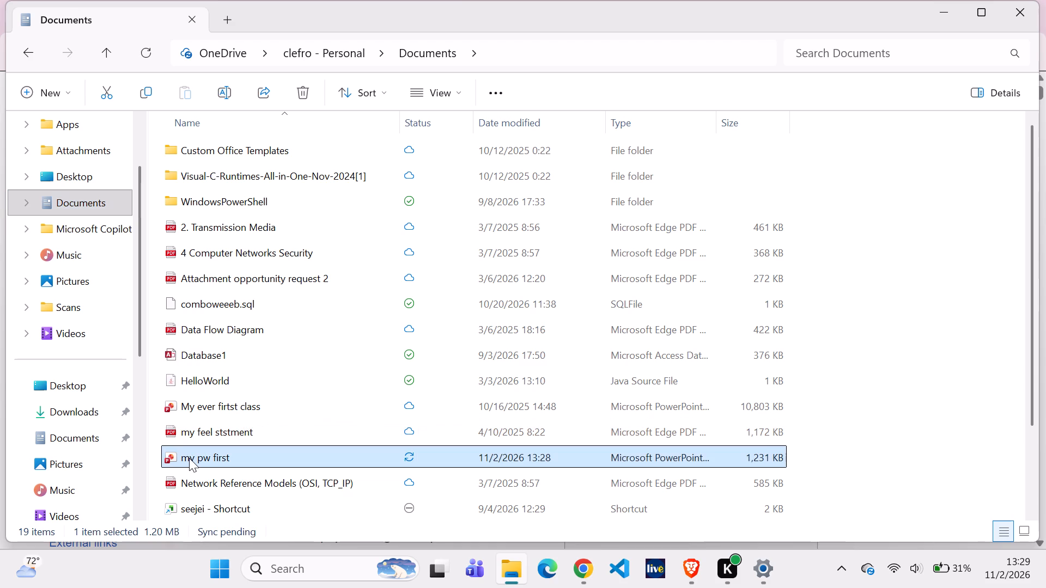
pyautogui.doubleClick(190, 458)
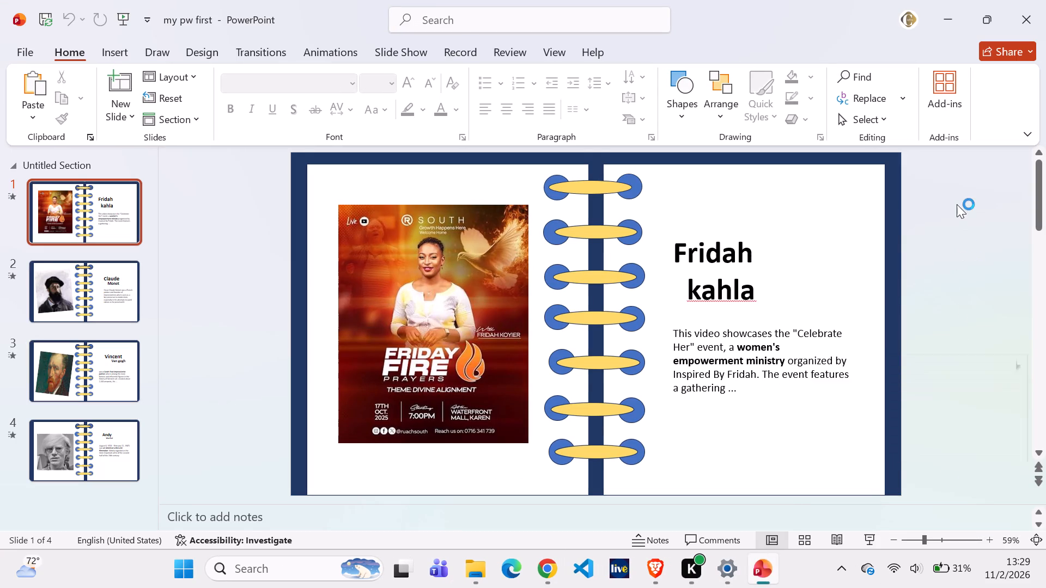
pyautogui.click(739, 278)
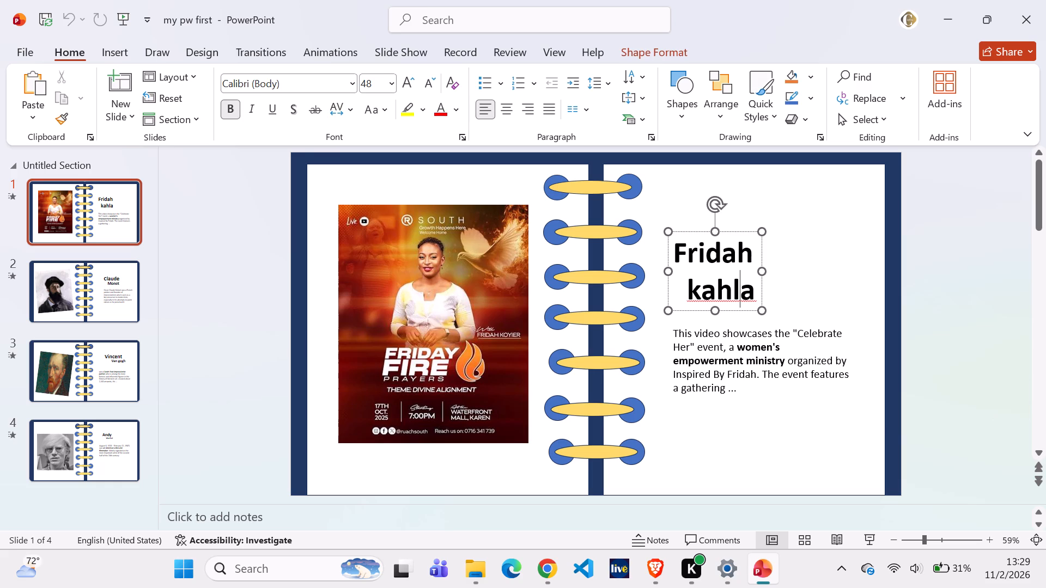
pyautogui.click(857, 268)
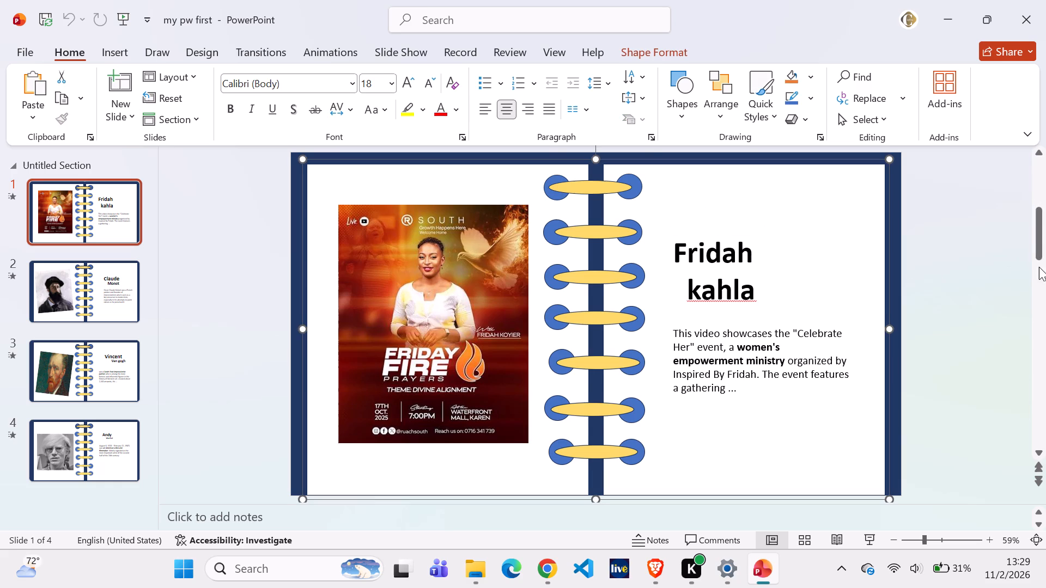
pyautogui.click(1039, 267)
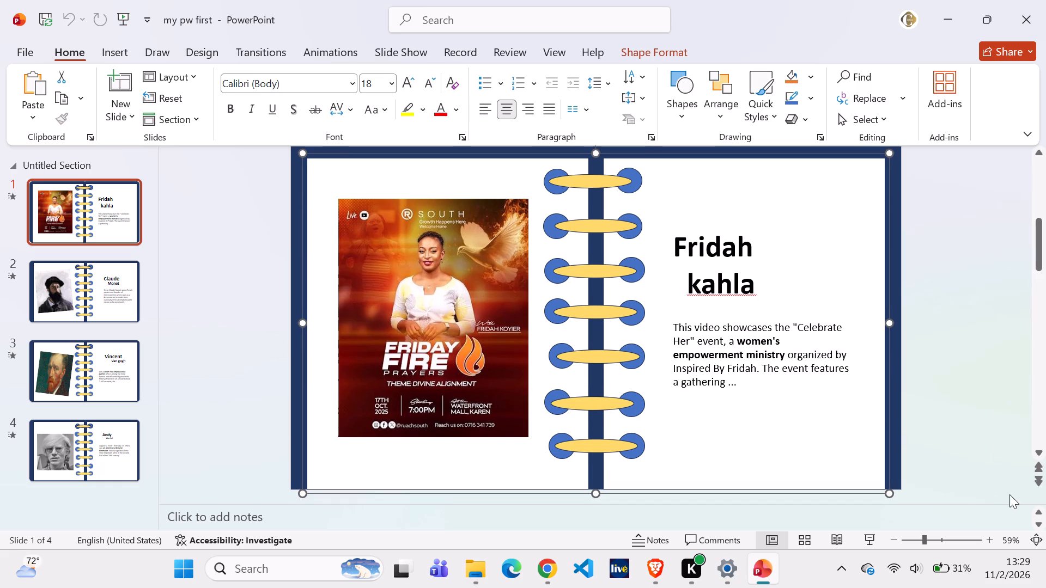
pyautogui.click(867, 538)
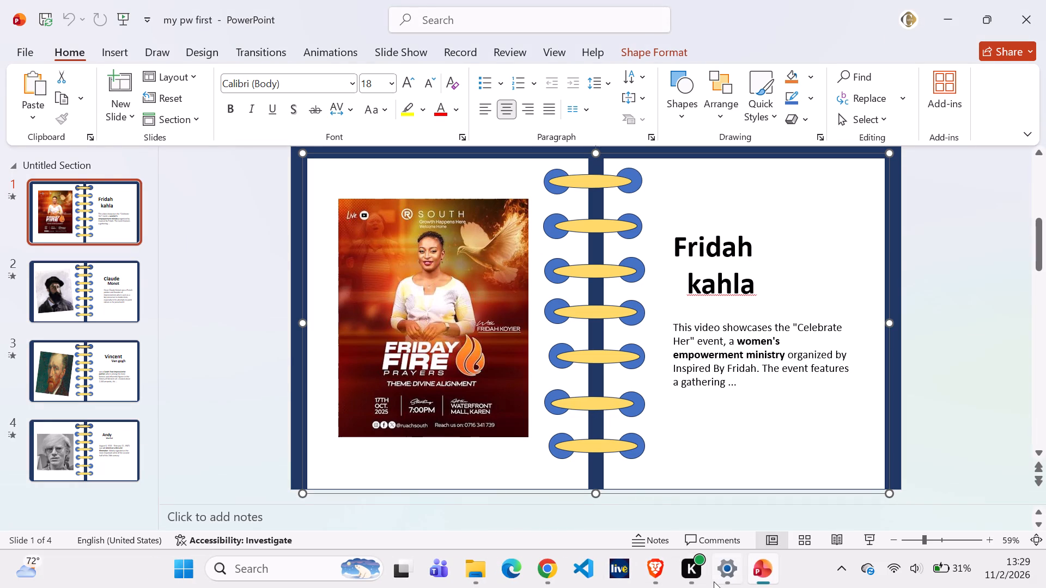
# Switch to the Brave browser showing YouTube and close its window.
pyautogui.click(652, 569)
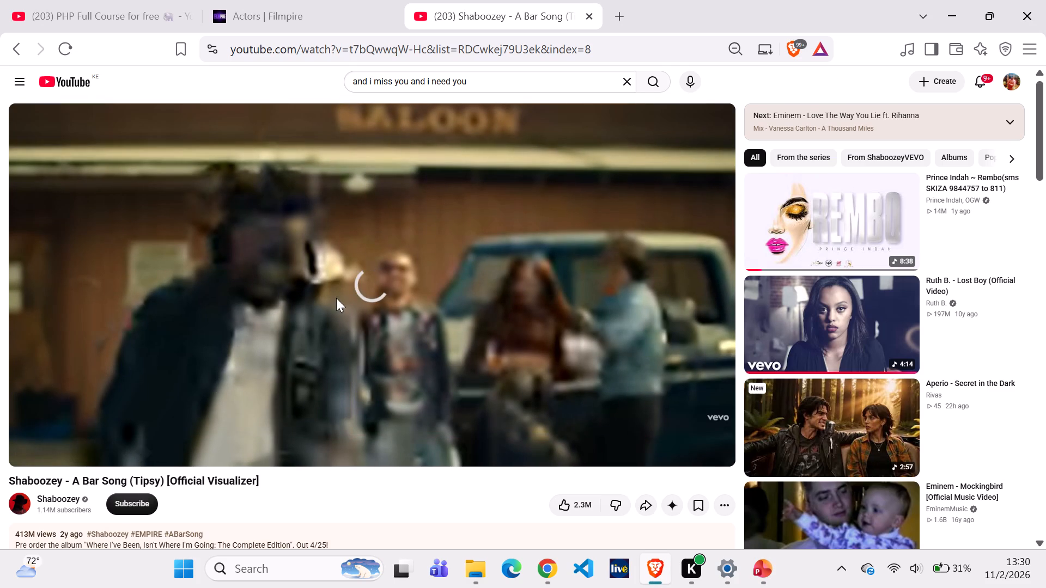
pyautogui.click(1027, 13)
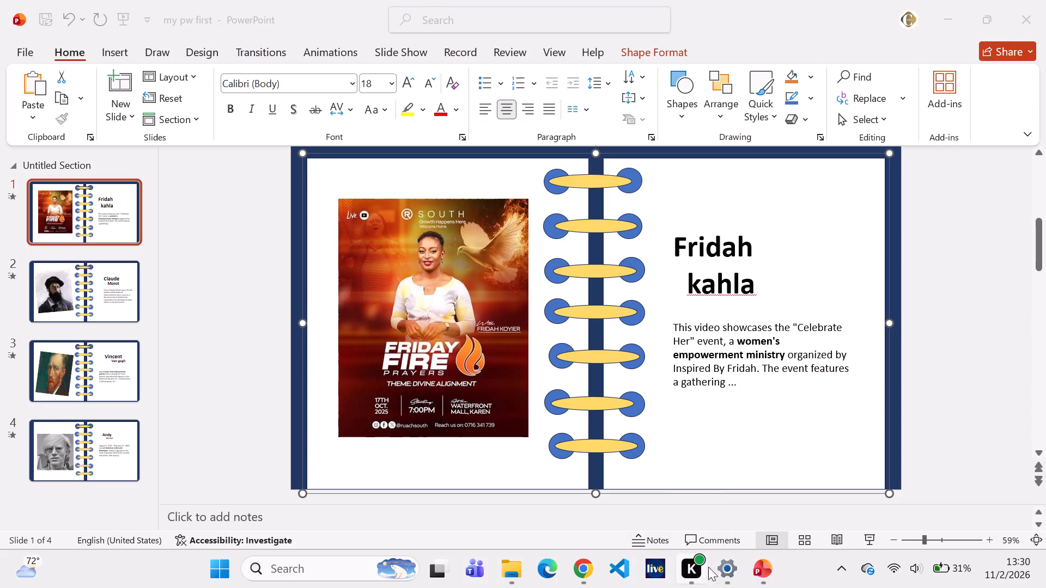
# Switch to Chrome and look through the introduction and the early life and education sections of the Andy Warhol Wikipedia article.
pyautogui.click(581, 574)
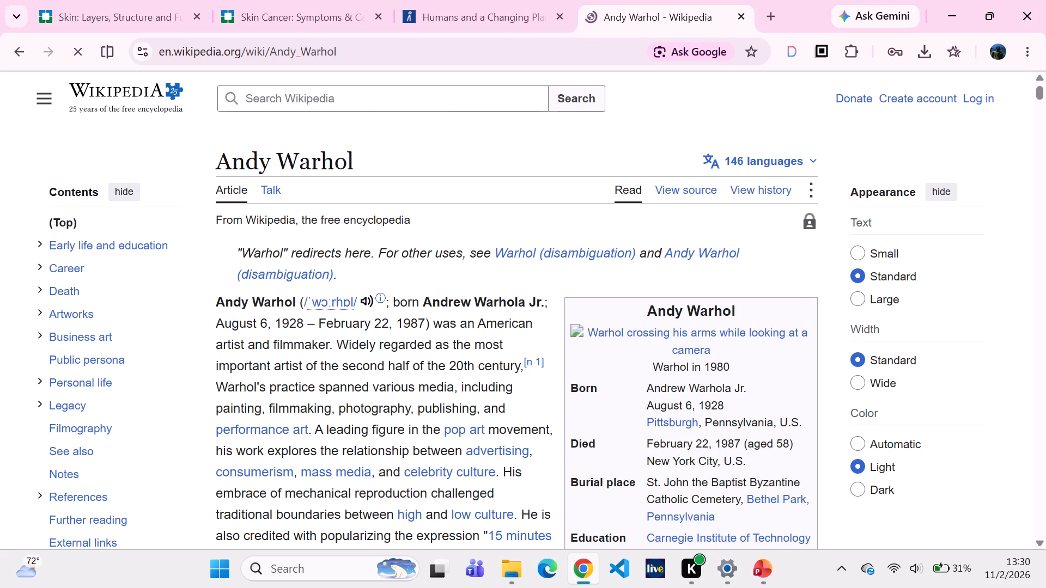
pyautogui.scroll(-10, 446, 305)
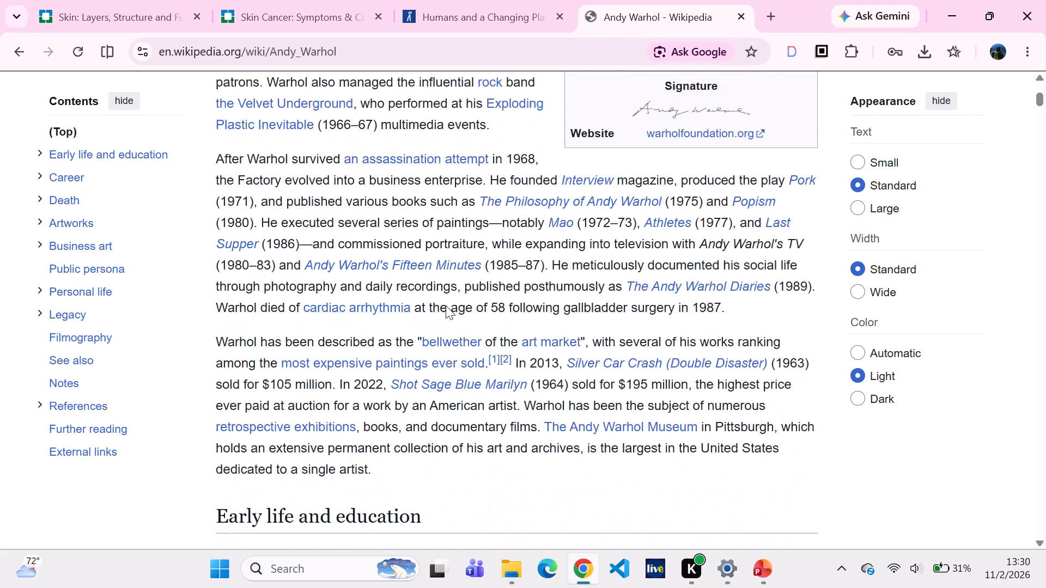
pyautogui.scroll(-5, 446, 305)
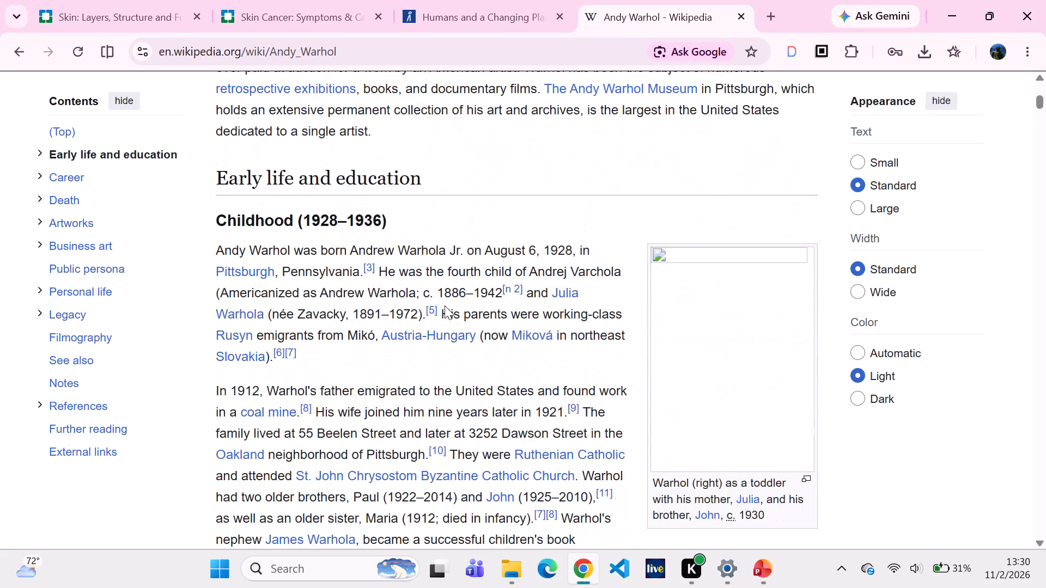
pyautogui.scroll(-4, 445, 305)
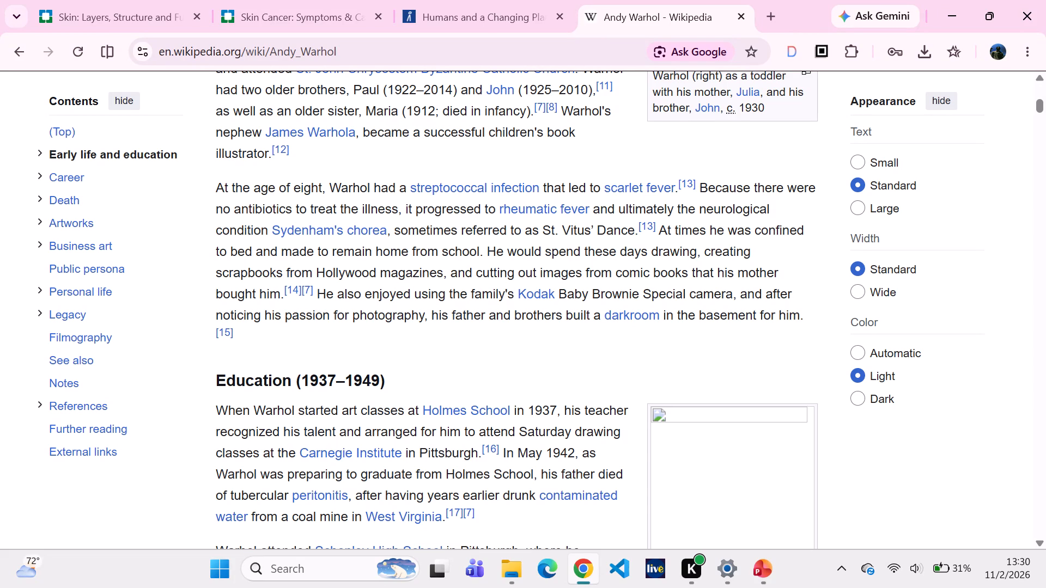
pyautogui.scroll(-5, 590, 279)
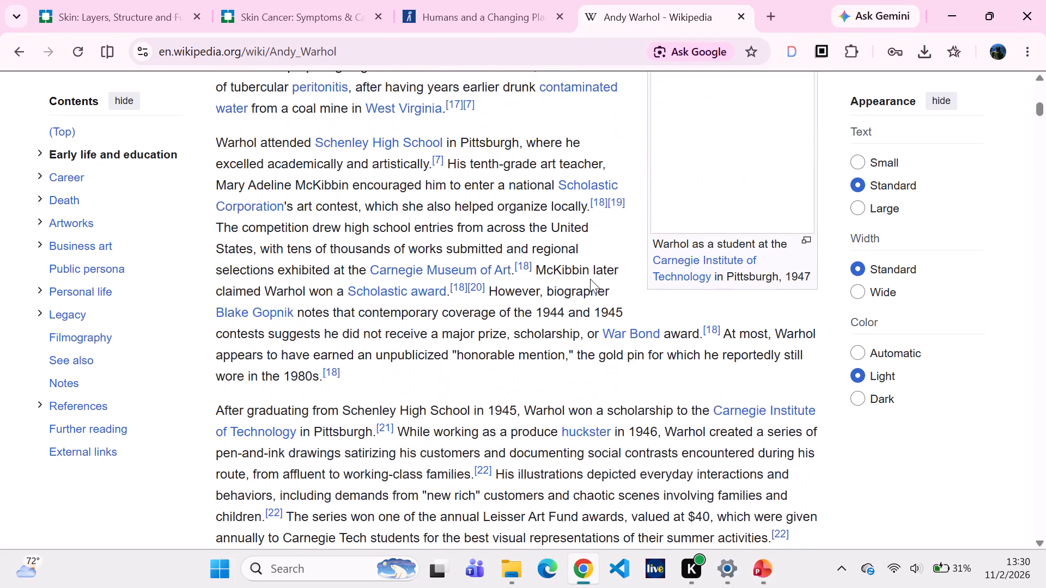
pyautogui.scroll(-5, 590, 279)
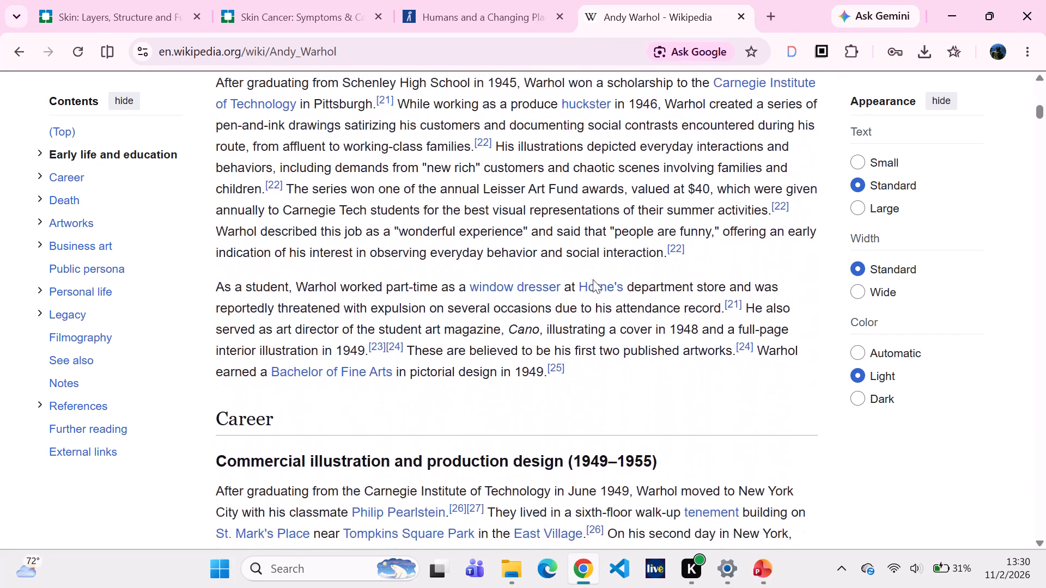
pyautogui.scroll(-1, 593, 279)
pyautogui.scroll(9, 593, 279)
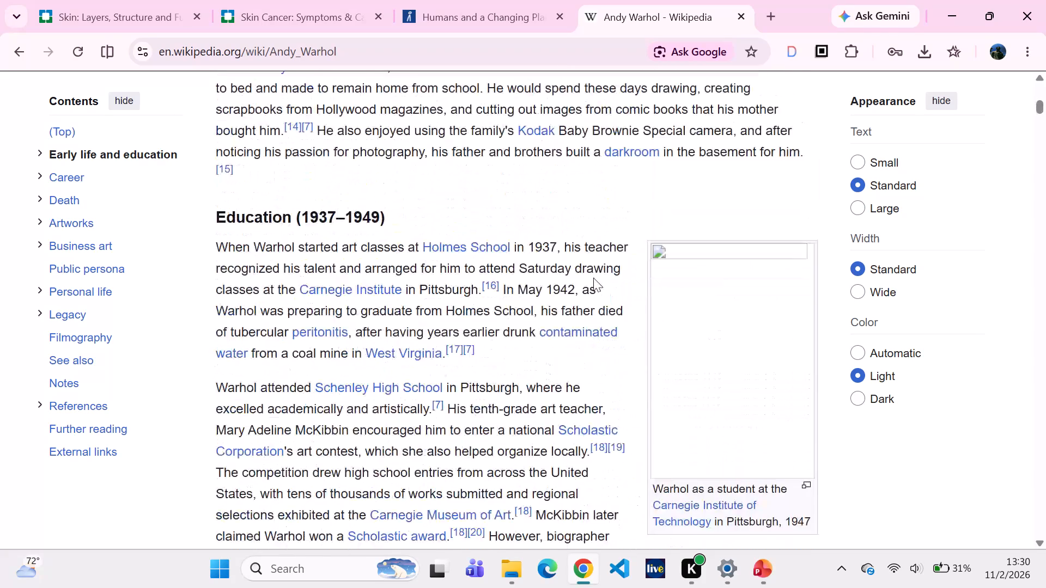
pyautogui.scroll(9, 593, 278)
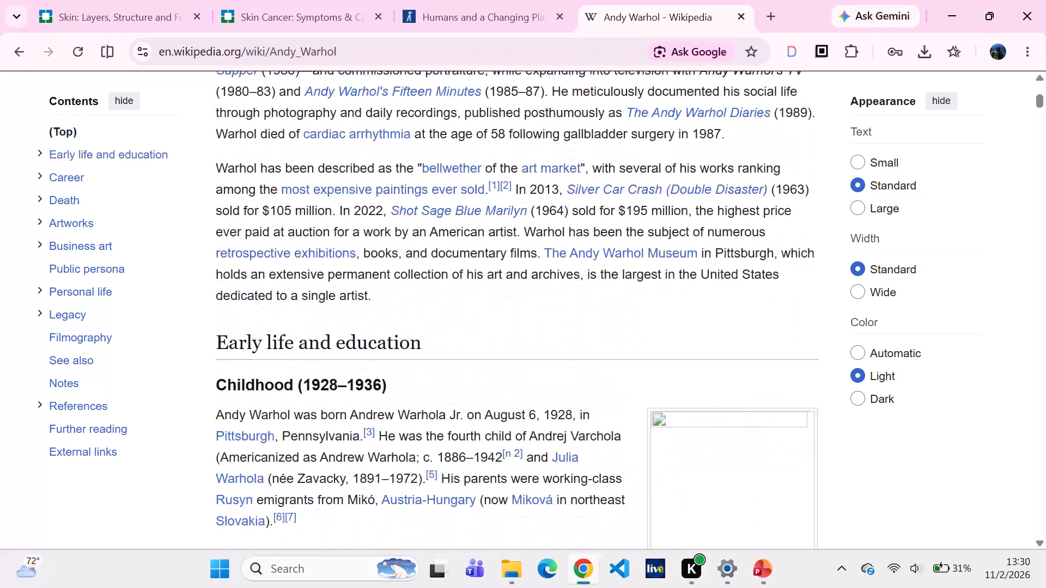
# Examine the Death and Business art sections of the Andy Warhol article.
pyautogui.click(77, 197)
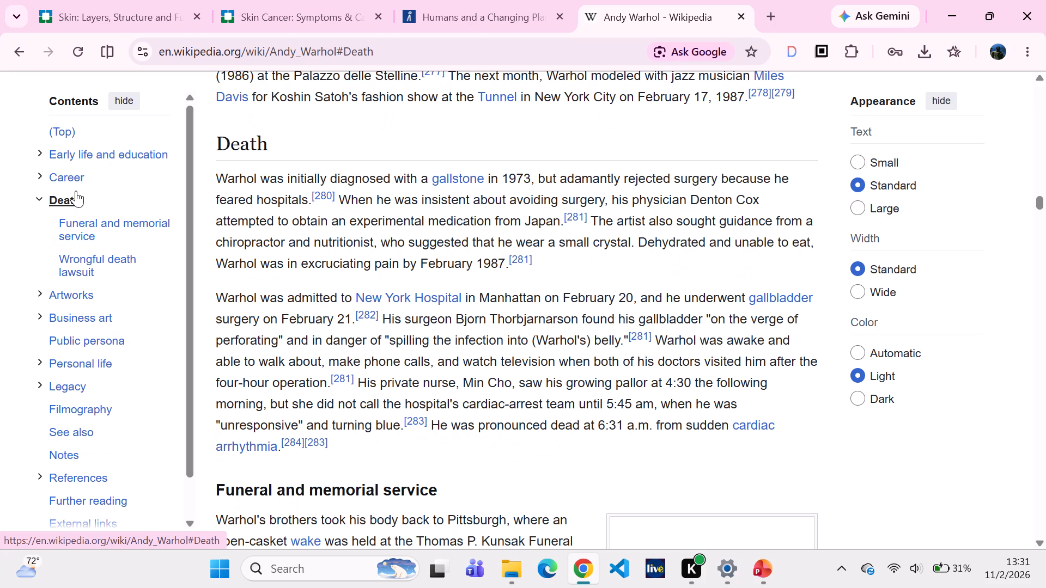
pyautogui.scroll(-3, 355, 324)
pyautogui.scroll(-4, 387, 272)
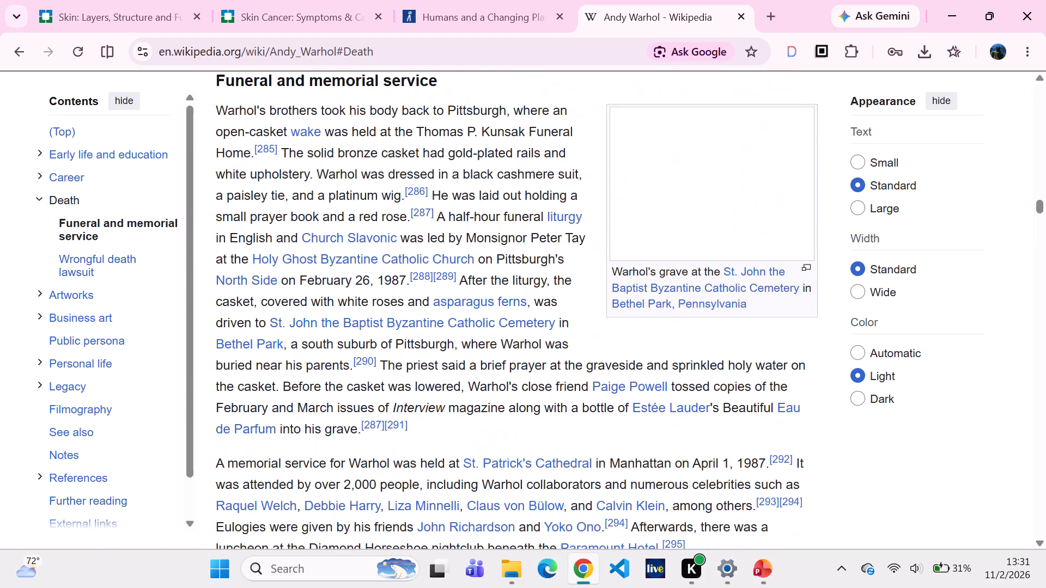
pyautogui.scroll(-1, 390, 275)
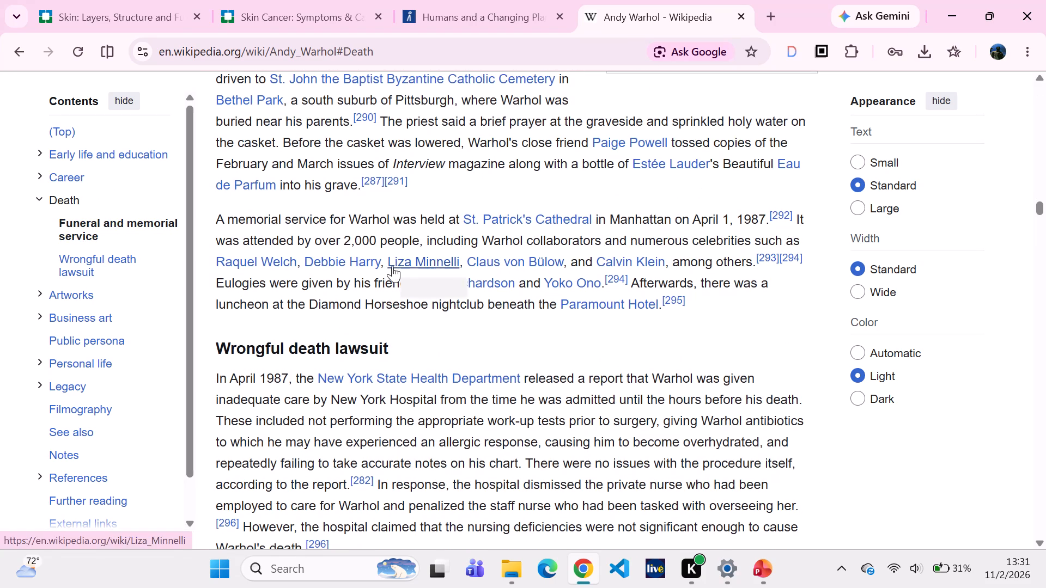
pyautogui.click(93, 320)
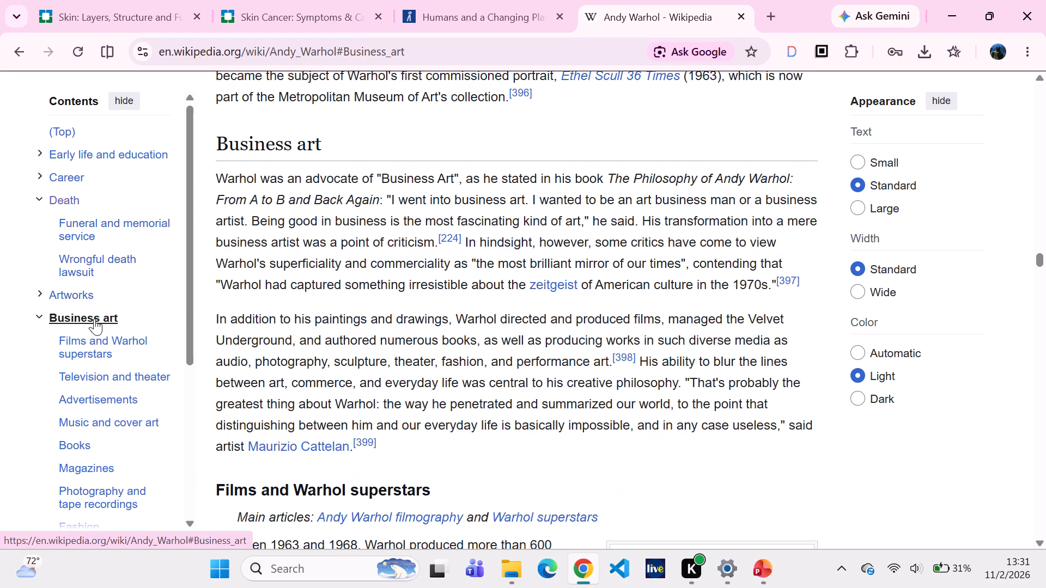
pyautogui.scroll(2, 288, 327)
pyautogui.scroll(-5, 288, 327)
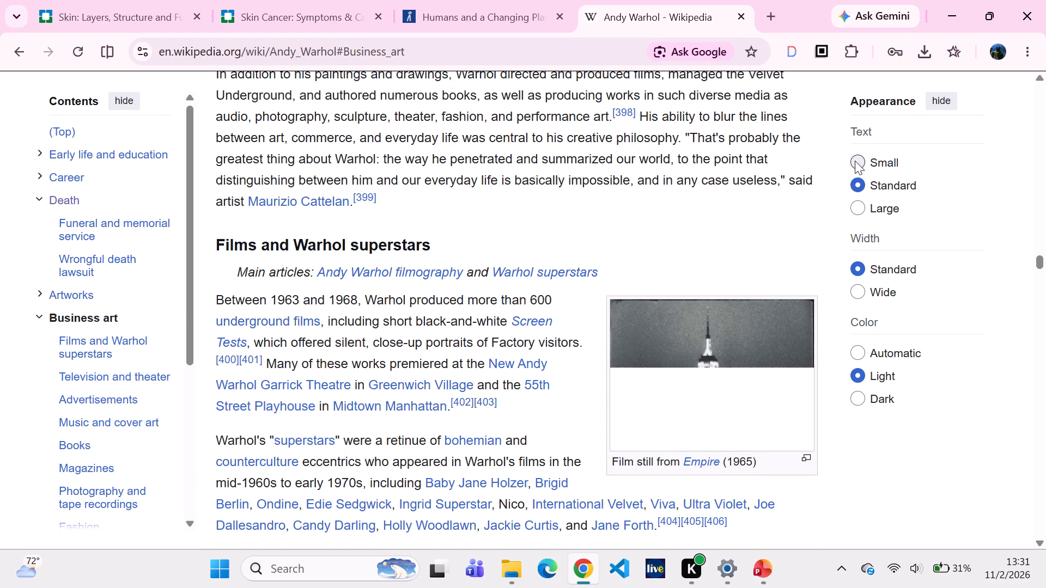
# Set the article's text size to Small and width to Wide, and choose Automatic color.
pyautogui.click(855, 161)
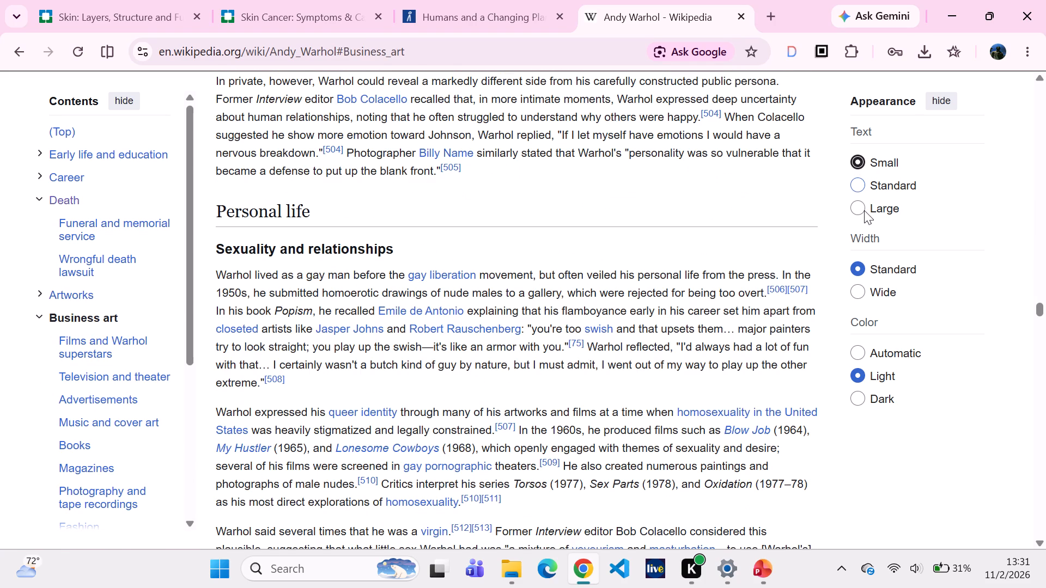
pyautogui.click(859, 288)
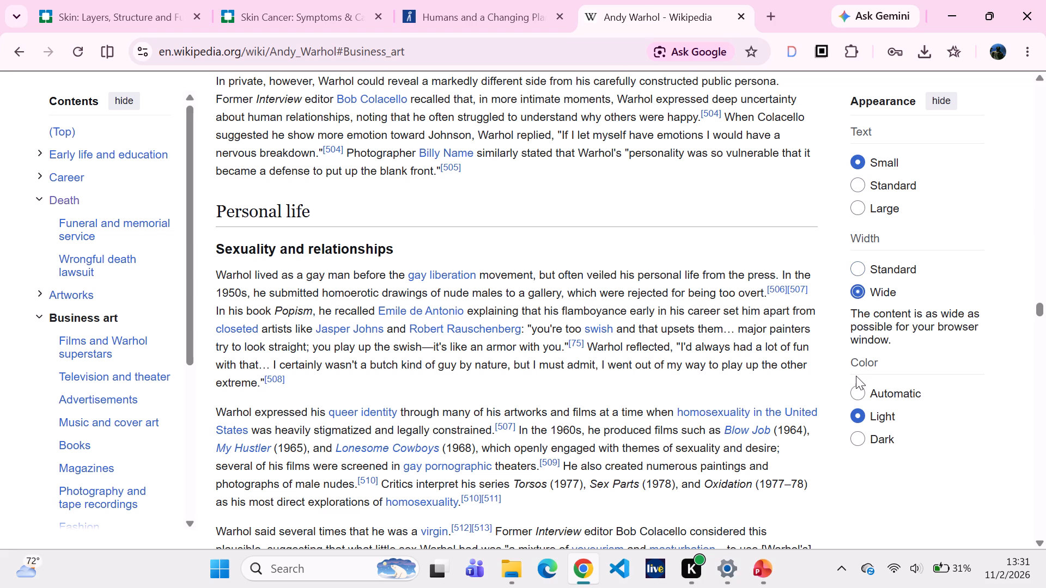
pyautogui.click(865, 388)
# Read through the Personal life section of the article, down to the Religion subsection.
pyautogui.scroll(-4, 552, 296)
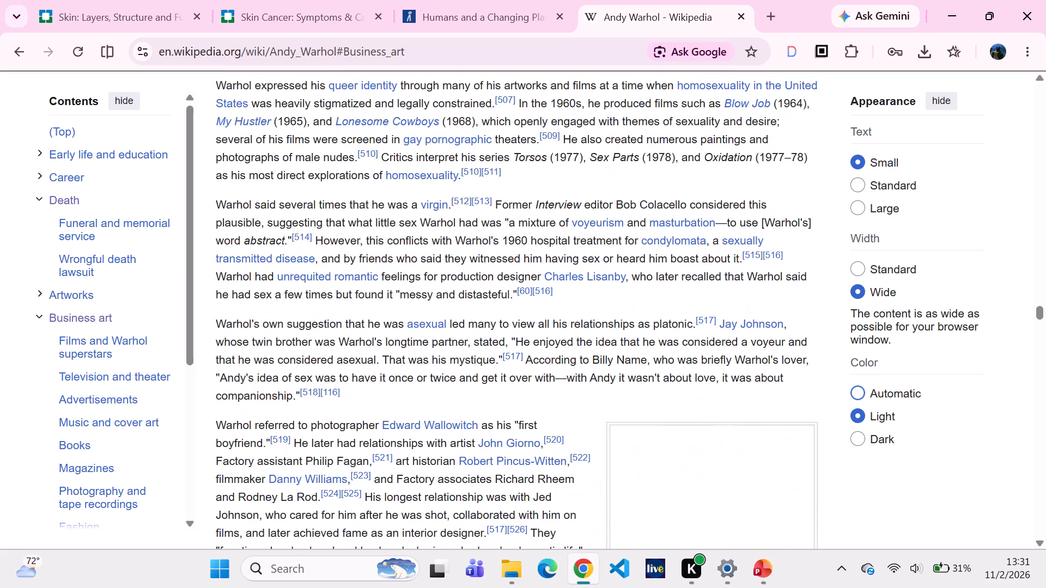
pyautogui.scroll(-3, 552, 296)
pyautogui.scroll(1, 552, 296)
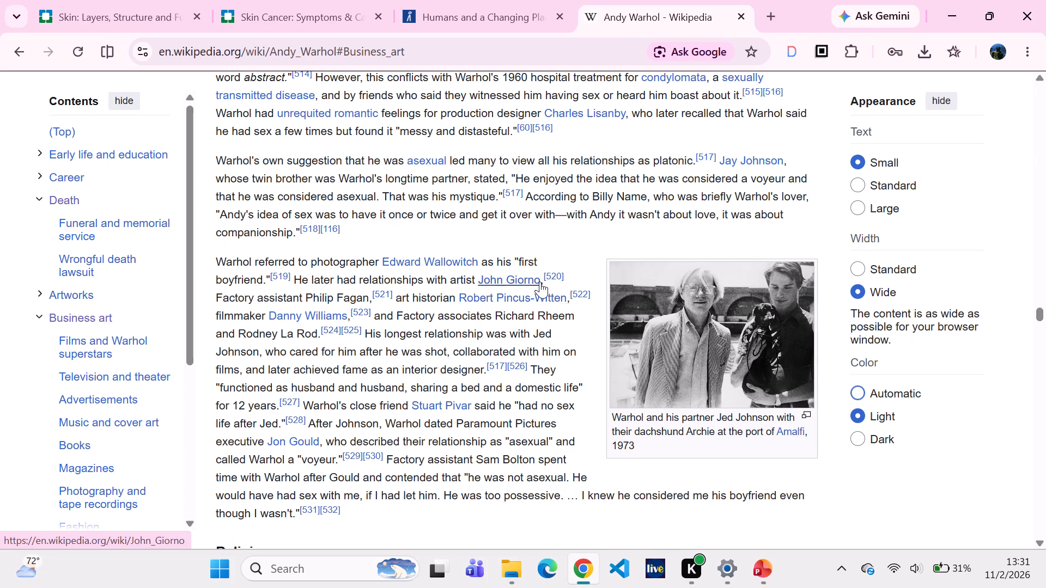
pyautogui.scroll(-3, 541, 275)
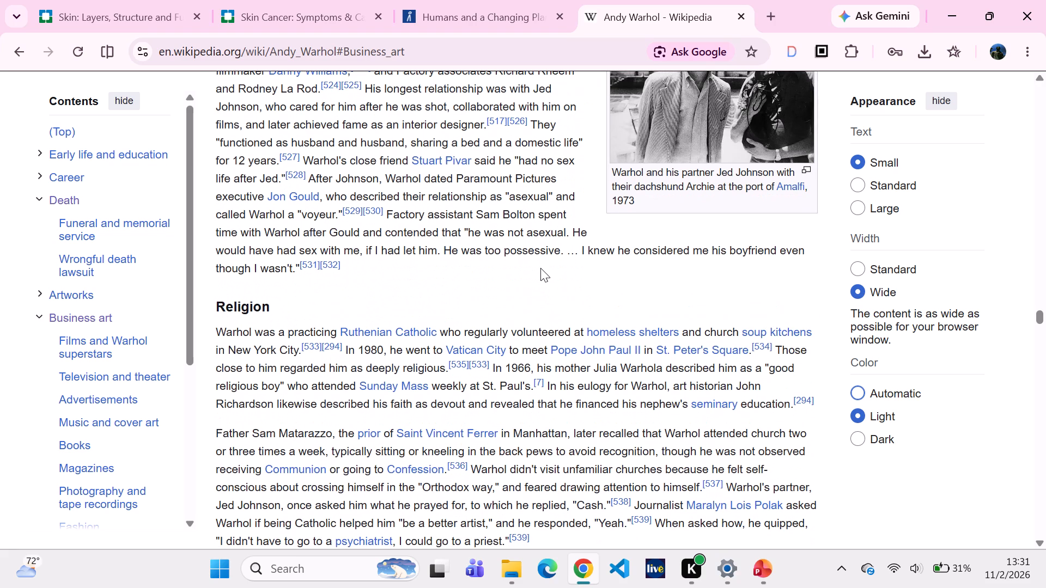